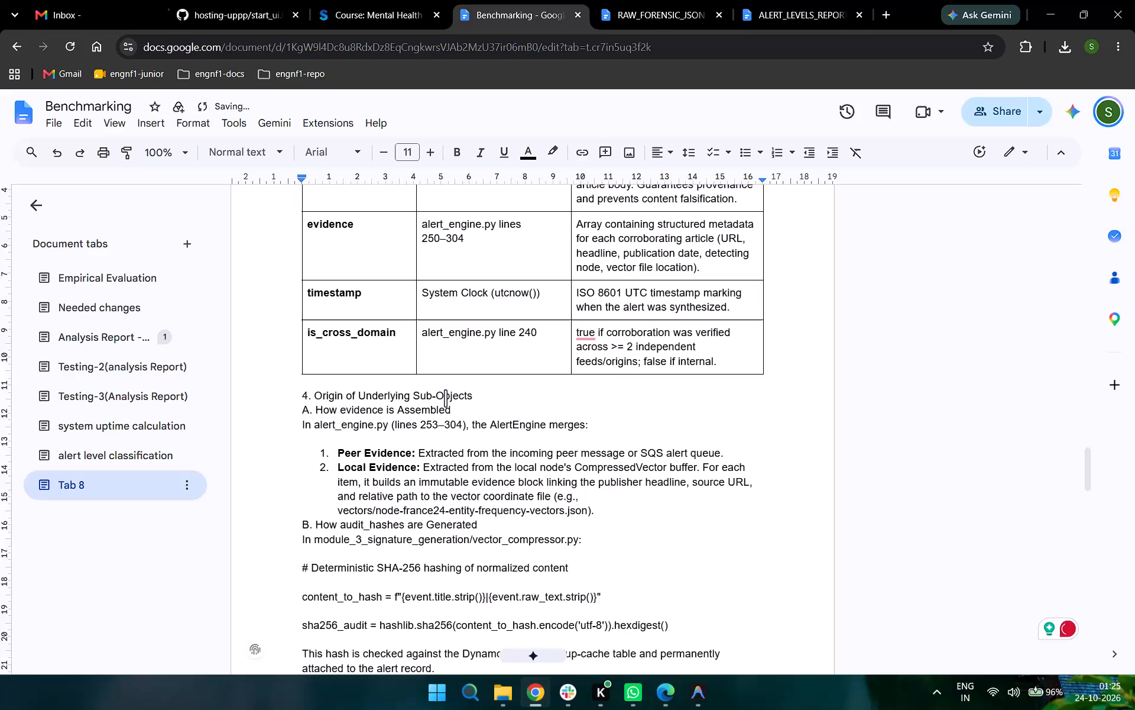
Format the heading "4. Origin of Underlying Sub-Objects" as 14 pt, bold and underlined.
double_click(446, 398)
key("ctrl+shift+period")
key("ctrl+shift+period")
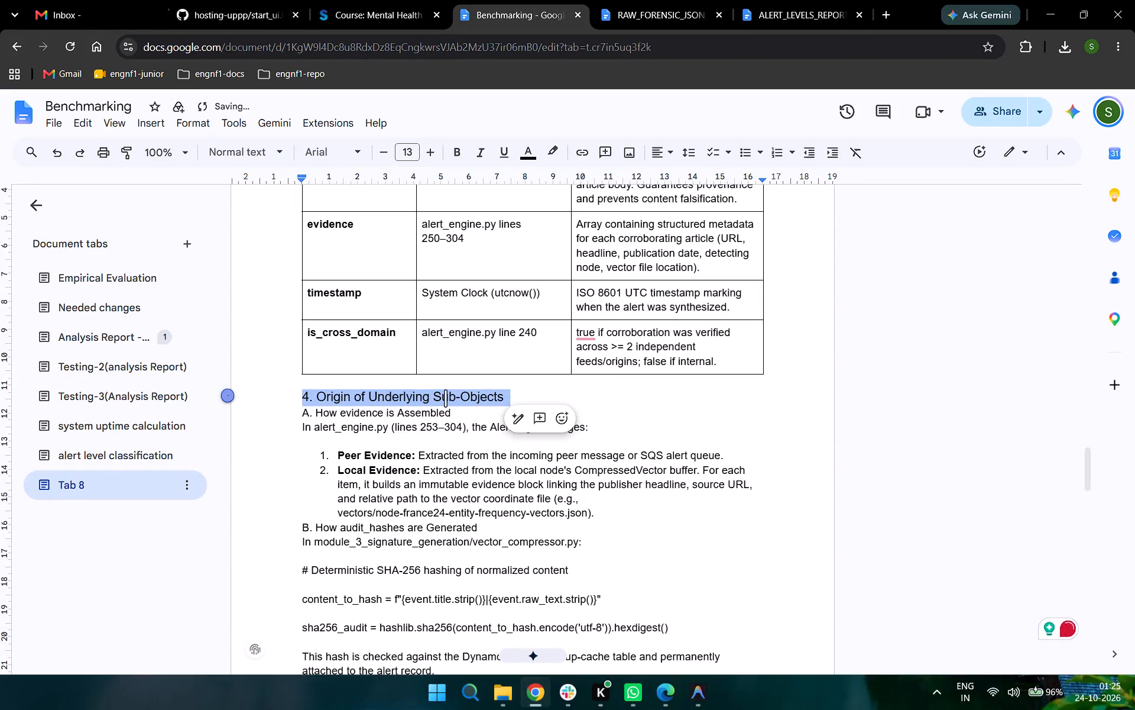
key("ctrl+shift+period")
key("ctrl+b")
key("ctrl+u")
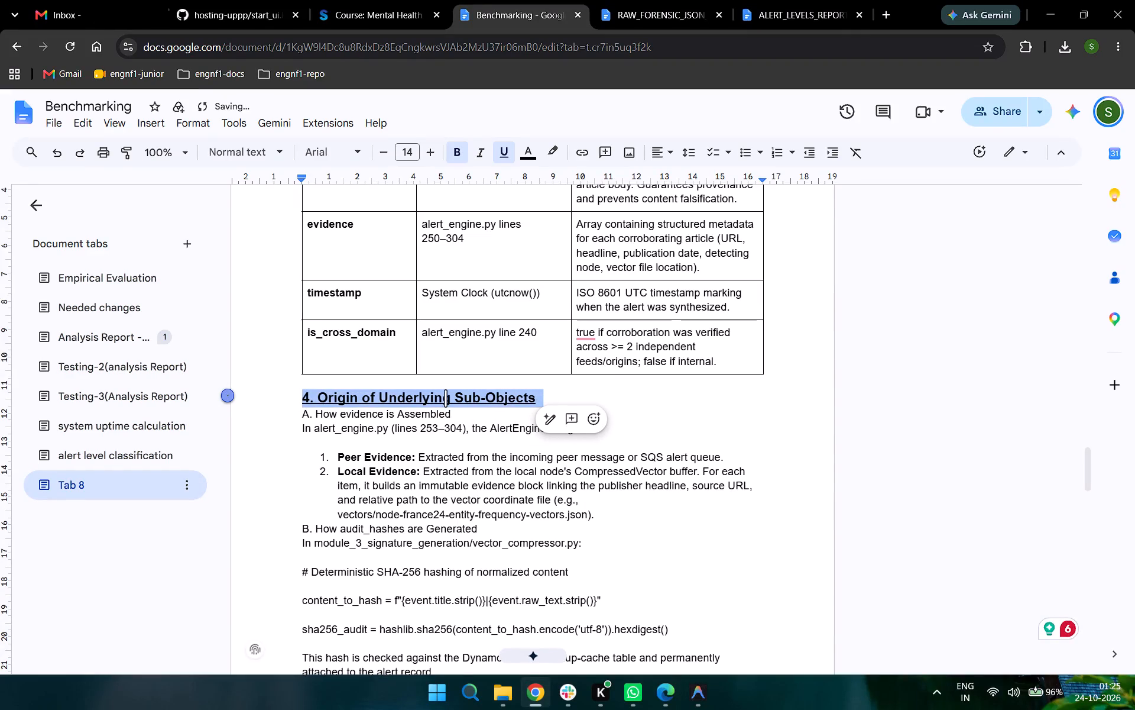
Format the subheading "A. How evidence is Assembled" as 12 pt, bold and underlined.
triple_click(405, 417)
left_click(405, 417)
left_click(405, 417)
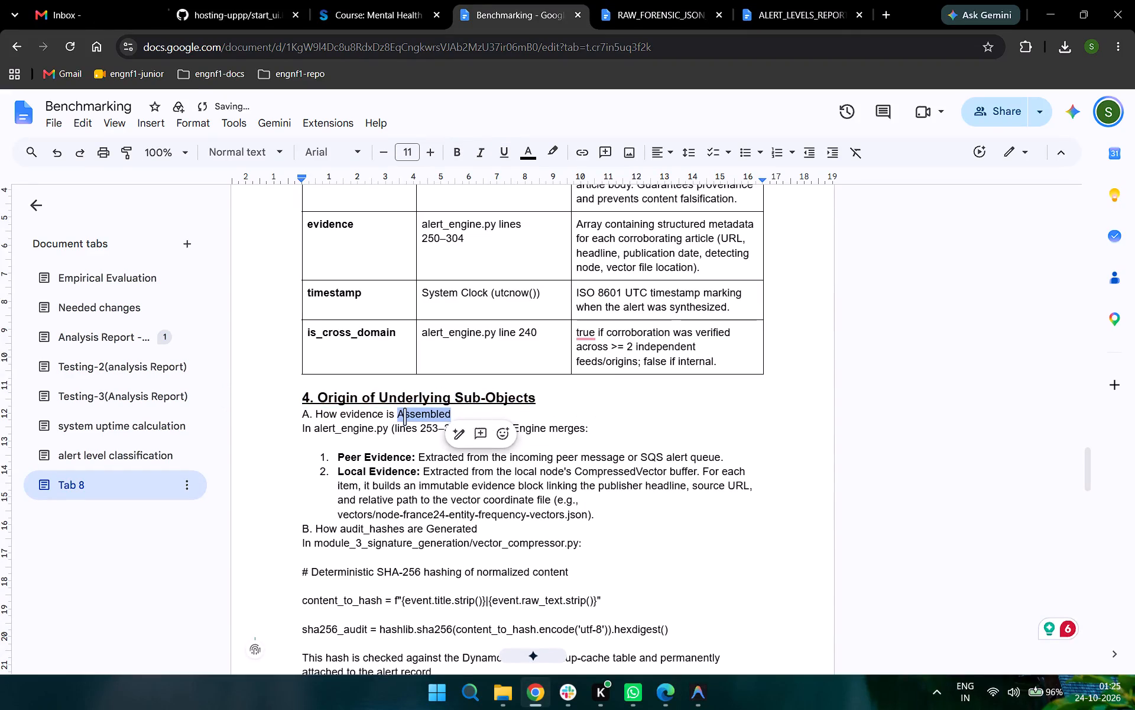
double_click(405, 417)
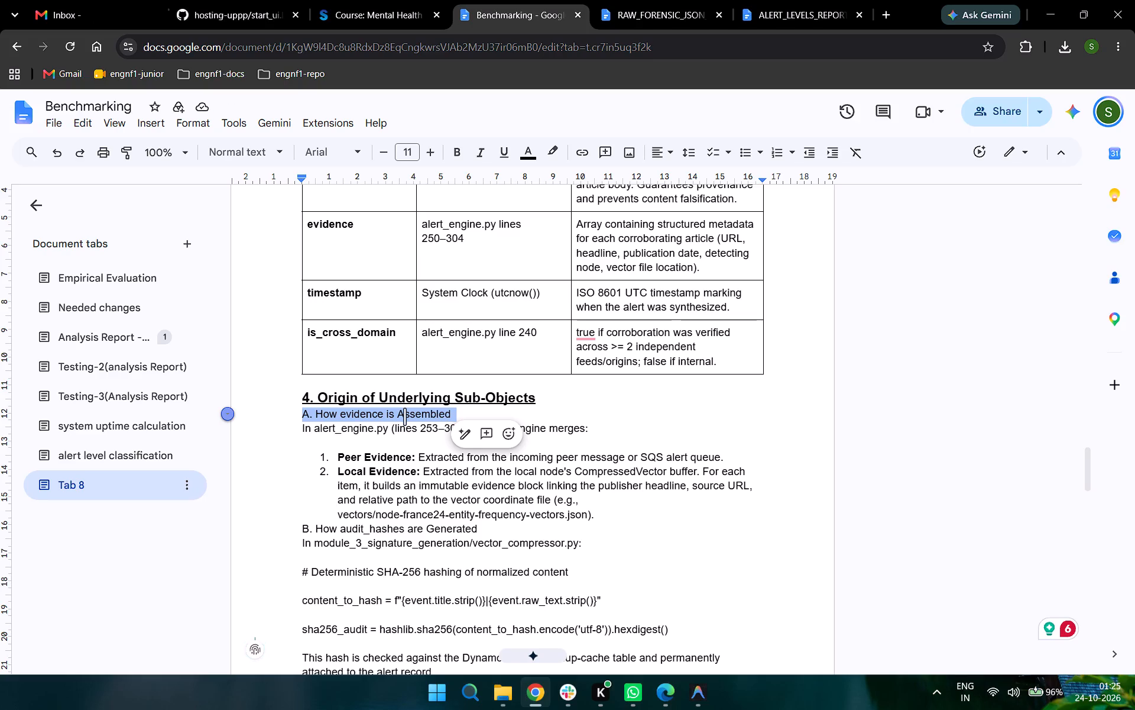
key("ctrl+shift+period")
key("ctrl+b")
key("ctrl+u")
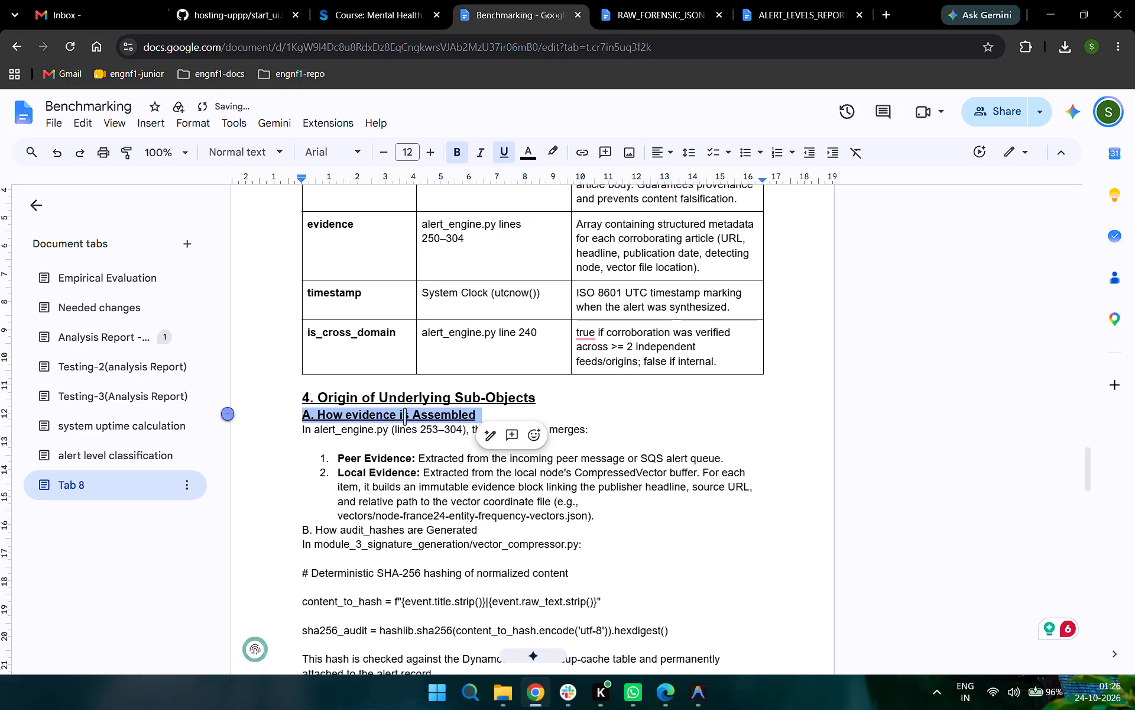
Delete the blank line above the Peer Evidence item in section A.
left_click(349, 442)
key("BackSpace")
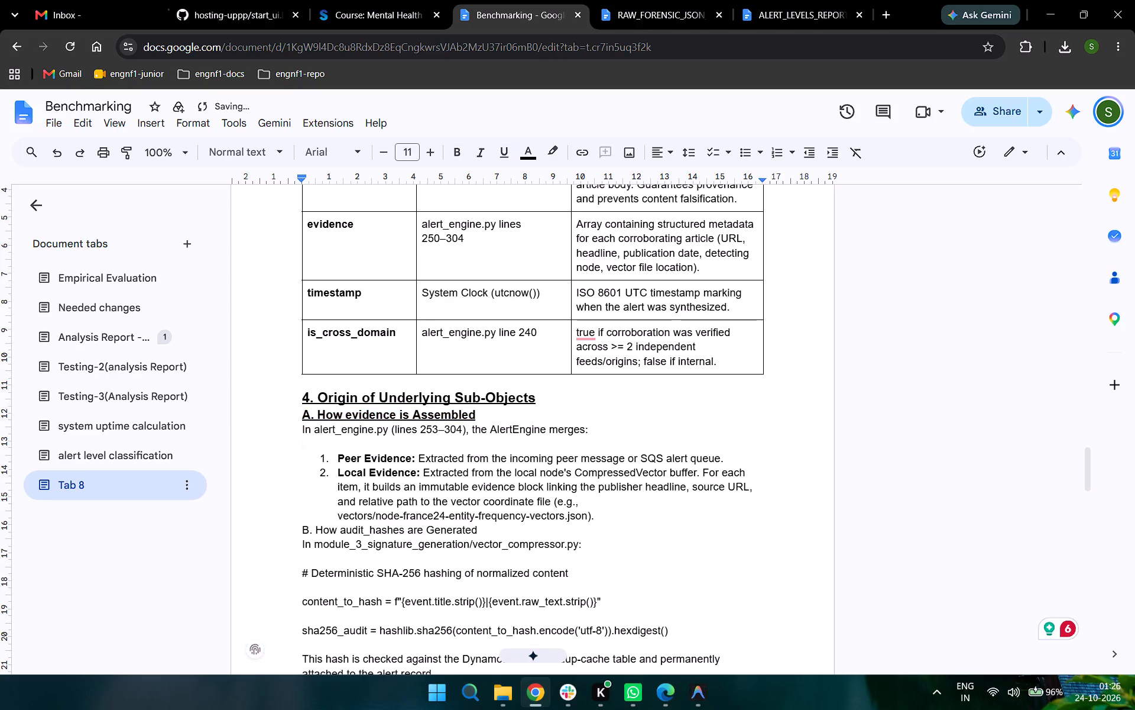
Insert a blank line between the Local Evidence item and the subheading "B. How audit_hashes are Generated".
key("Down")
key("Down")
scroll(349, 442, "down", 1)
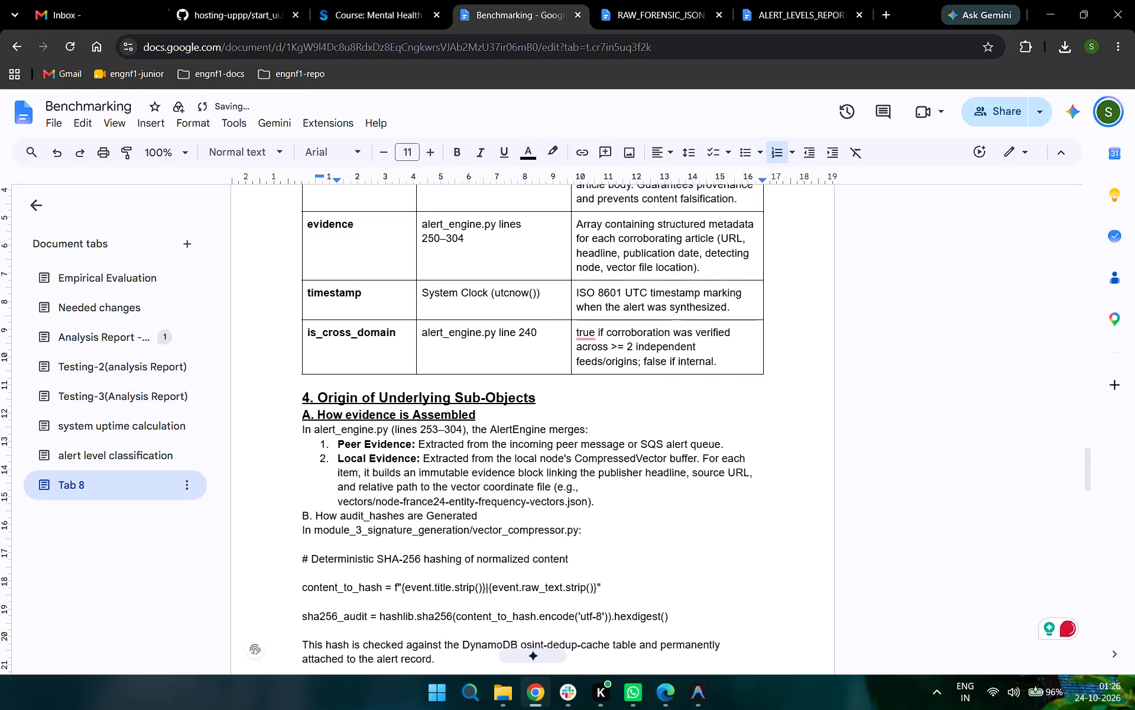
scroll(349, 442, "down", 1)
left_click(287, 439)
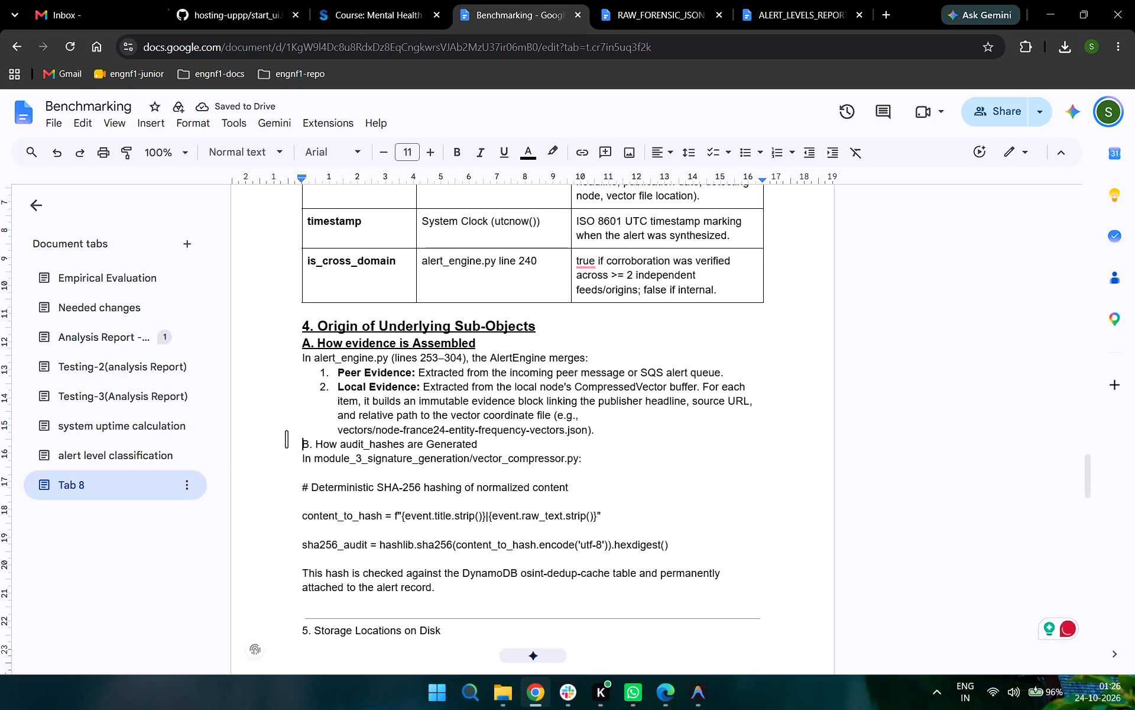
key("backslash")
key("Return")
key("BackSpace")
key("BackSpace")
key("Return")
Format the subheading "B. How audit_hashes are Generated" as 12 pt, bold and underlined.
triple_click(380, 454)
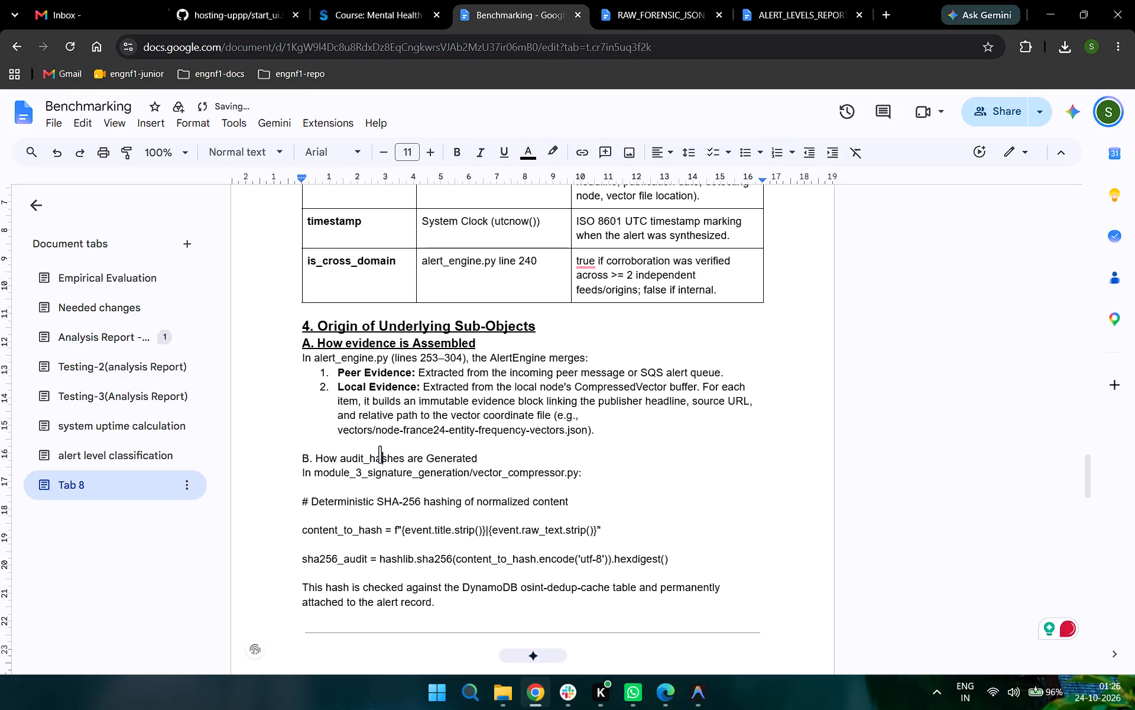
key("ctrl+shift+period")
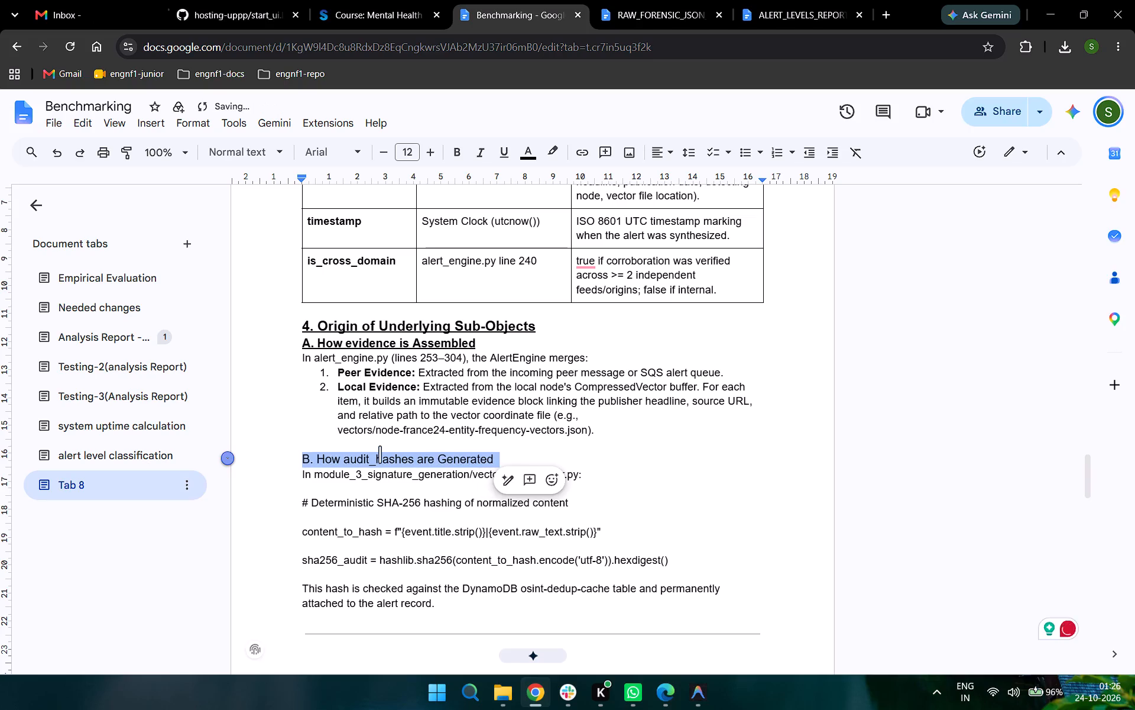
key("ctrl+b")
key("ctrl+u")
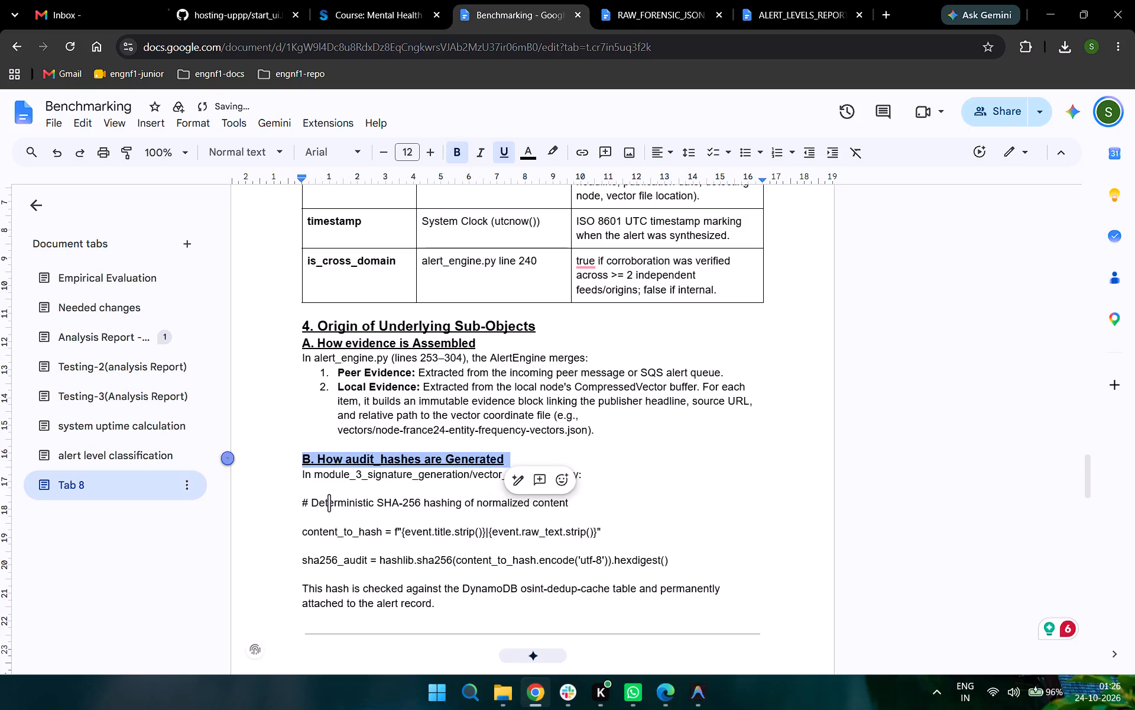
Delete the blank lines before, between and after the SHA-256 hashing code lines in section B.
left_click(325, 493)
key("BackSpace")
key("Down")
key("Down")
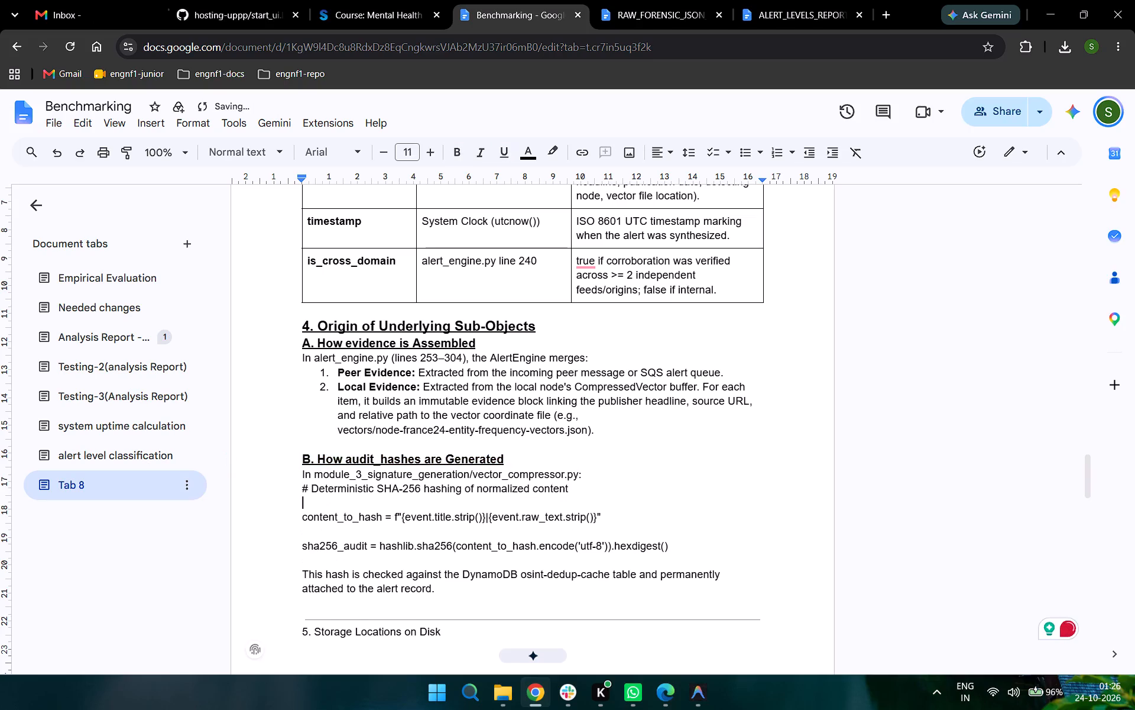
key("BackSpace")
key("Down")
key("Down")
key("BackSpace")
key("Down")
key("Down")
key("BackSpace")
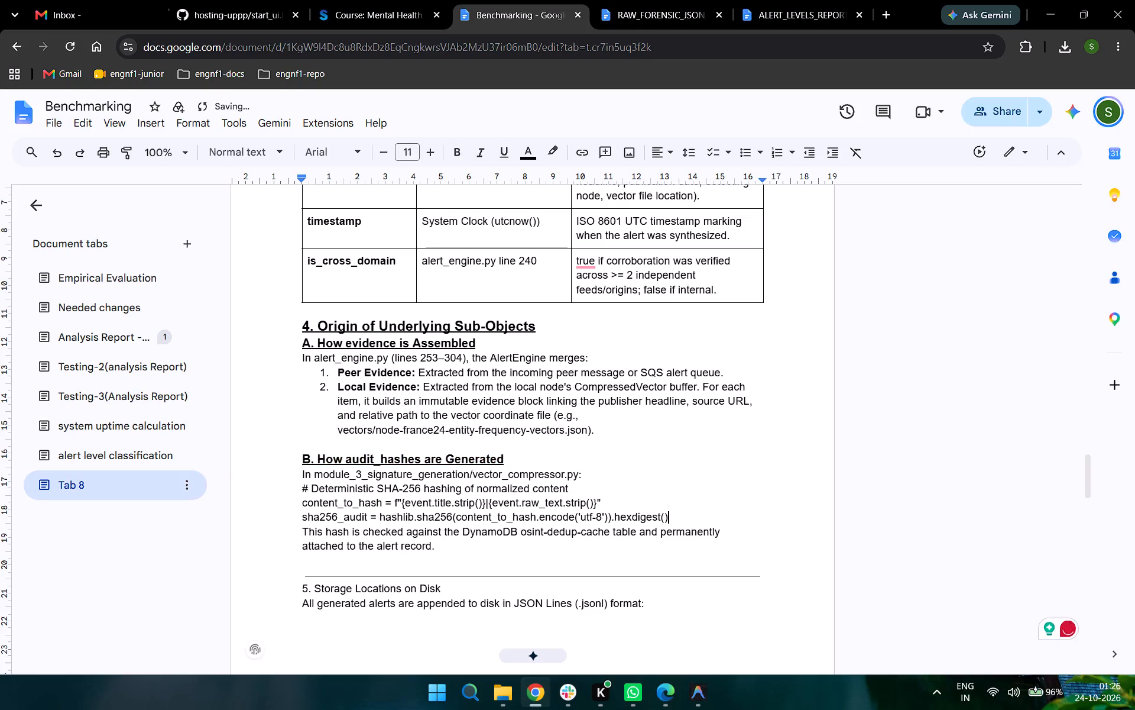
Remove the horizontal divider line above the heading "5. Storage Locations on Disk".
key("Down")
key("Down")
key("Down")
key("Down")
key("BackSpace")
key("BackSpace")
key("Down")
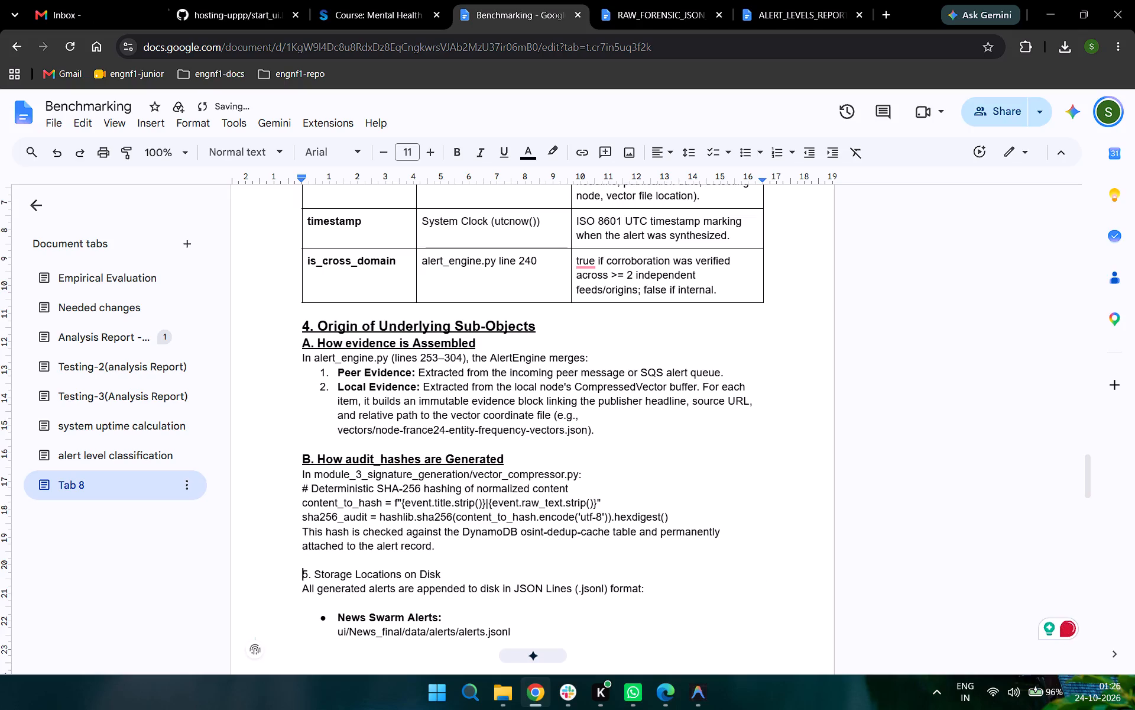
Format the heading "5. Storage Locations on Disk" as 14 pt, bold and underlined.
triple_click(353, 579)
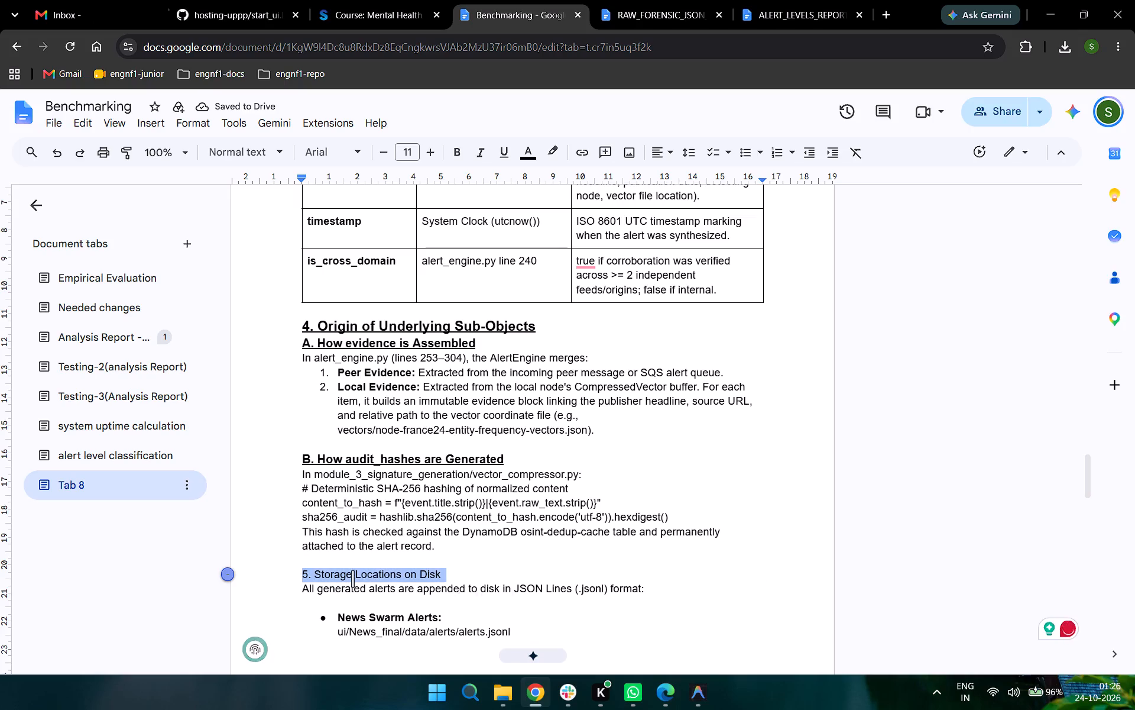
key("ctrl+shift+period")
key("ctrl+shift+period")
key("ctrl+shift+period")
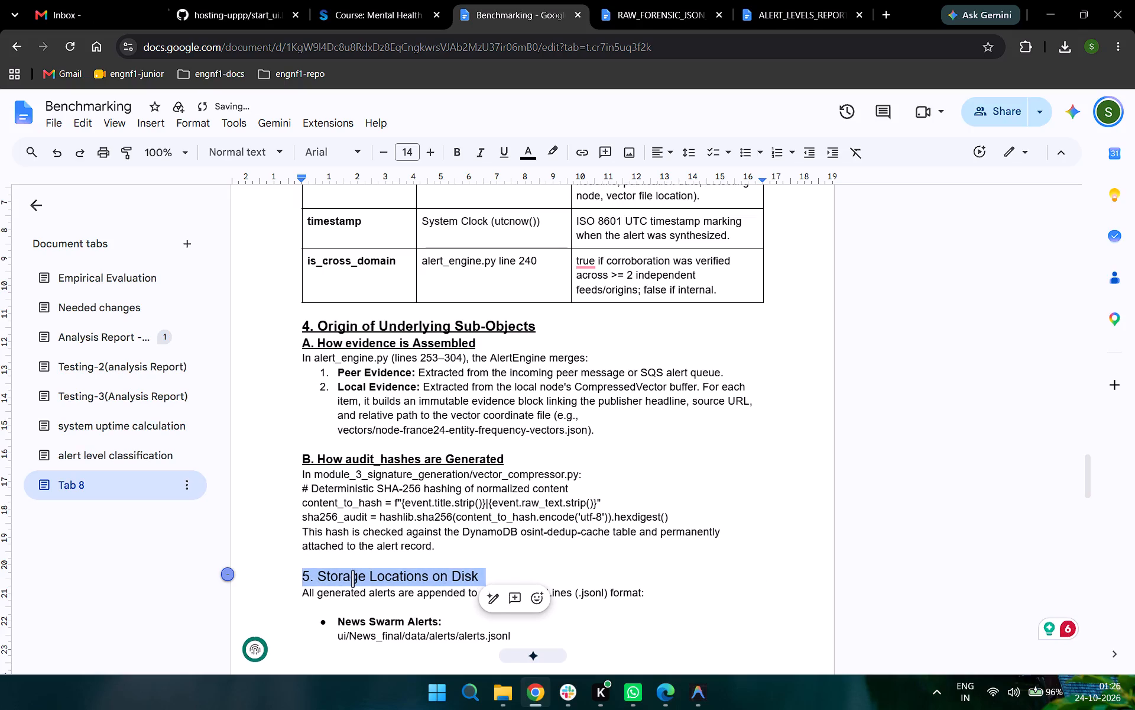
key("ctrl+b")
key("ctrl+u")
Delete the blank line above the News Swarm Alerts bullet in section 5.
scroll(353, 579, "down", 3)
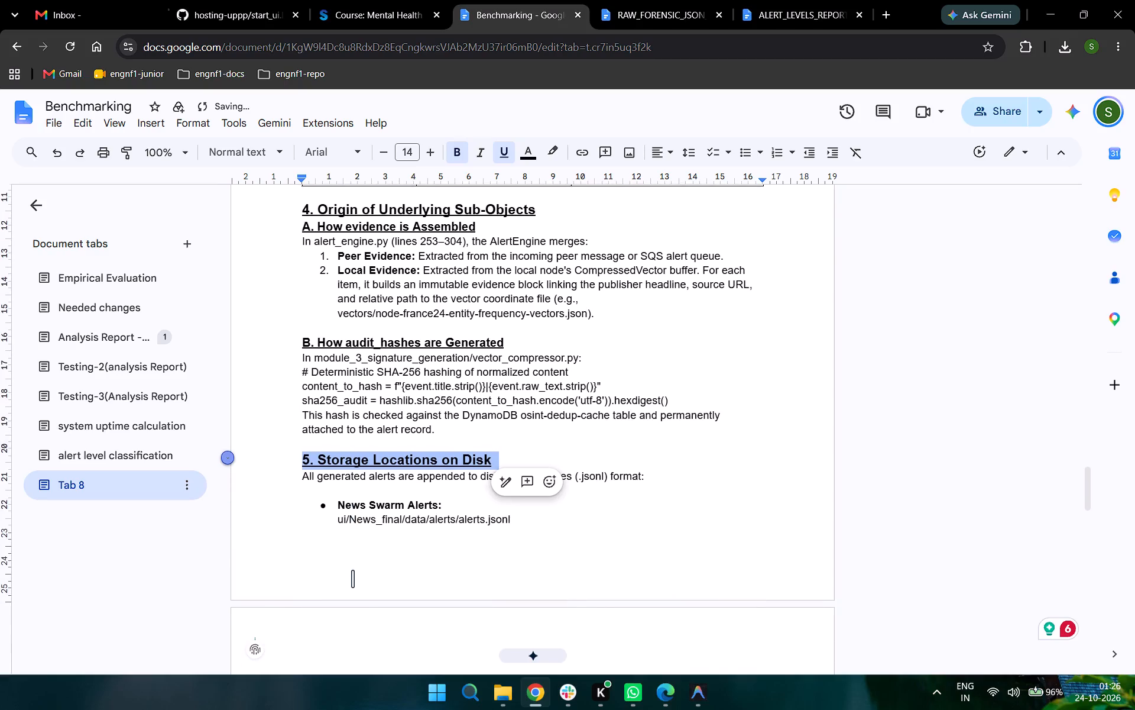
left_click(372, 486)
key("BackSpace")
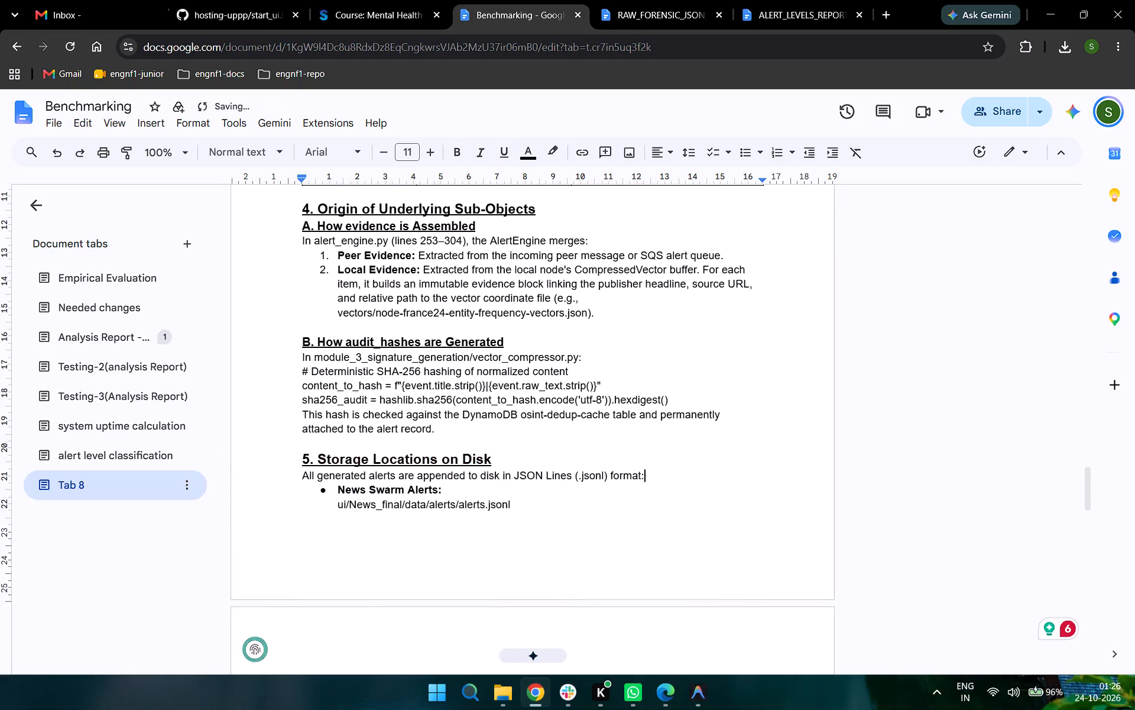
Remove the horizontal divider line above the heading "6. How the Dashboard Fetches & Displays the JSON".
key("Down")
key("Down")
key("Down")
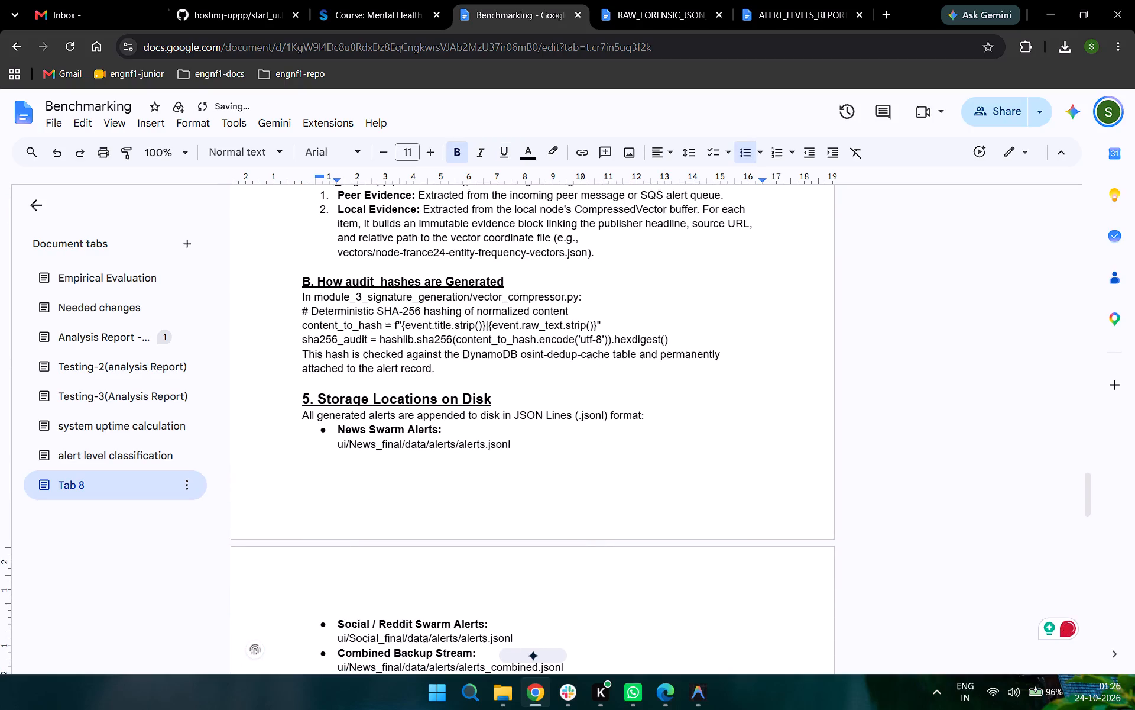
key("Down")
key("Down")
key("Down")
key("Down")
key("Down")
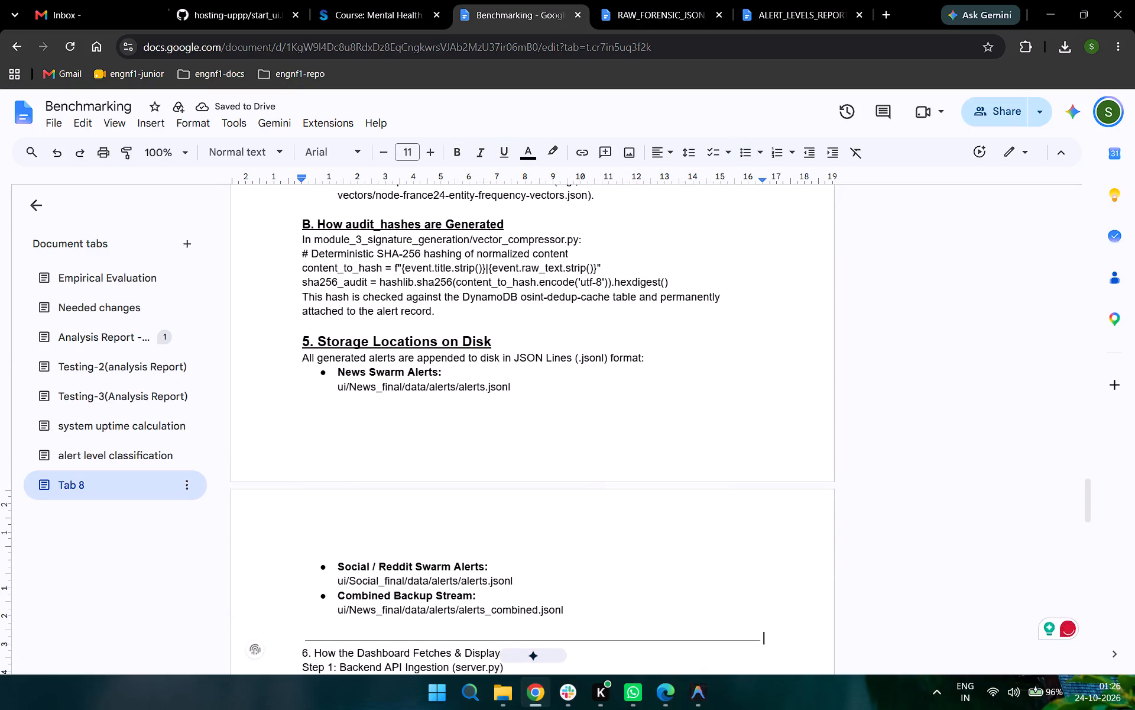
key("BackSpace")
key("BackSpace")
Format the heading "6. How the Dashboard Fetches & Displays the JSON" as 14 pt, bold and underlined.
scroll(372, 486, "down", 1)
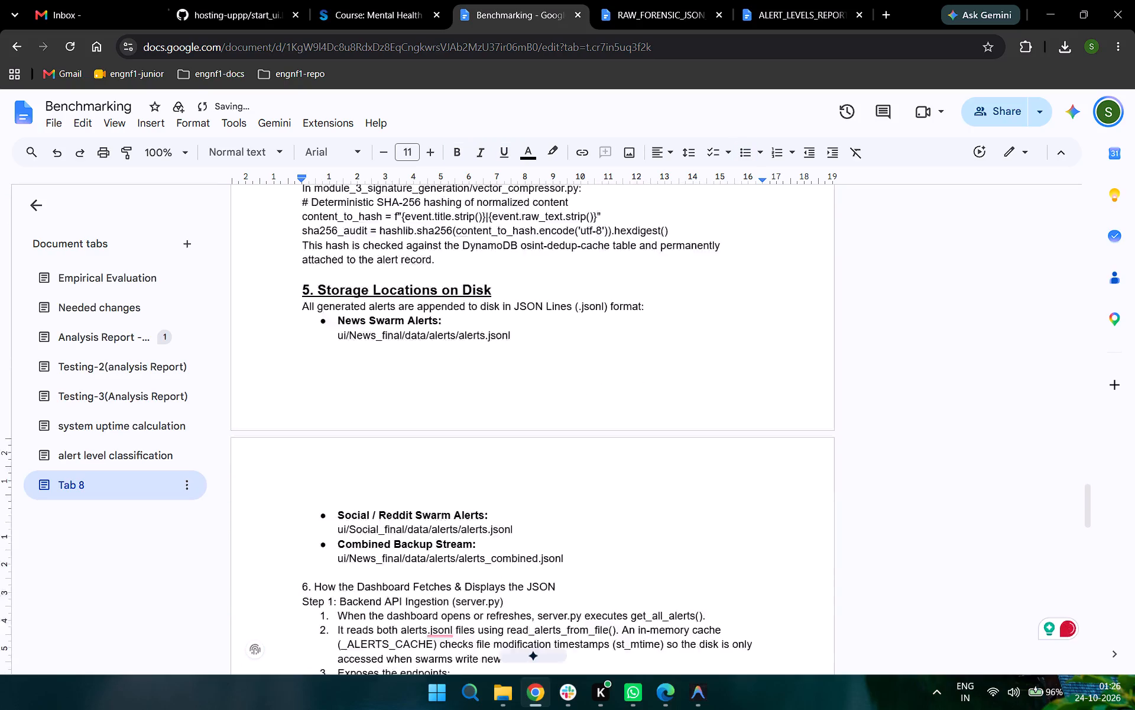
scroll(372, 486, "down", 2)
triple_click(327, 435)
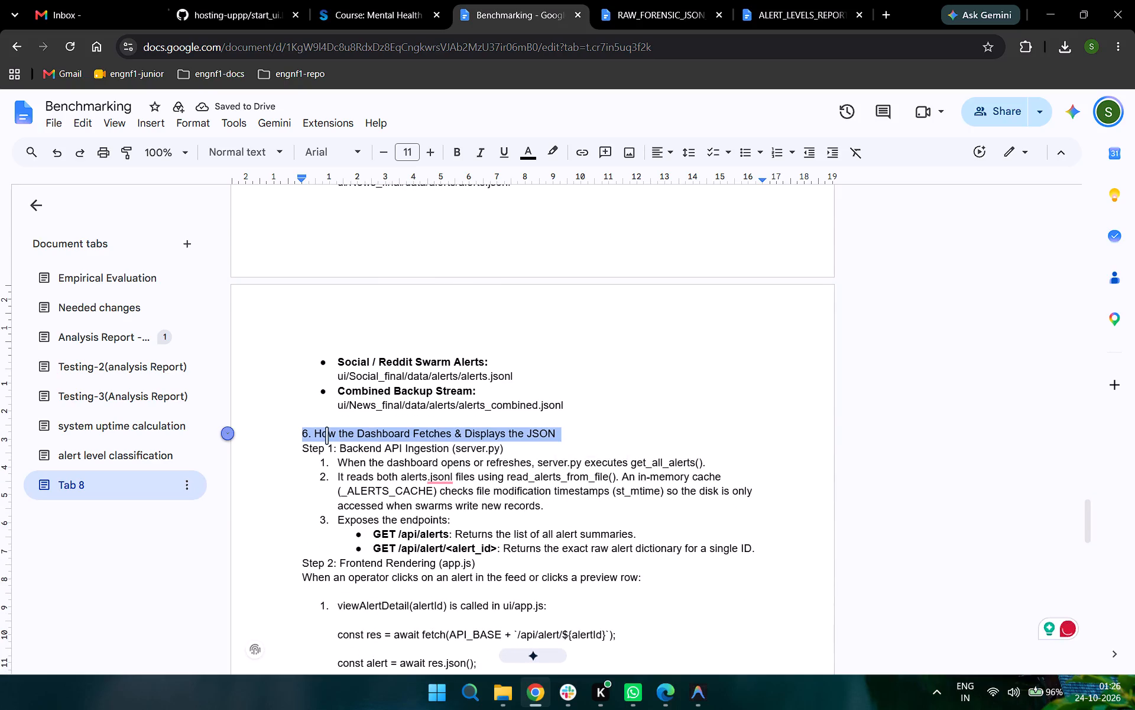
key("ctrl+shift+period")
key("ctrl+shift+period")
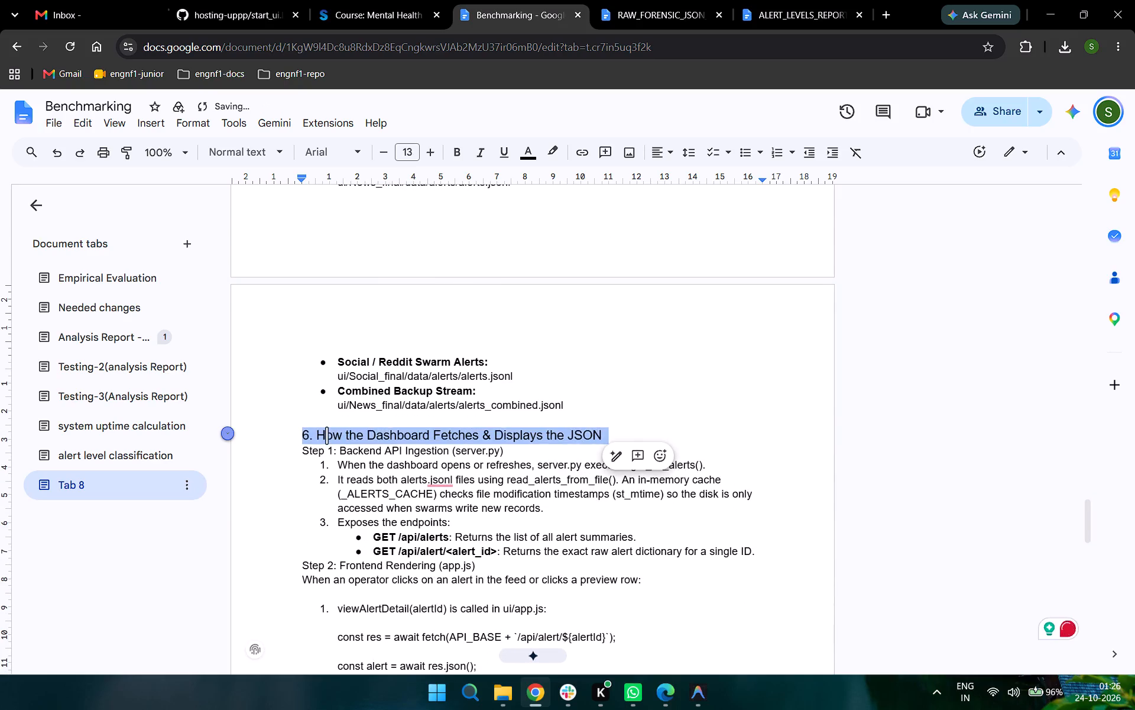
key("ctrl+shift+period")
key("ctrl+b")
key("ctrl+u")
Format the subheading "Step 1: Backend API Ingestion (server.py)" as 12 pt, bold and underlined.
scroll(327, 435, "down", 1)
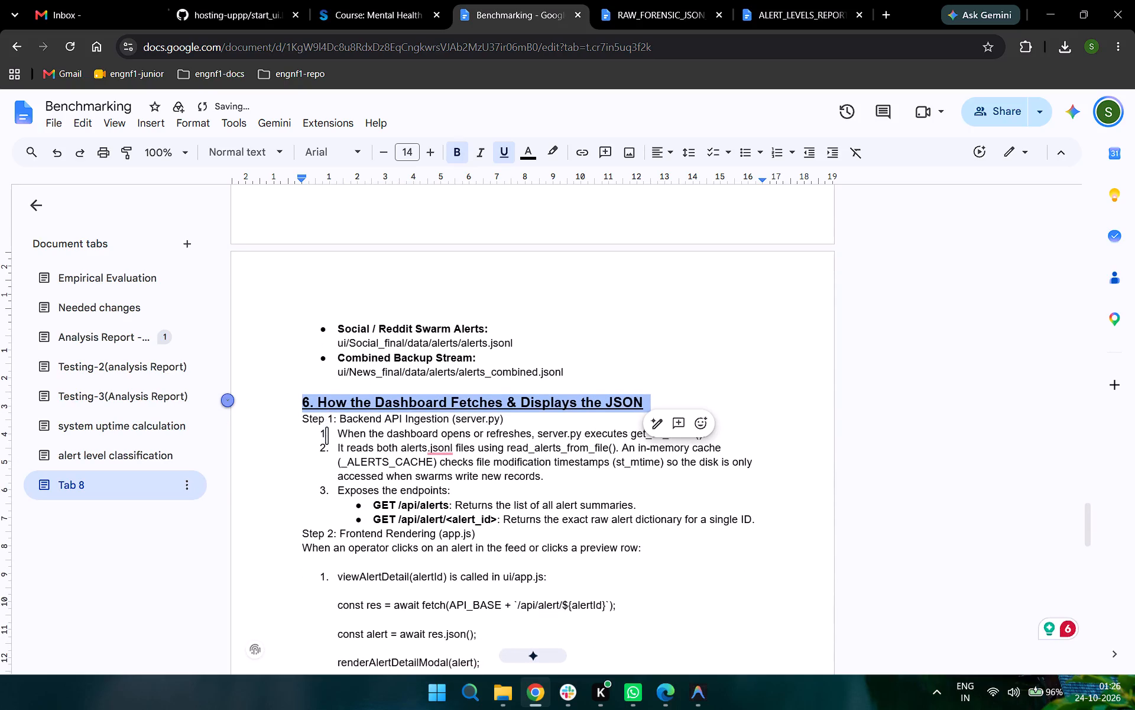
triple_click(310, 422)
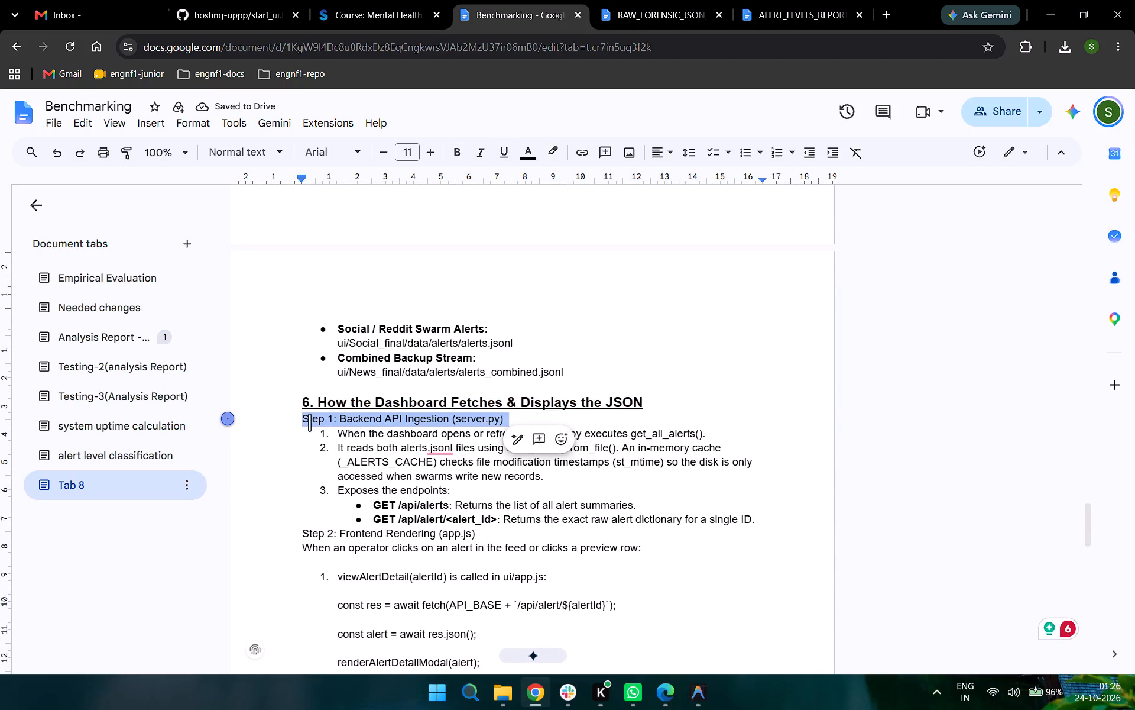
key("ctrl+shift+period")
key("ctrl+b")
key("ctrl+u")
Format the subheading "Step 2: Frontend Rendering (app.js)" as 12 pt, bold and underlined.
scroll(310, 422, "down", 1)
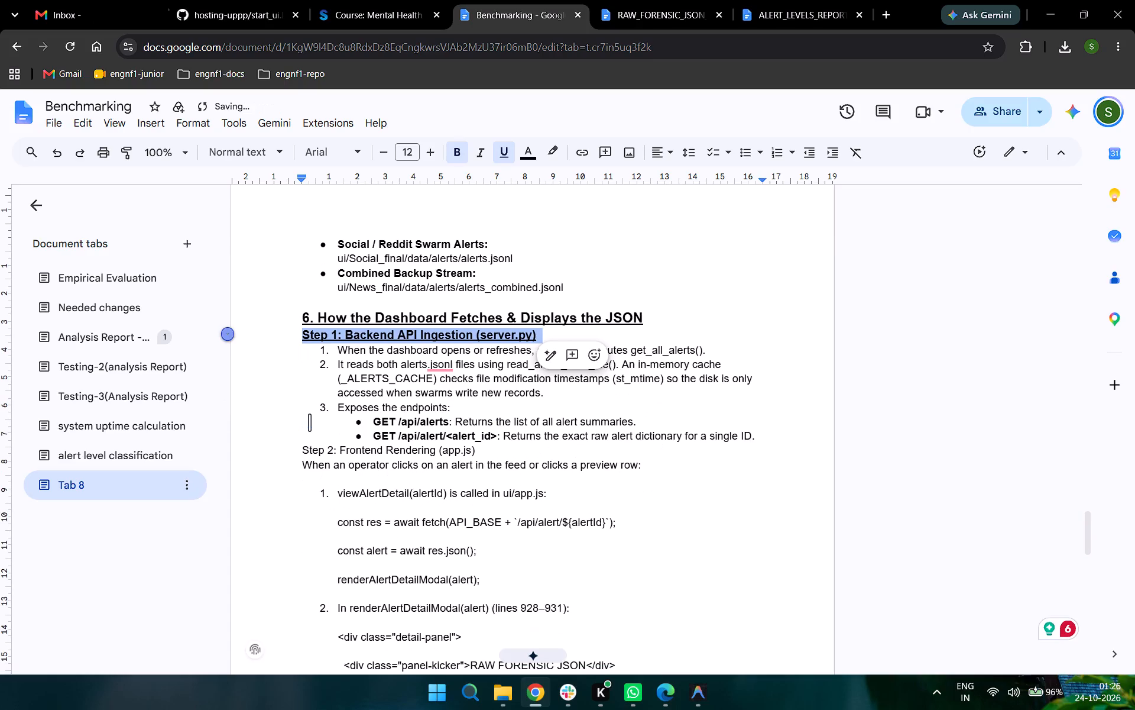
triple_click(322, 457)
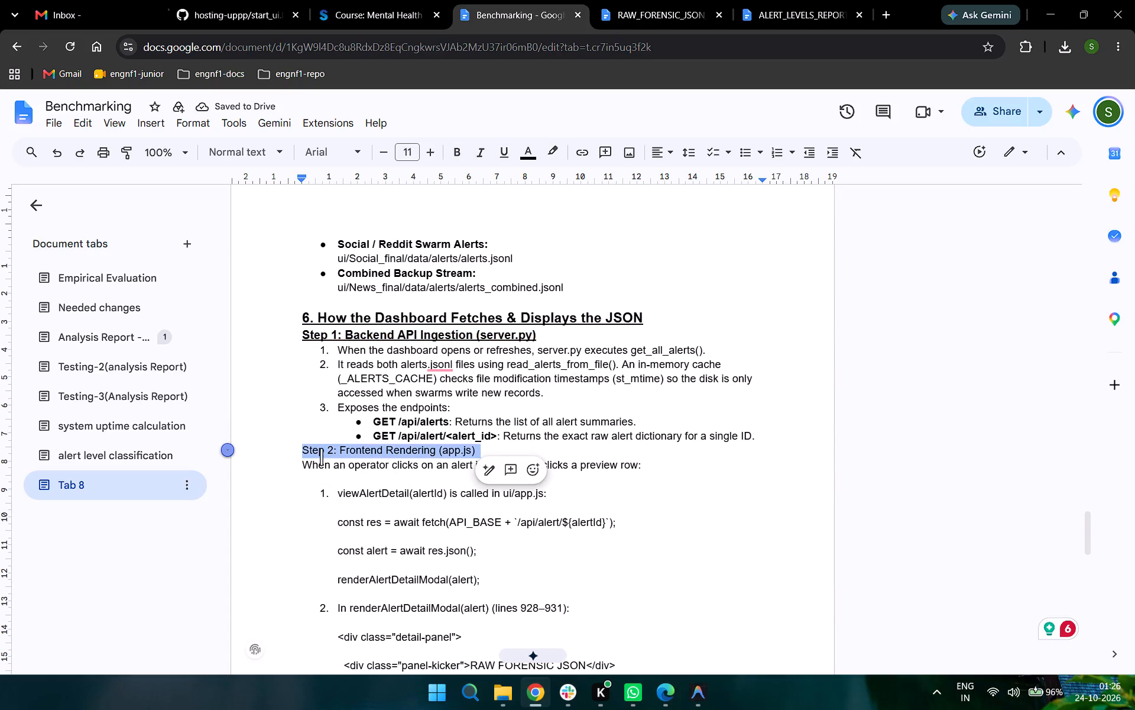
key("ctrl+shift+period")
key("ctrl+b")
key("ctrl+u")
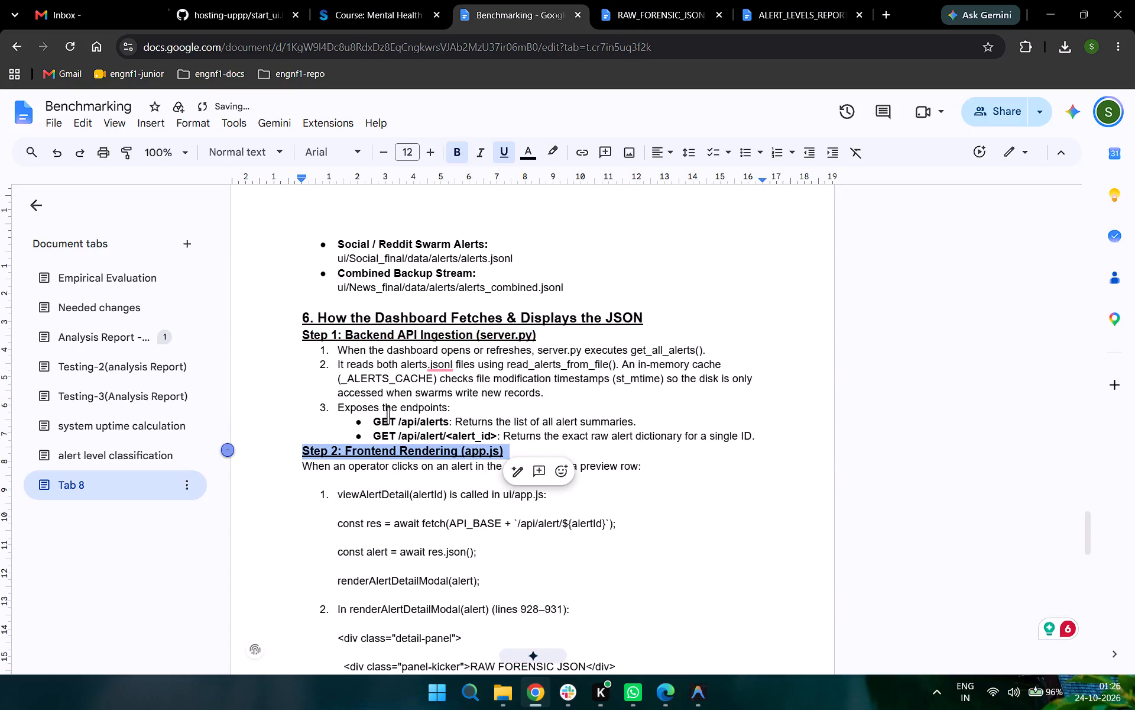
Remove the blank lines before list item 1 and between its code lines under "Step 2: Frontend Rendering (app.js)".
left_click(345, 480)
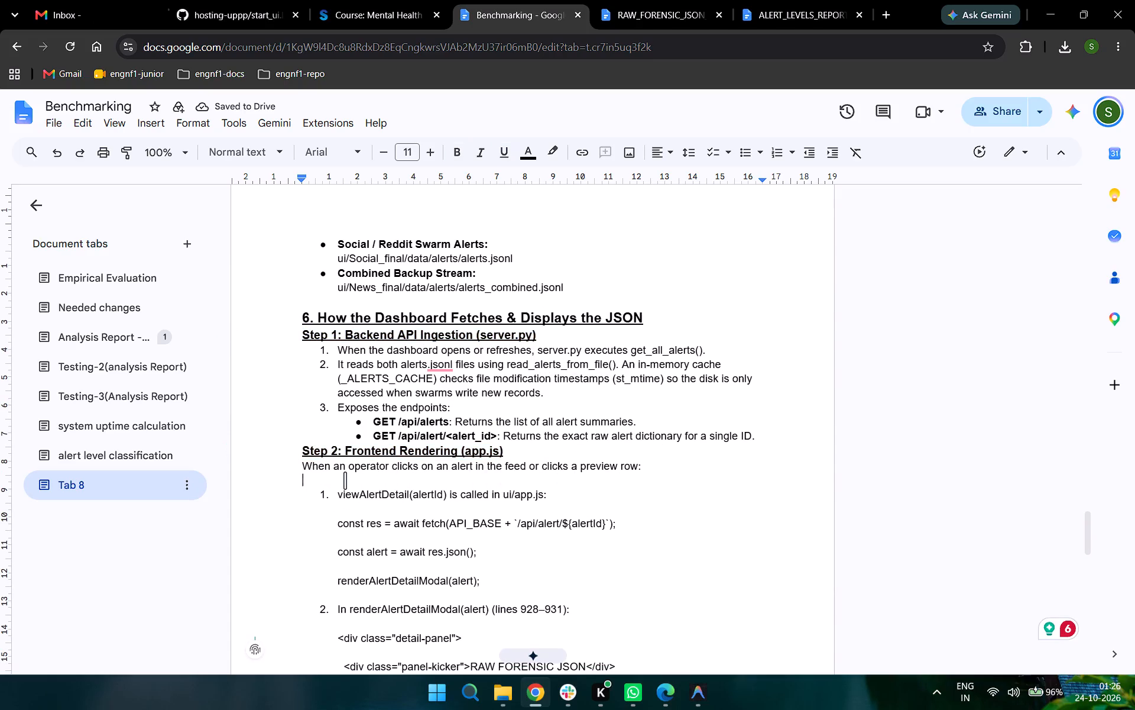
key("BackSpace")
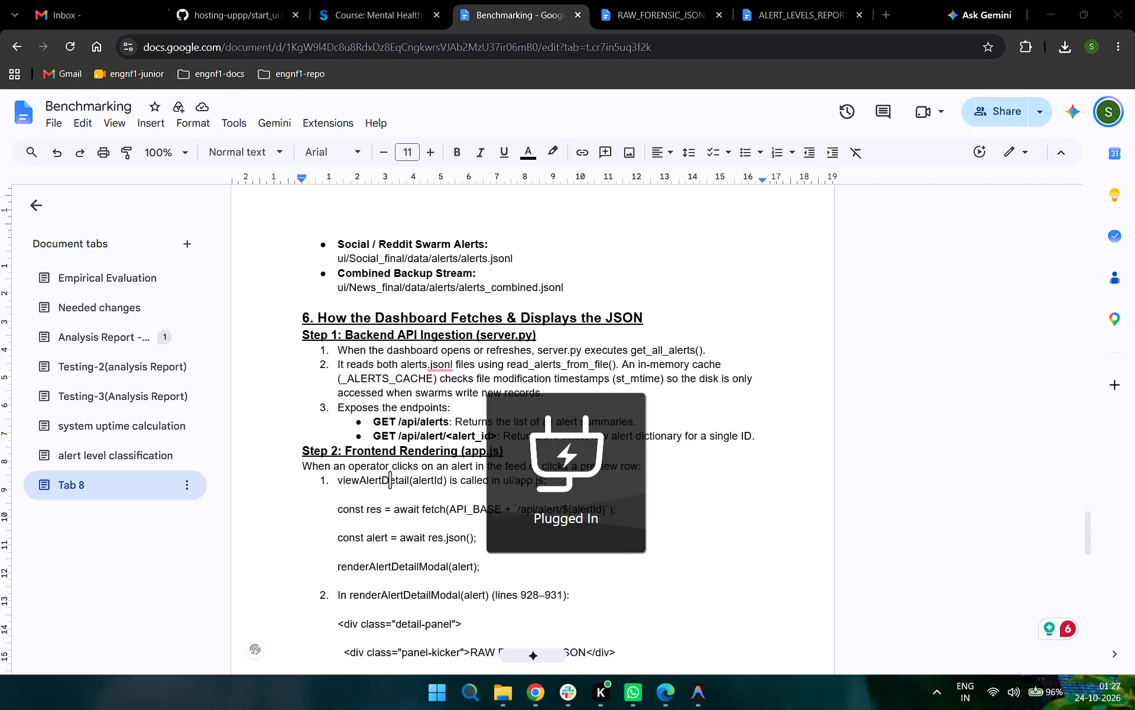
left_click(369, 498)
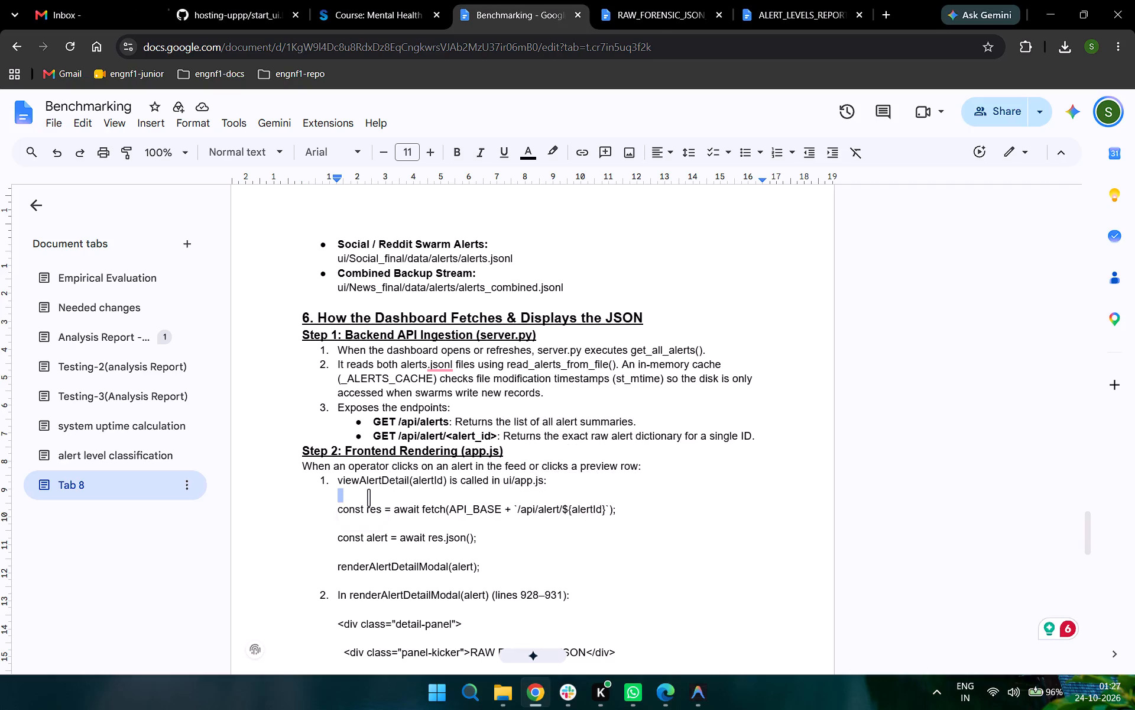
key("BackSpace")
key("Down")
key("BackSpace")
key("Down")
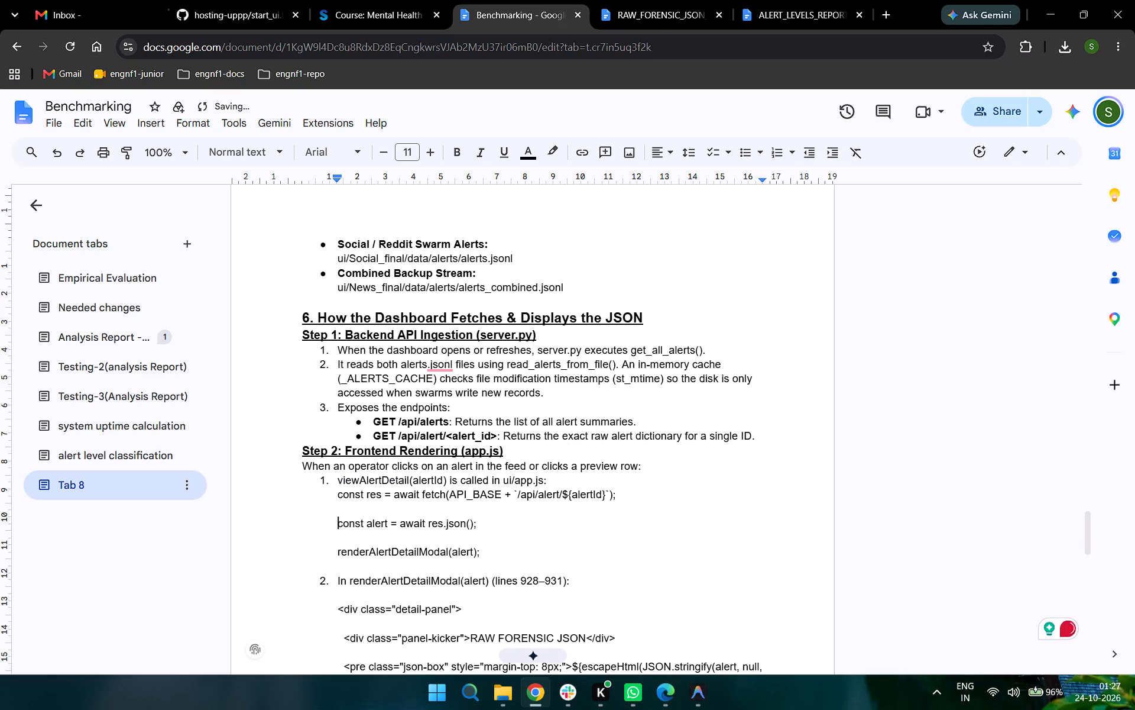
key("Up")
key("BackSpace")
key("Down")
key("Down")
key("BackSpace")
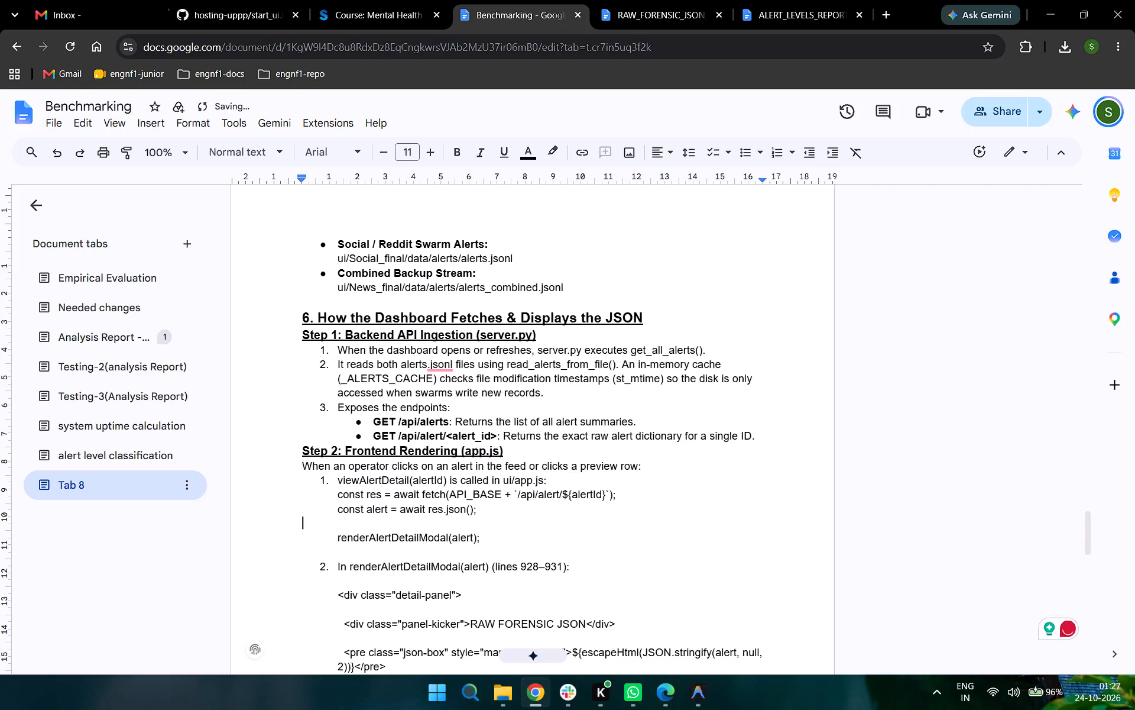
key("BackSpace")
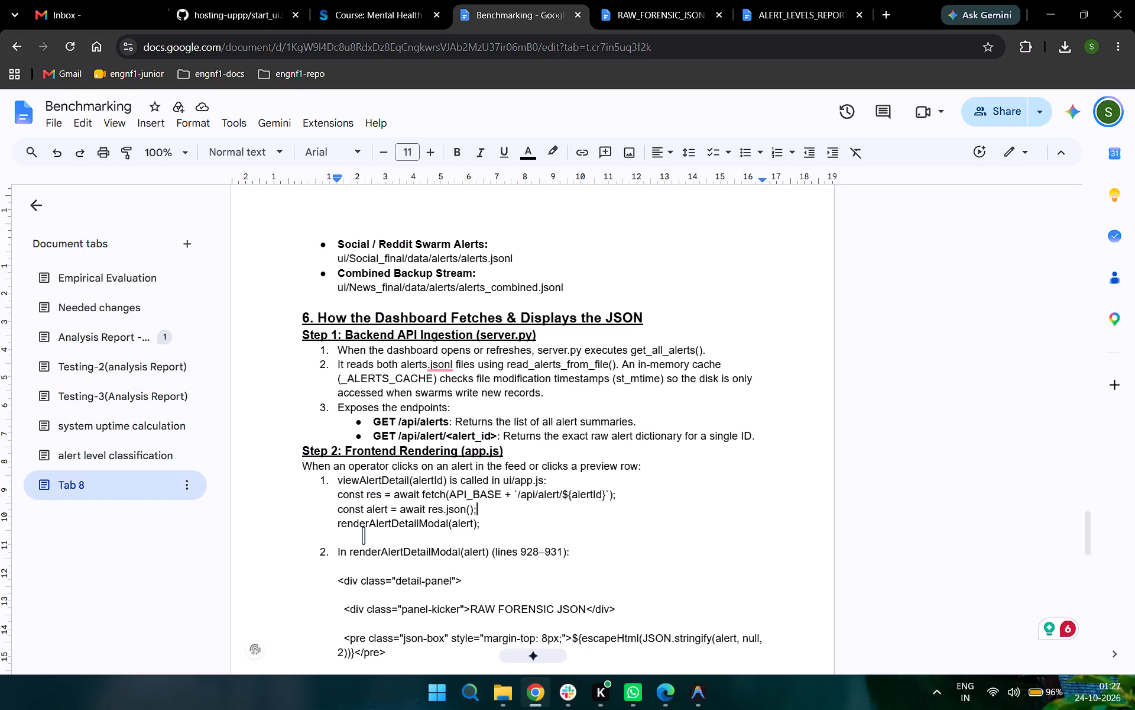
Remove the blank lines between the HTML code lines of list item 2, "In renderAlertDetailModal(alert)".
left_click(364, 563)
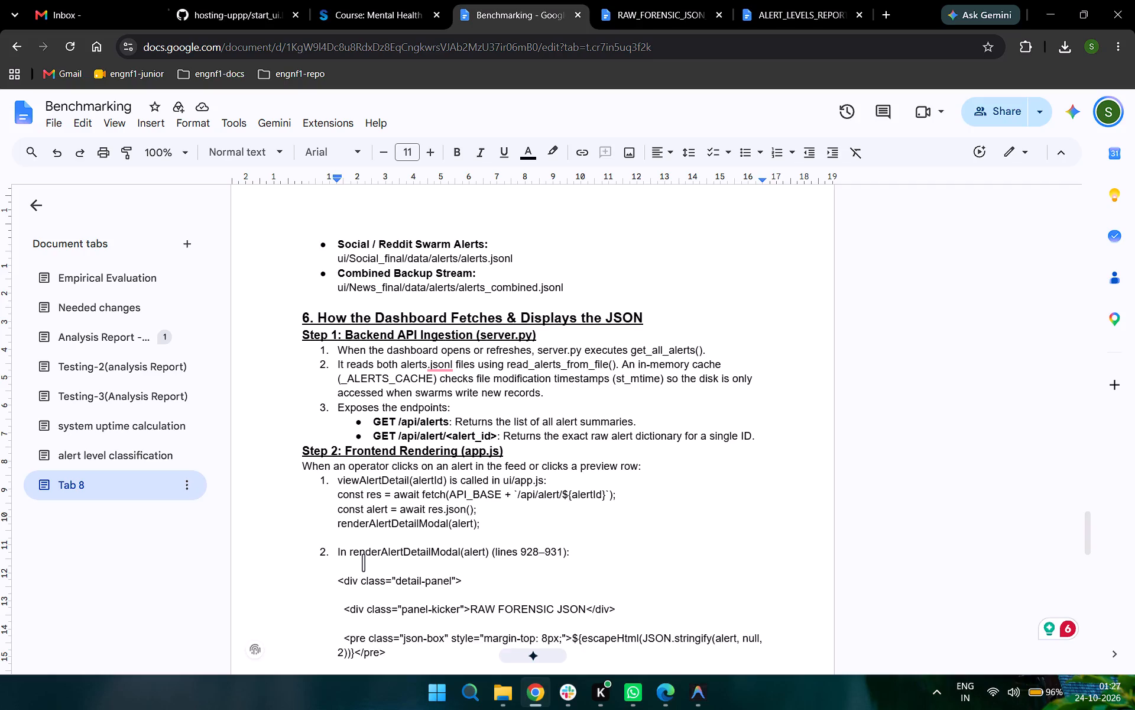
key("BackSpace")
key("BackSpace")
key("Down")
key("Down")
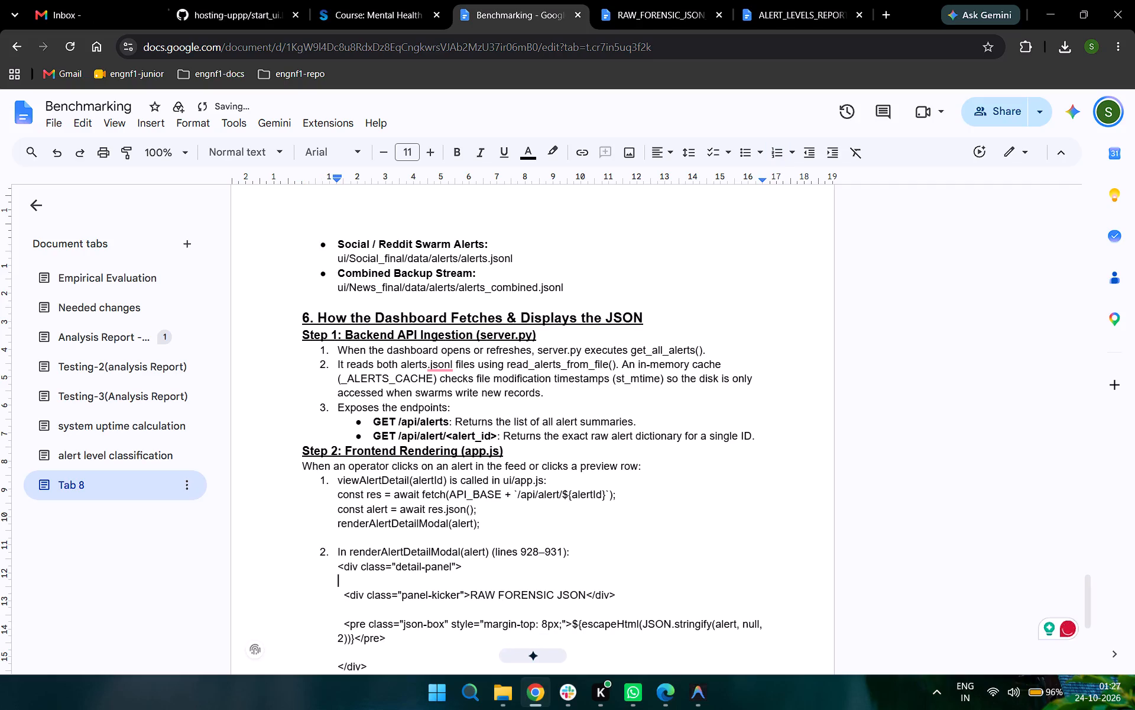
key("BackSpace")
key("BackSpace")
key("Down")
key("Down")
key("BackSpace")
key("BackSpace")
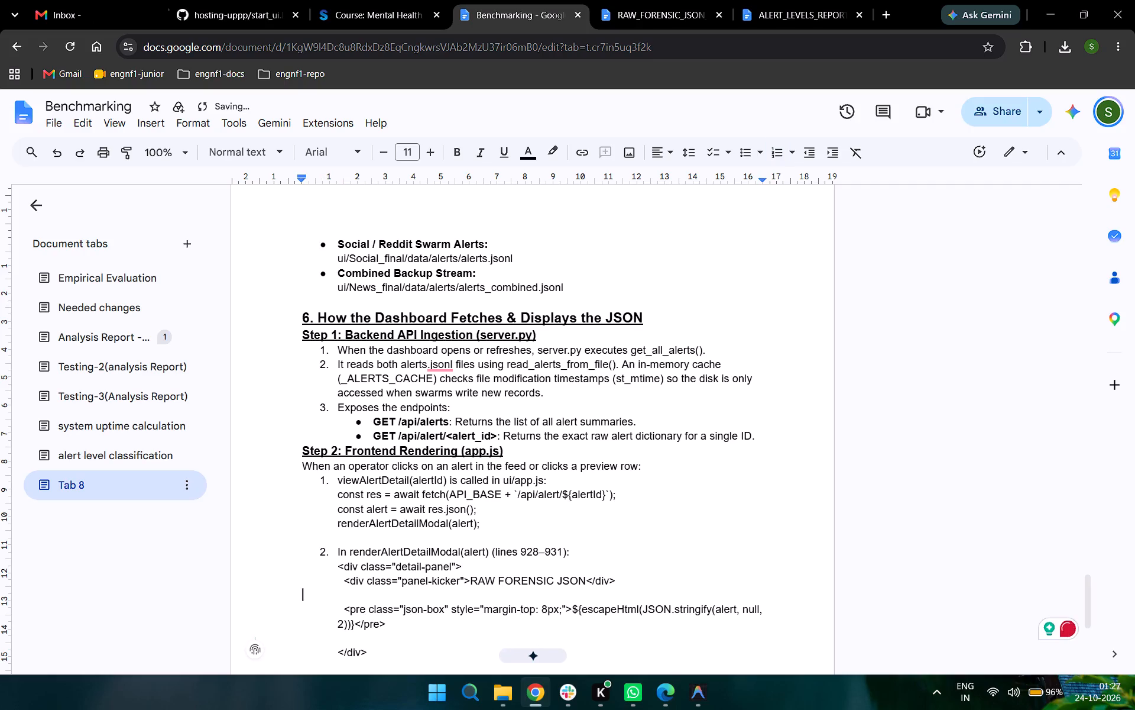
key("Down")
key("Down")
key("Down")
key("BackSpace")
key("BackSpace")
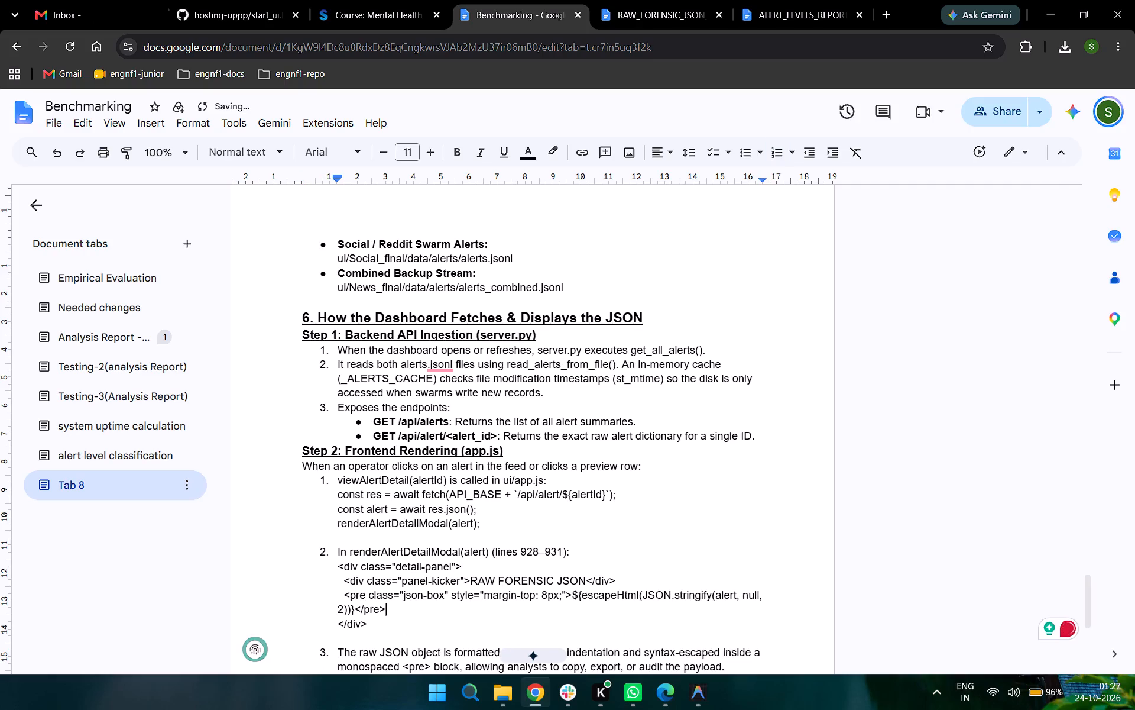
key("Down")
Remove the horizontal divider and its leftover blank line above the heading "7. Summary Checklist".
scroll(364, 563, "down", 4)
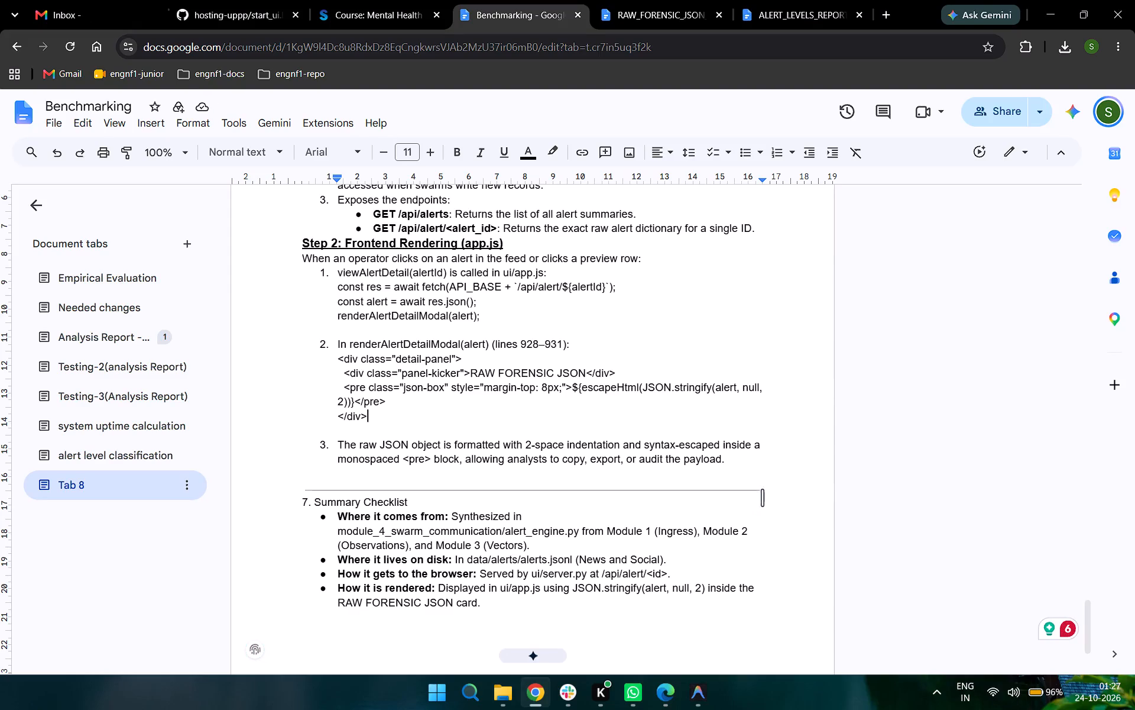
left_click(774, 488)
key("BackSpace")
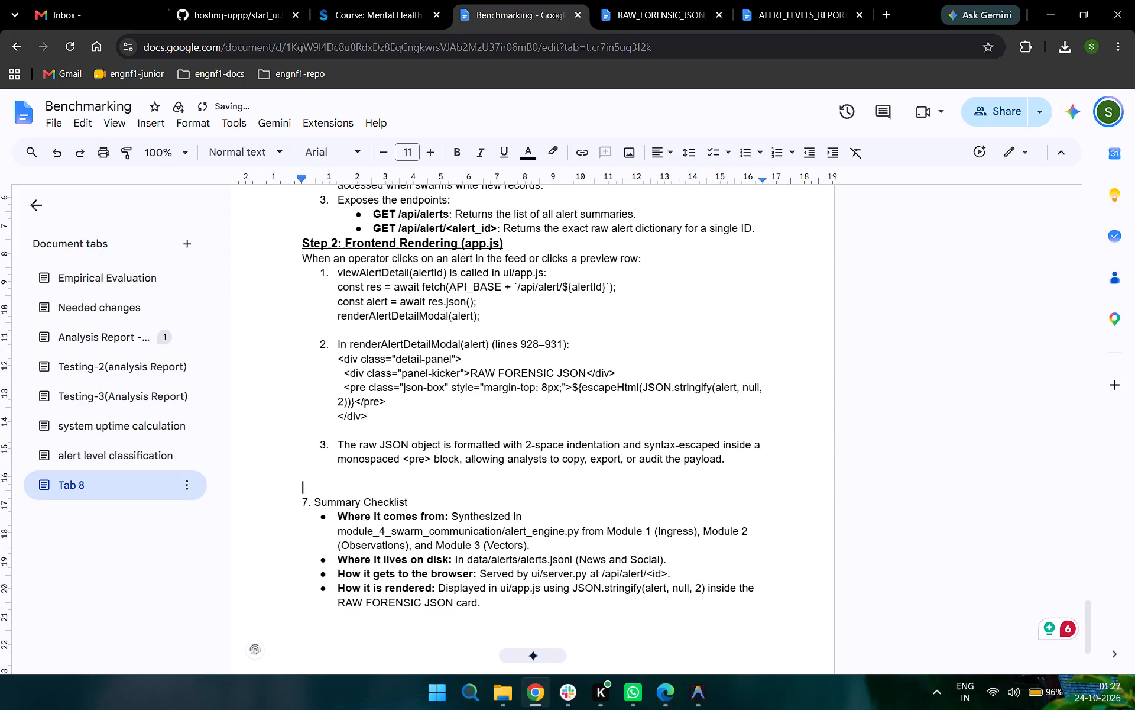
key("BackSpace")
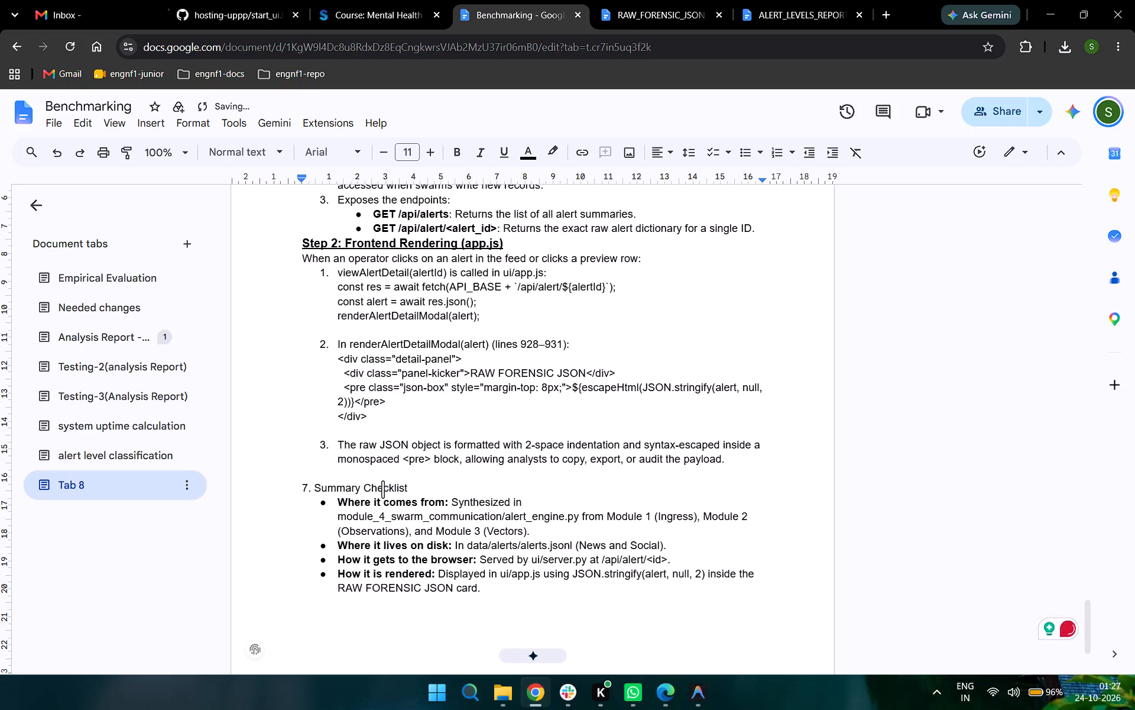
Format the heading "7. Summary Checklist" as 14 pt, bold and underlined.
triple_click(383, 489)
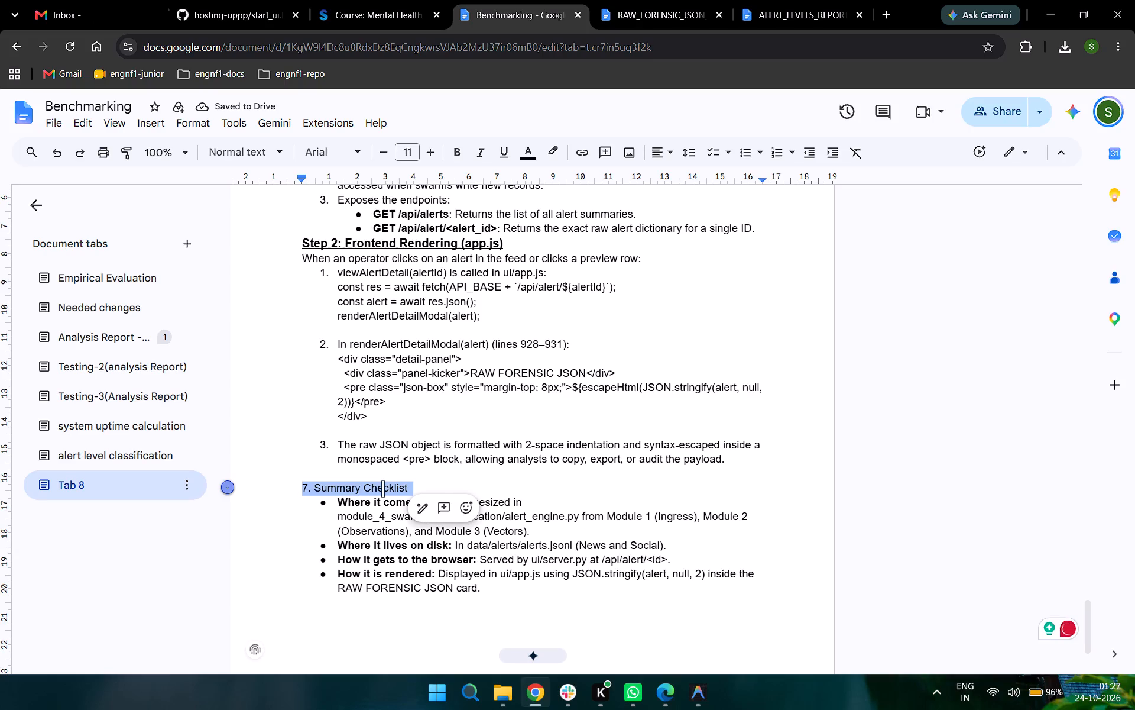
key("ctrl+shift+period")
key("ctrl+shift+period")
key("ctrl+shift+period")
key("ctrl+b")
key("ctrl+u")
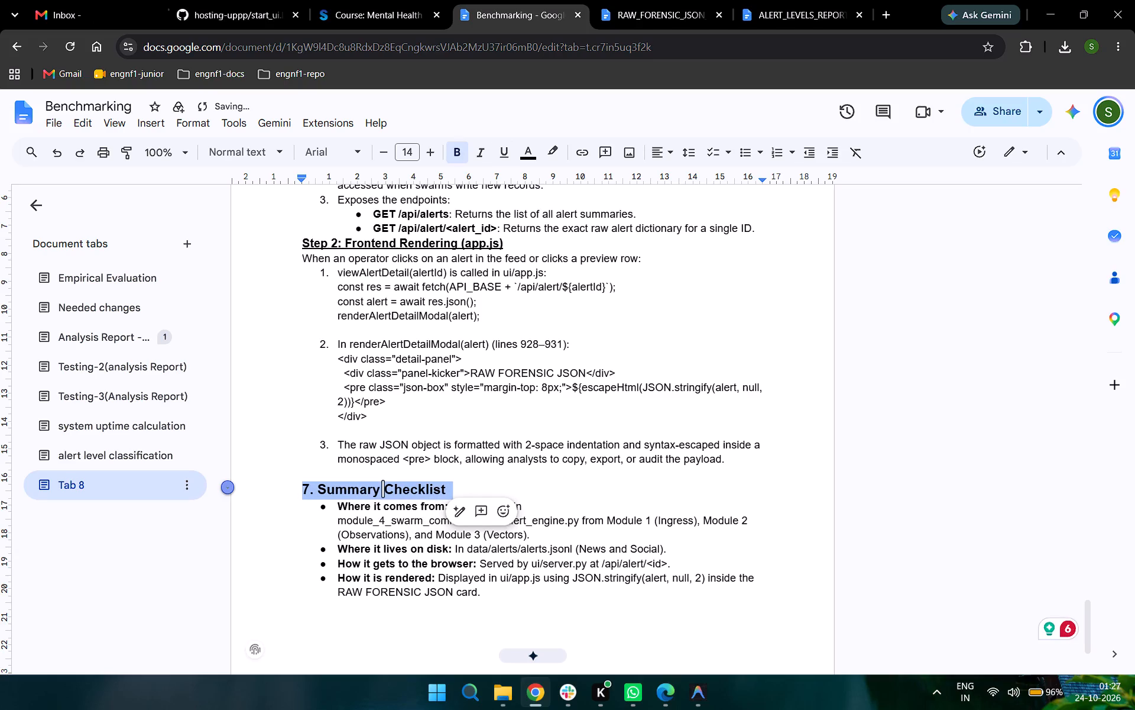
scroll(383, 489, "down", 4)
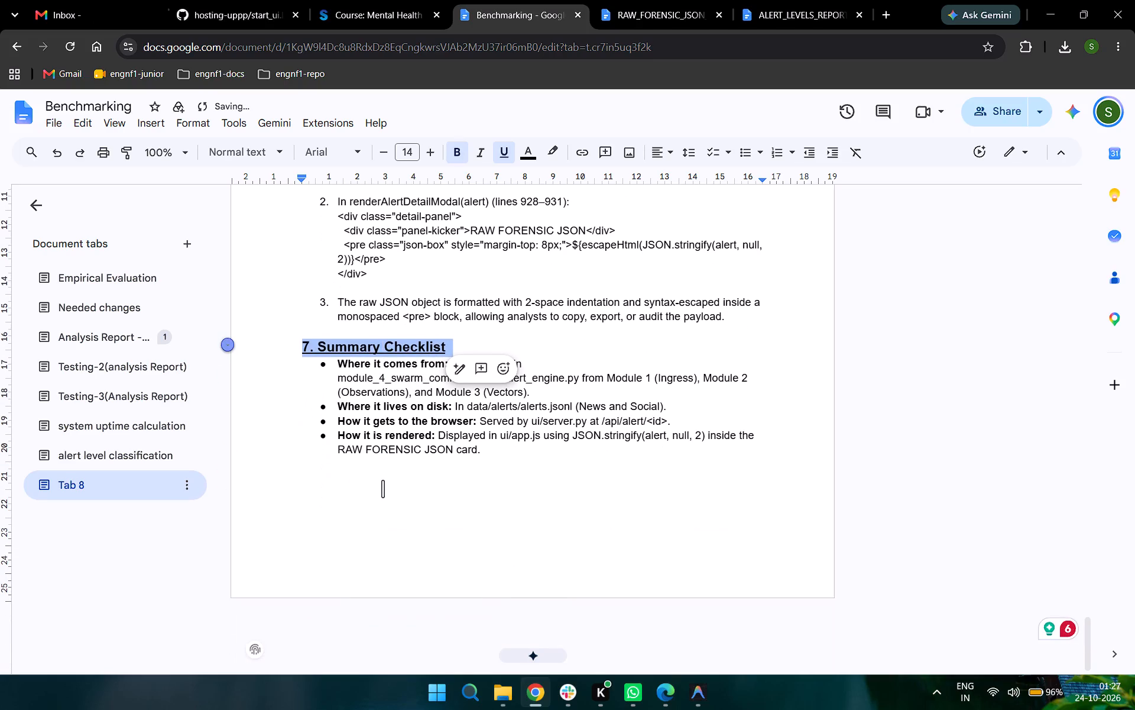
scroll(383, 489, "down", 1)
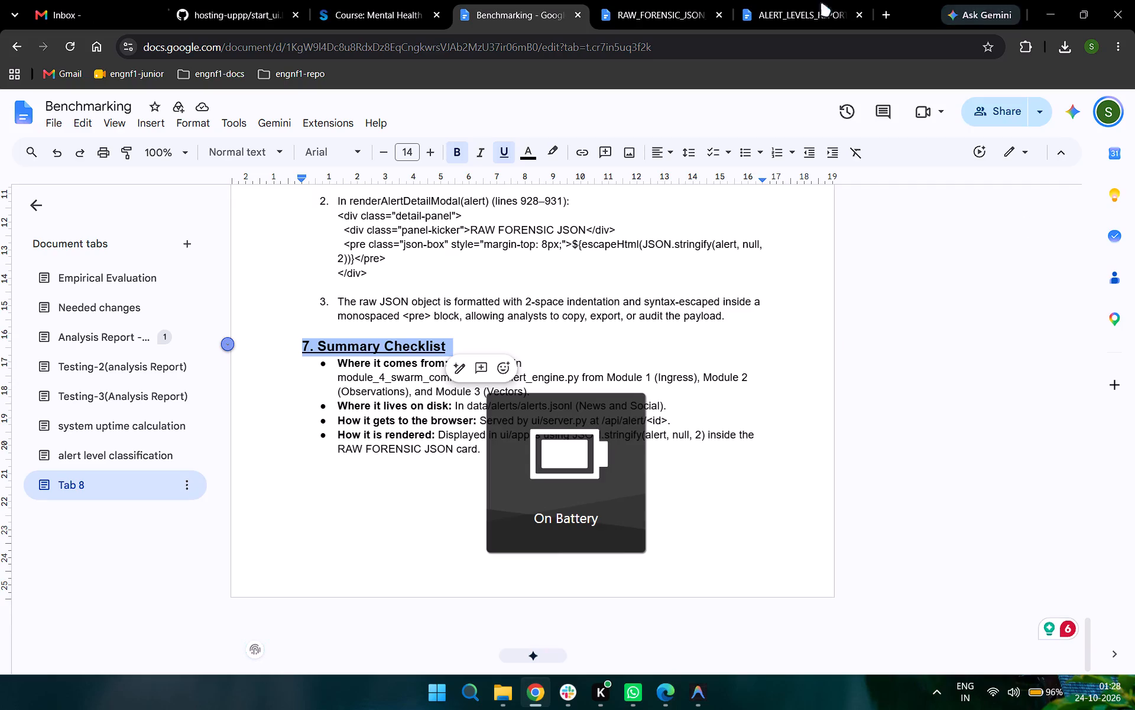
Close the RAW_FORENSIC_JSON and ALERT_LEVELS_REPORT documents, keeping the Benchmarking document open.
left_click(722, 19)
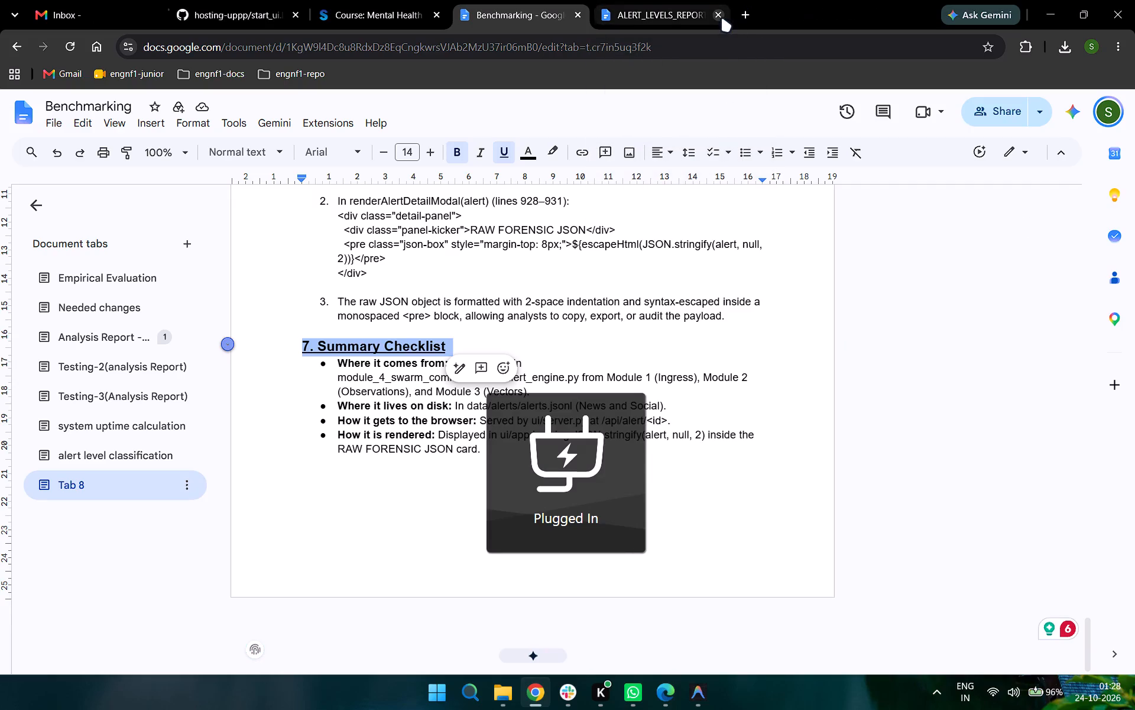
left_click(722, 19)
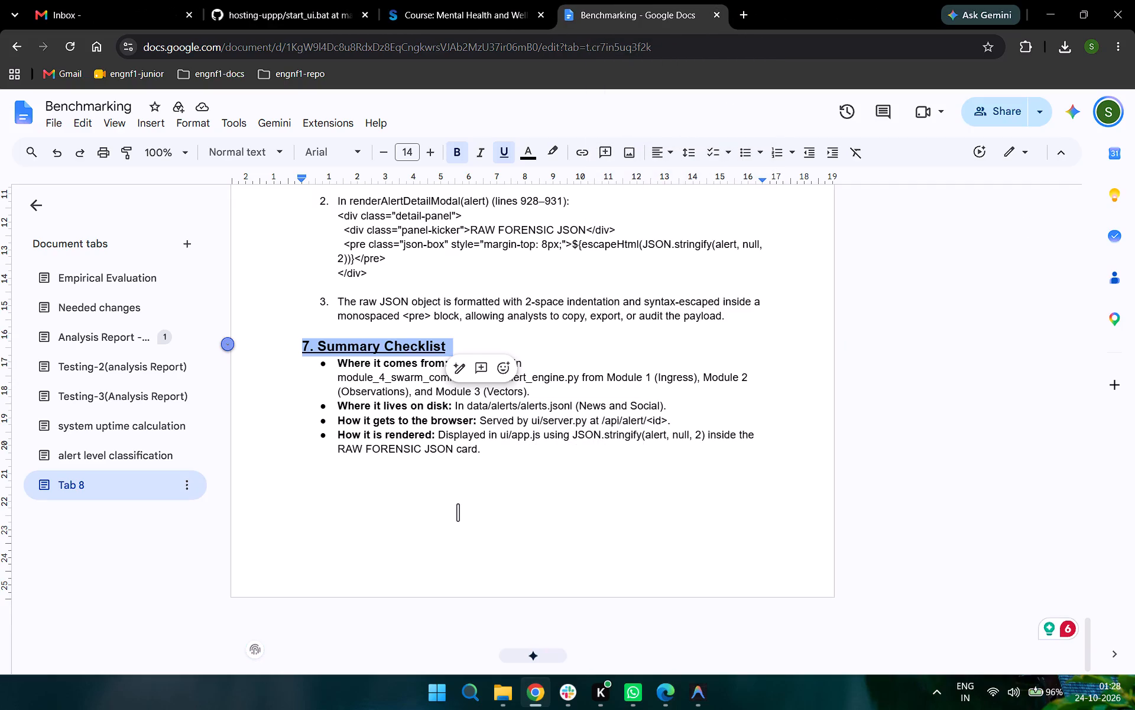
Rename the document tab "Tab 8" as "raw forensic data".
left_click(497, 509)
scroll(430, 509, "up", 20)
scroll(430, 509, "up", 4)
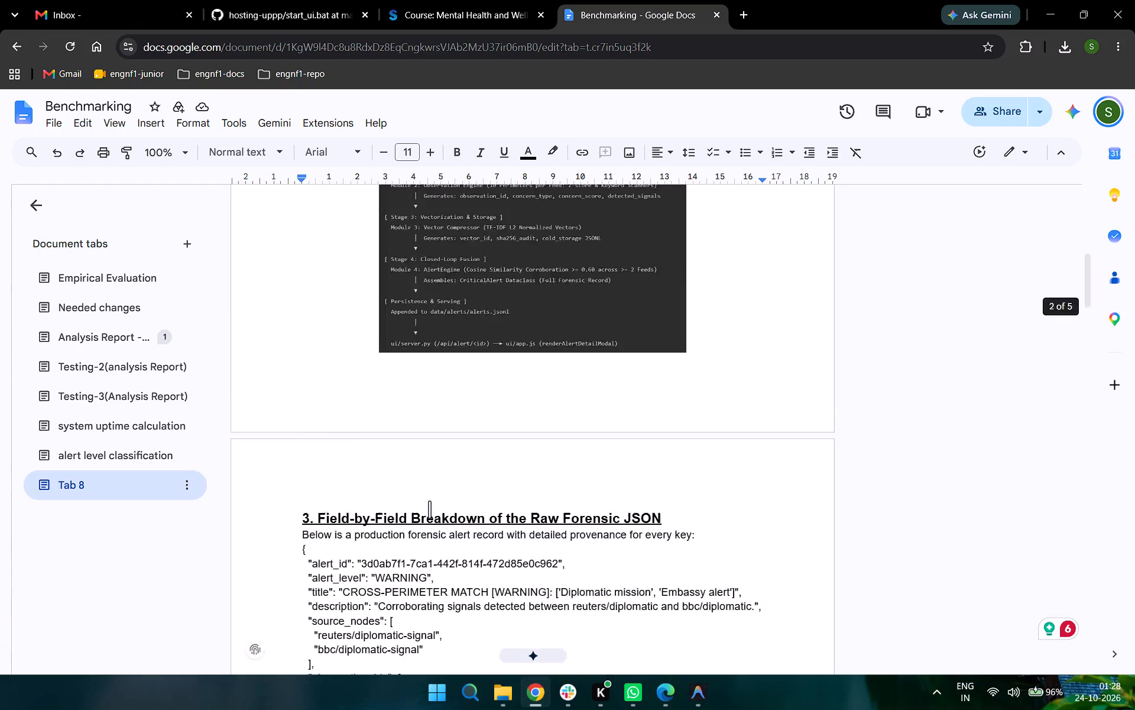
scroll(430, 509, "up", 10)
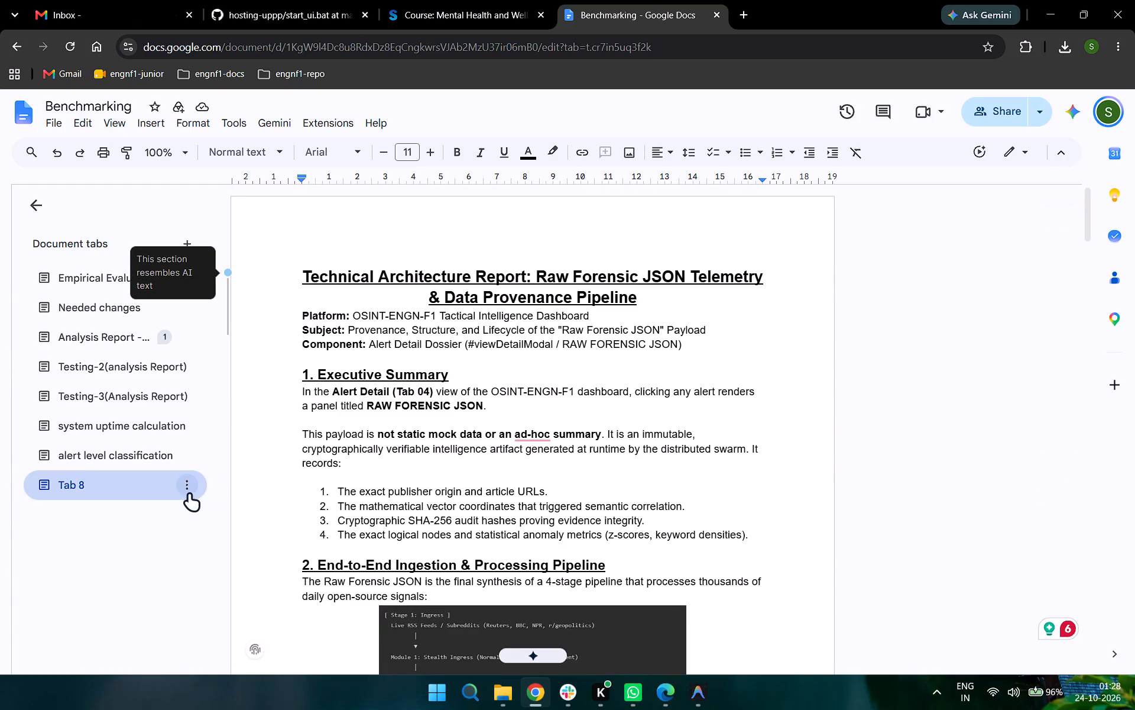
left_click(190, 494)
left_click(190, 482)
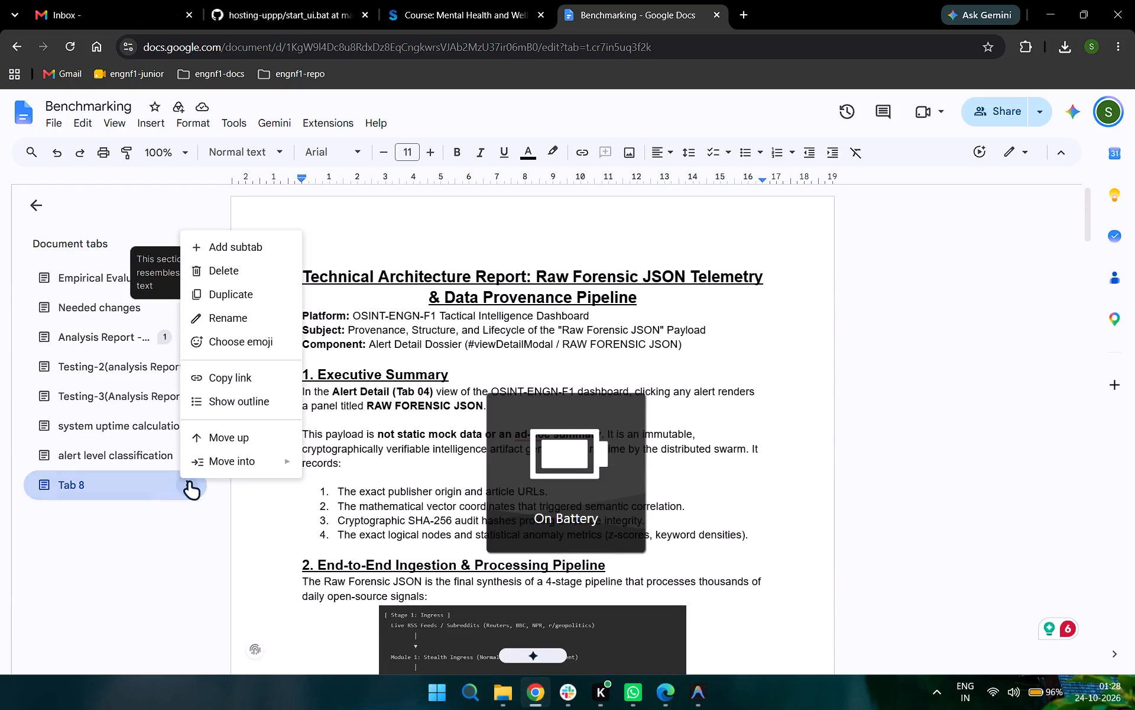
left_click(244, 317)
key("BackSpace")
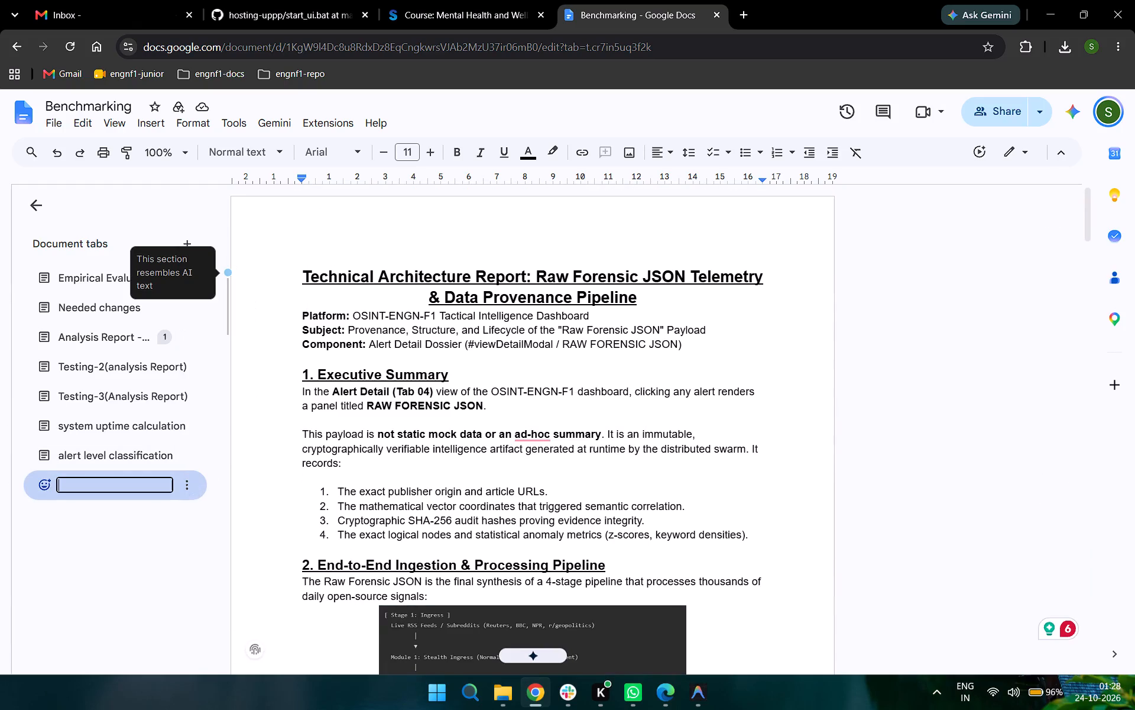
type("raw forensic data")
key("Return")
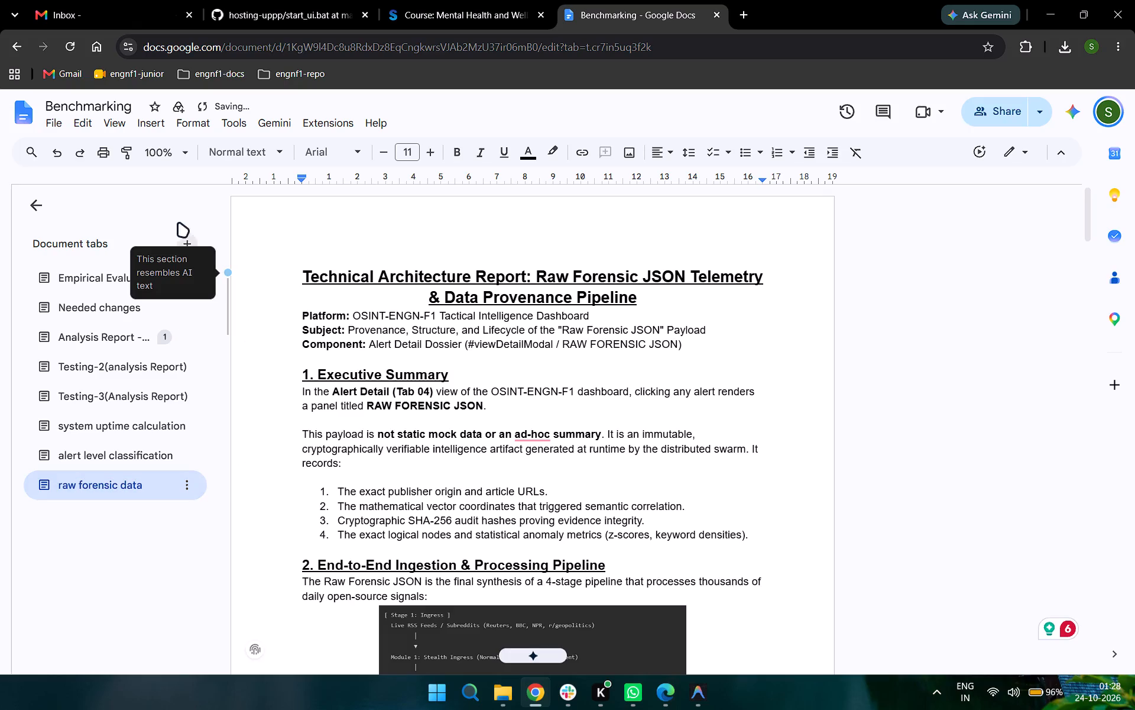
Add a new document tab to the Benchmarking document.
left_click(188, 238)
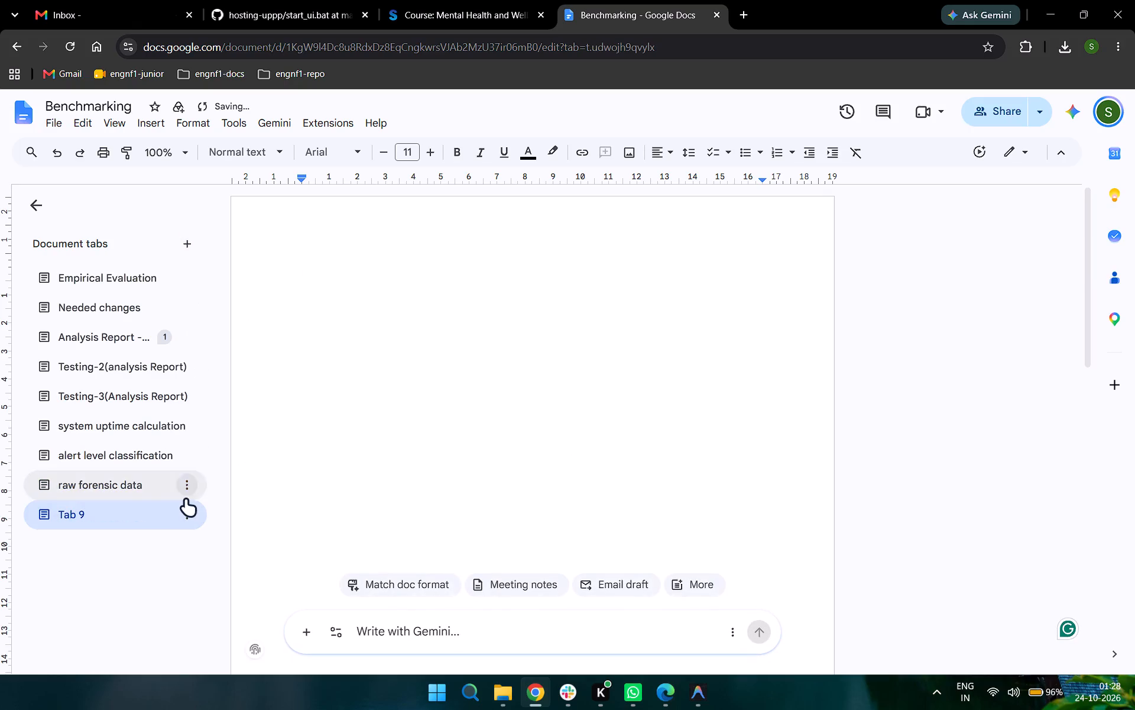
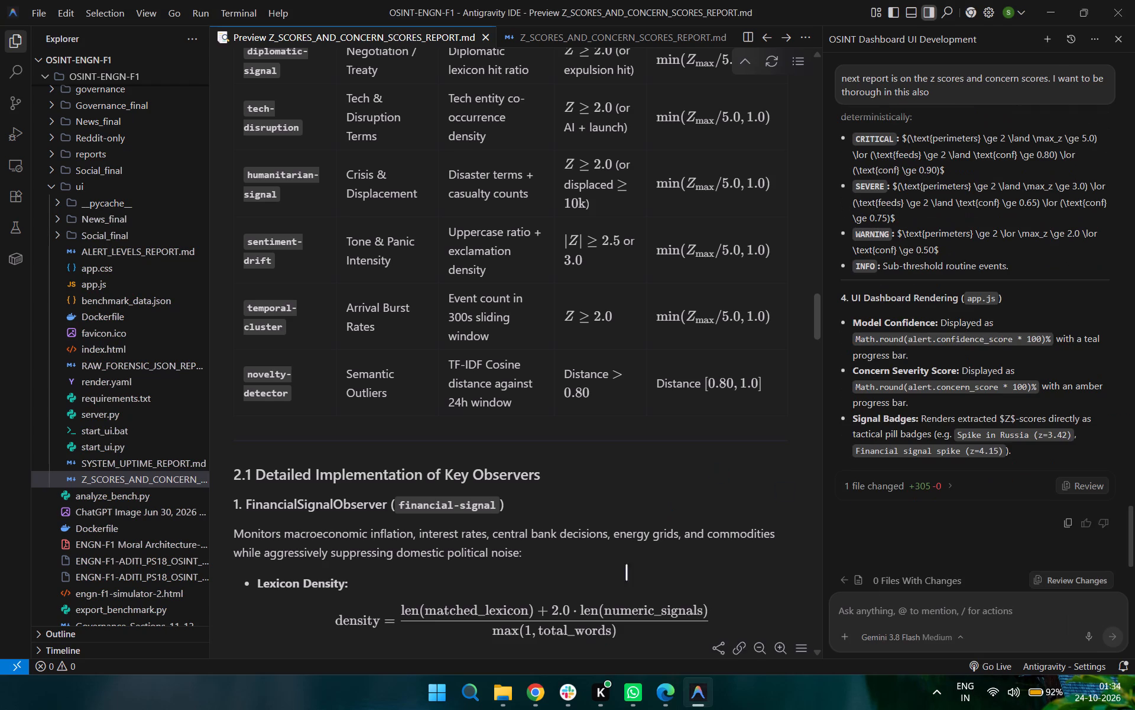
Switch to the open File Explorer window.
left_click(499, 707)
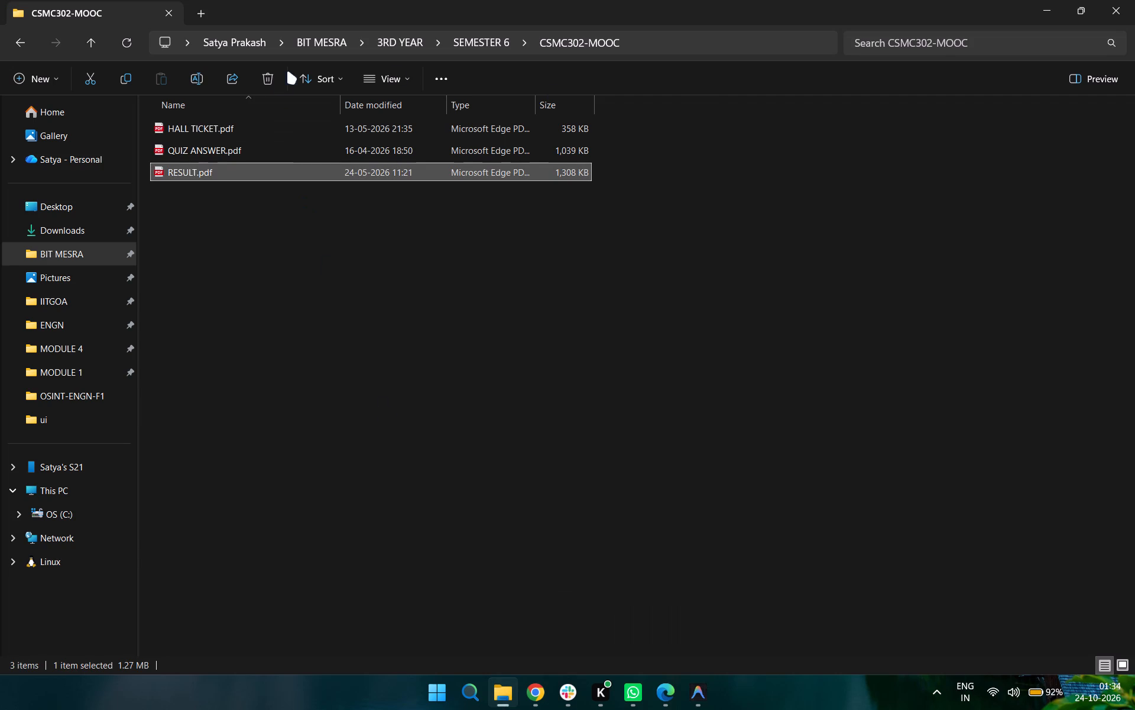
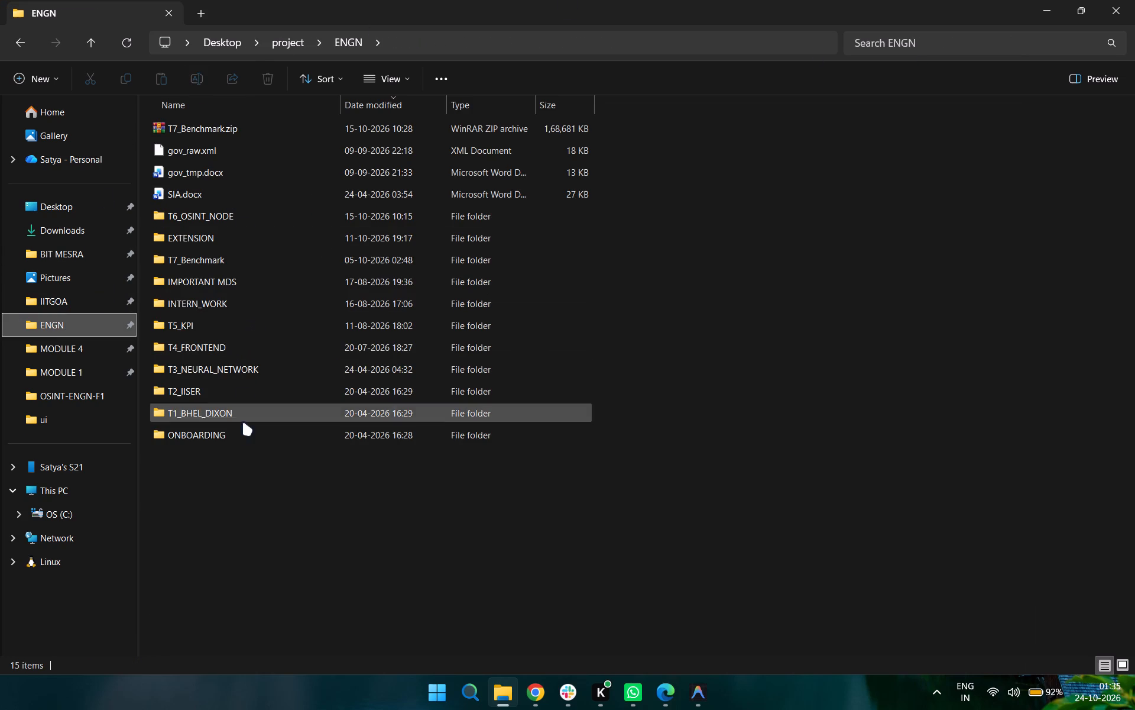
Open the T6_OSINT_NODE folder inside the ENGN project folder.
double_click(216, 212)
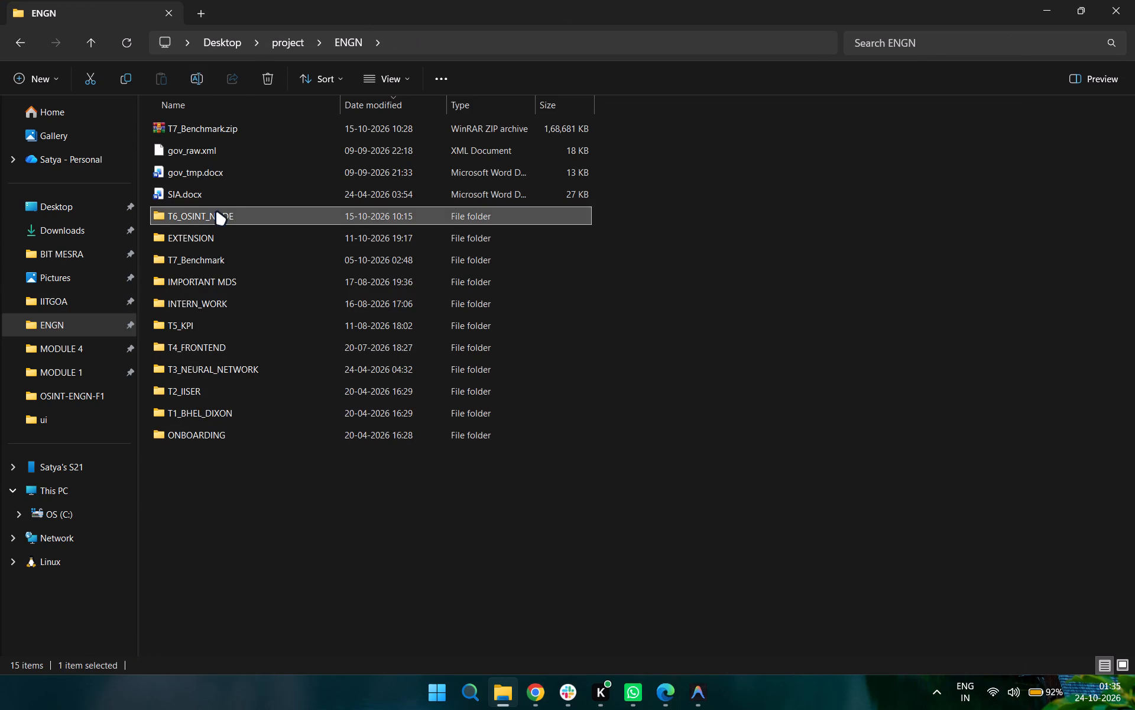
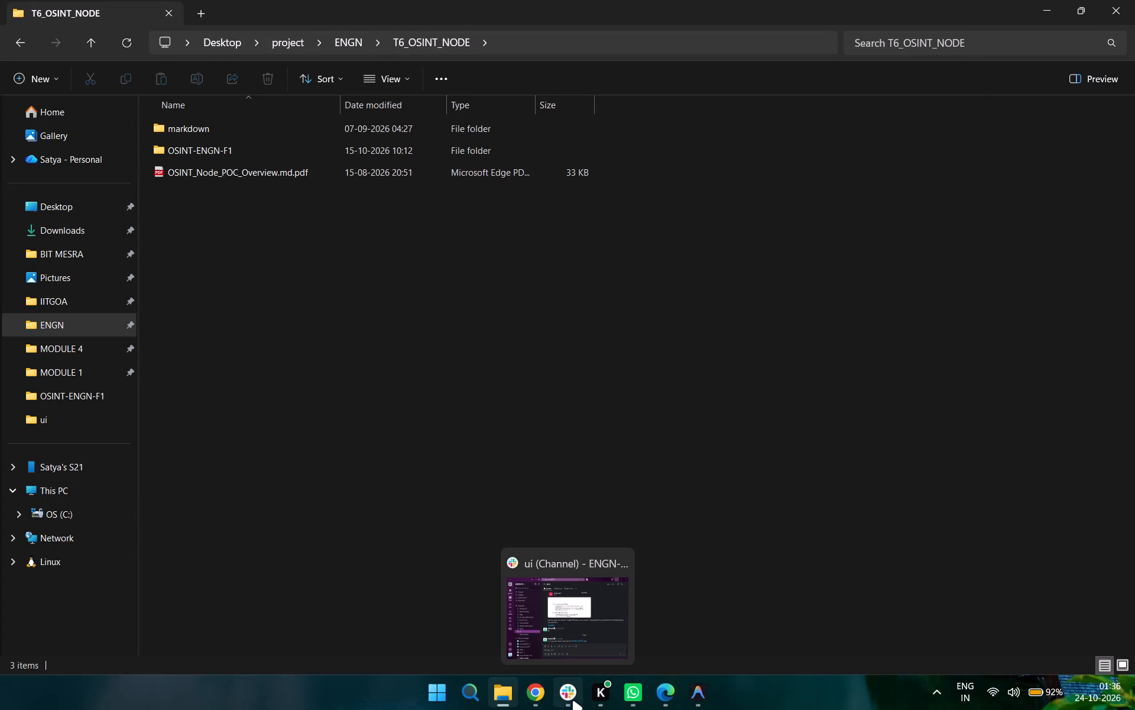
Launch the local dashboard by running start_ui.bat from the ui folder inside the nested OSINT-ENGN-F1 project folders.
double_click(323, 158)
double_click(304, 153)
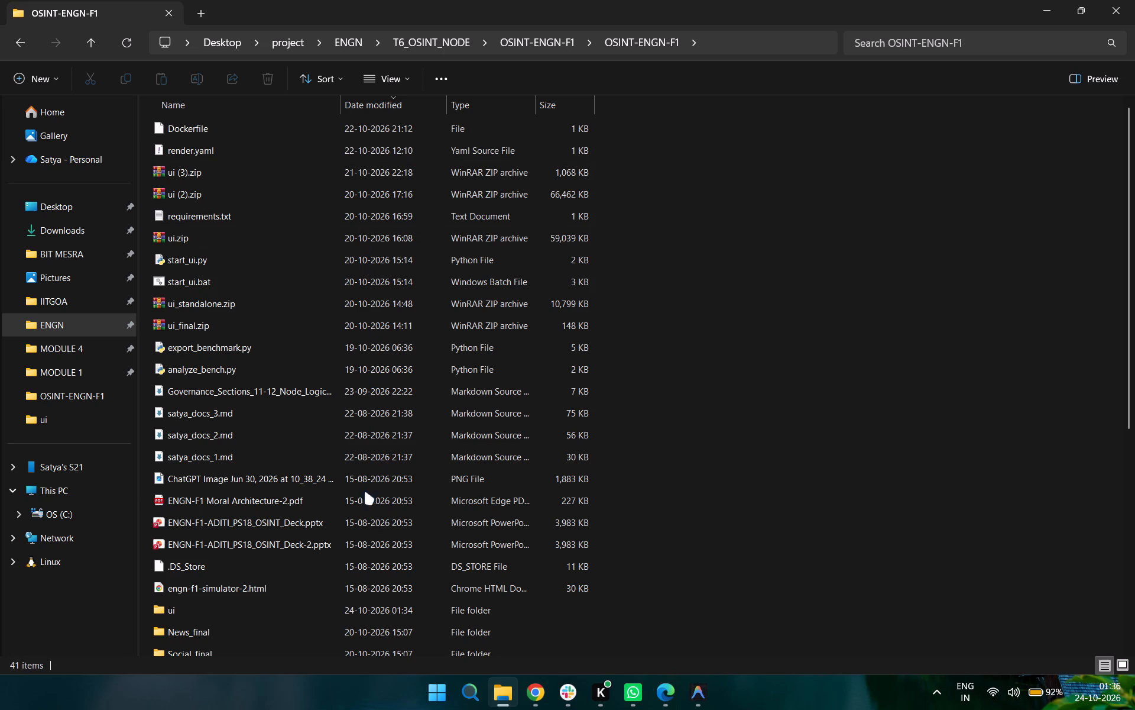
double_click(293, 607)
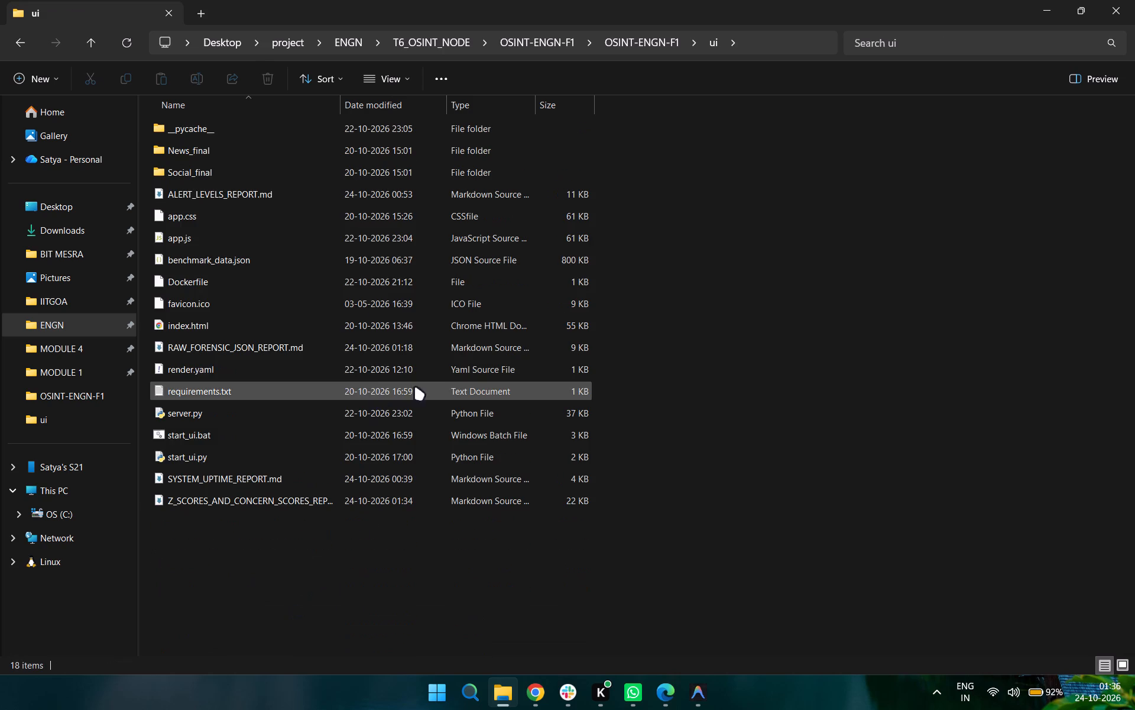
double_click(304, 441)
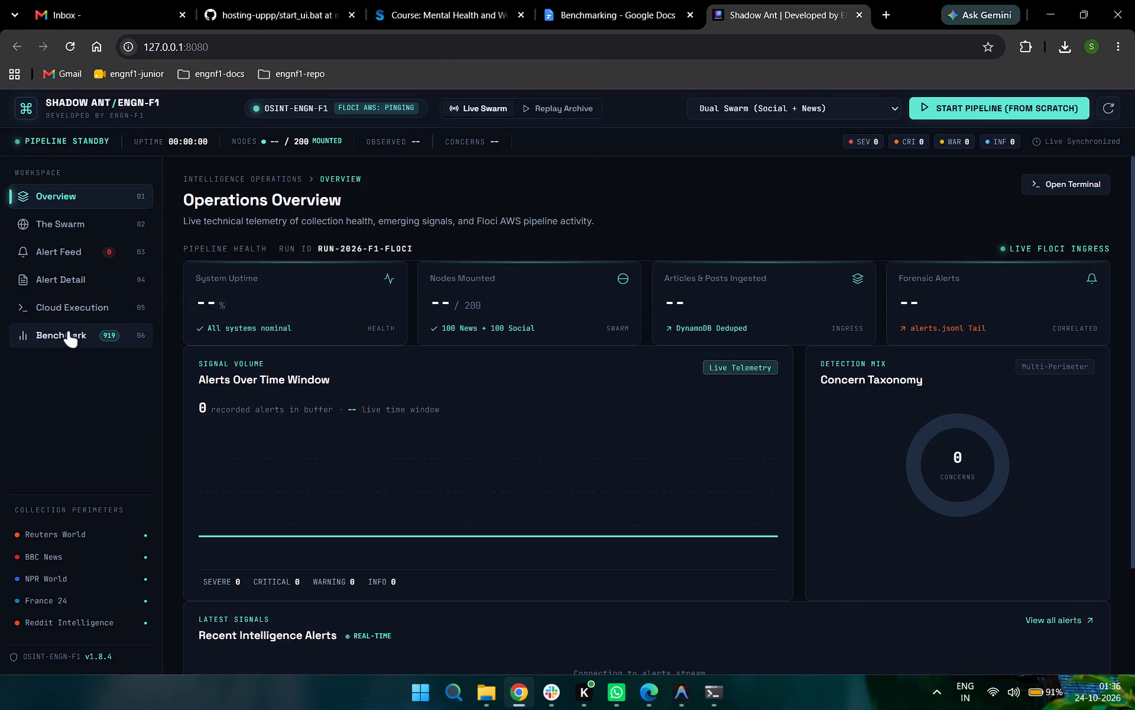
Examine the Benchmark page's overall performance comparison, platform-by-platform results and target URL outcomes.
left_click(69, 331)
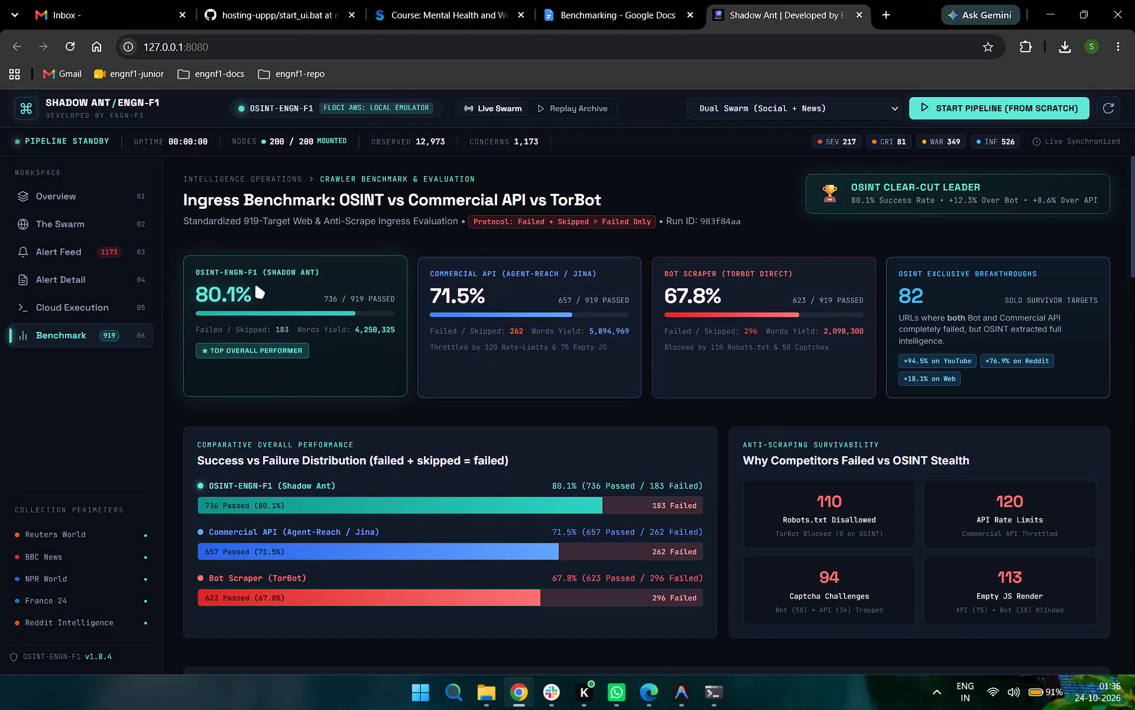
scroll(985, 357, "down", 5)
scroll(985, 357, "up", 1)
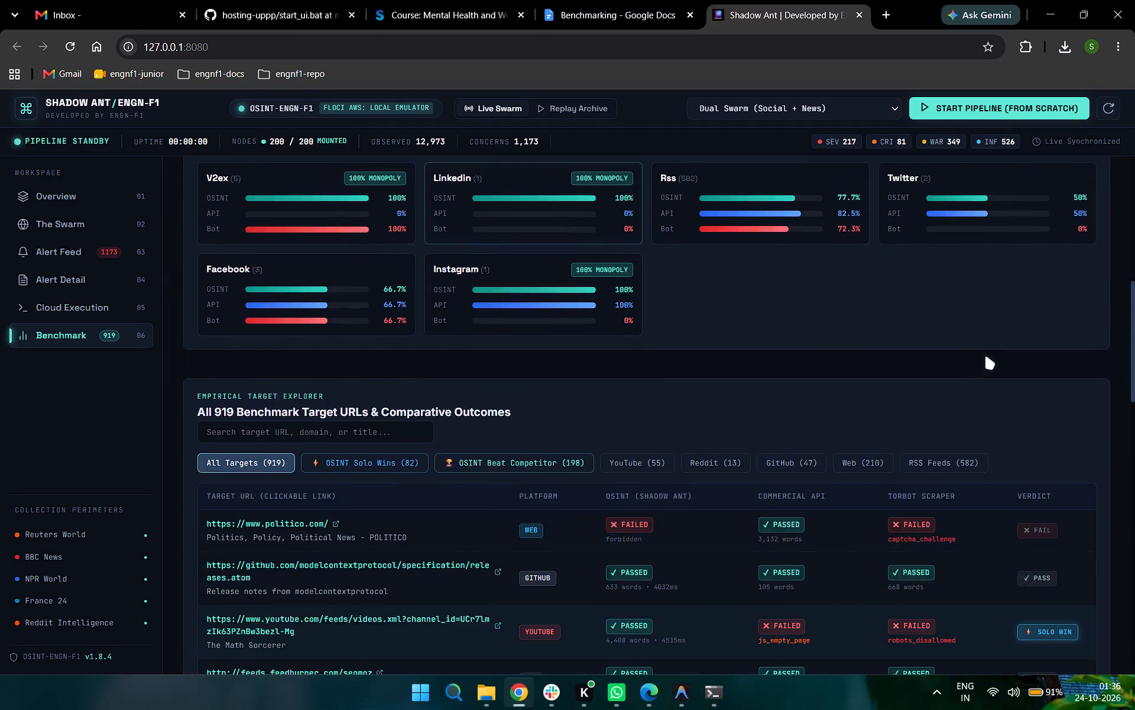
scroll(985, 357, "up", 1)
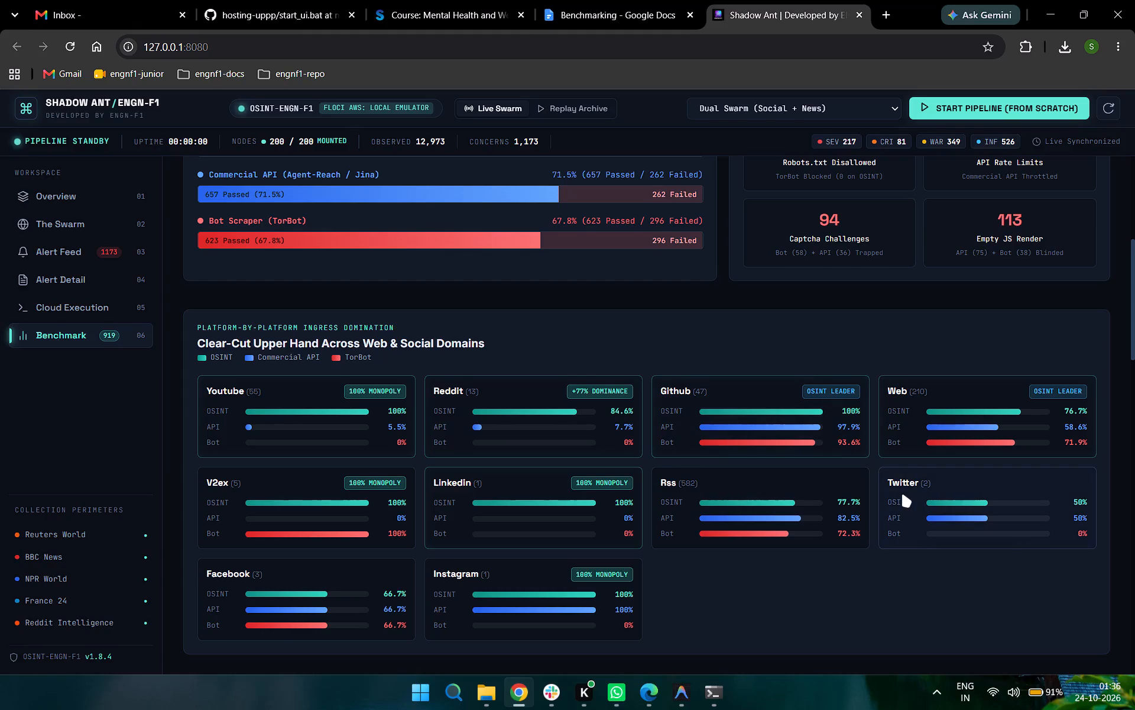
scroll(902, 495, "down", 1)
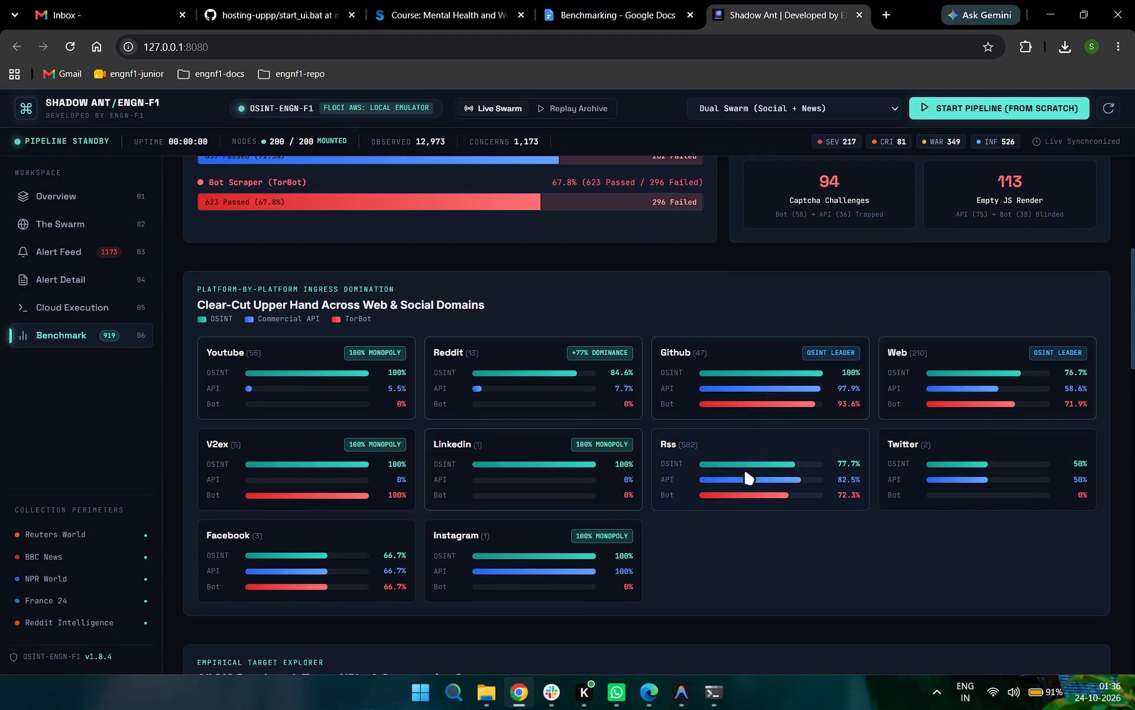
scroll(796, 459, "down", 4)
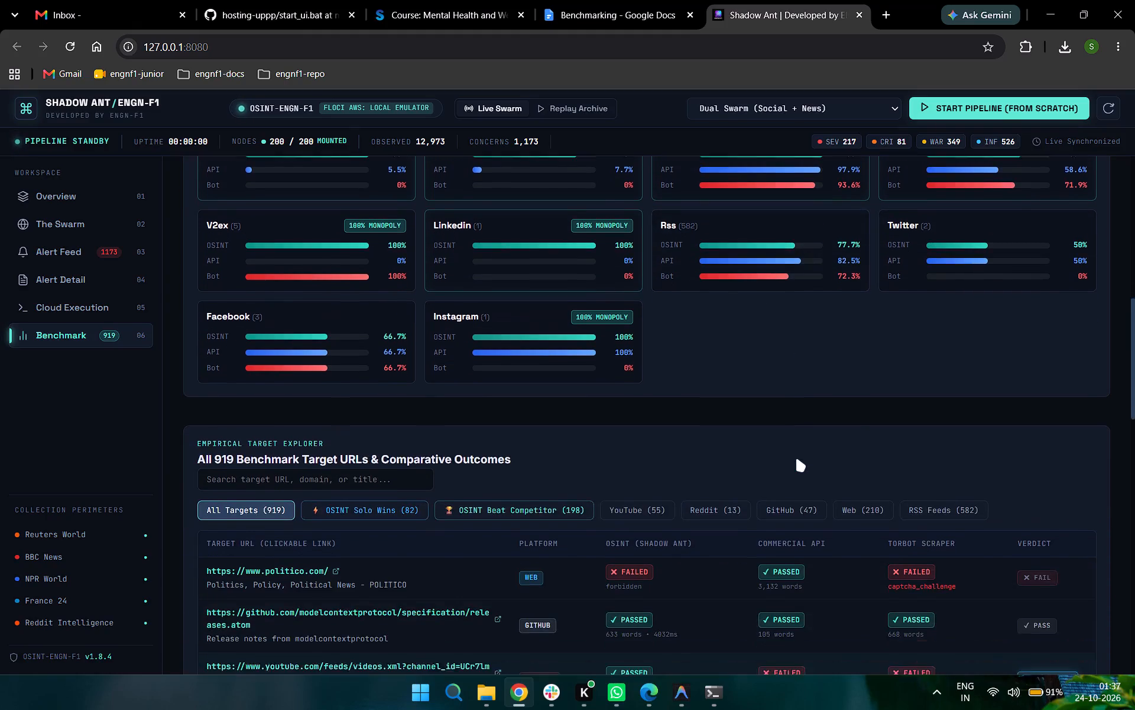
scroll(796, 459, "down", 8)
scroll(796, 459, "up", 12)
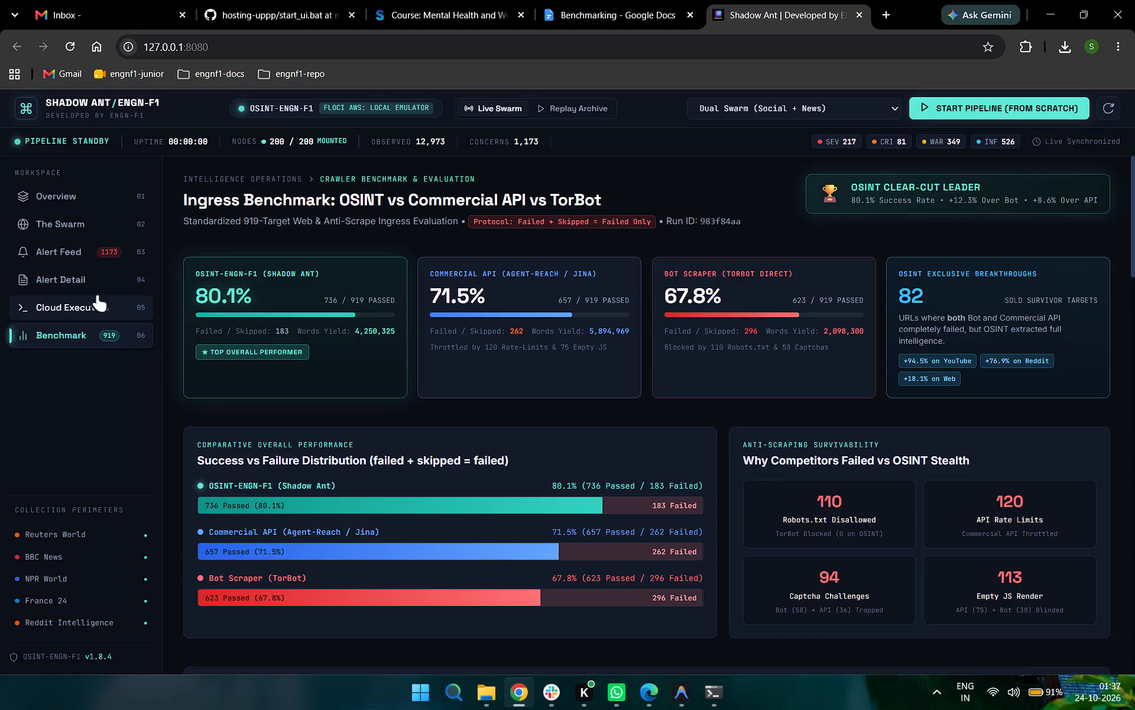
Examine the Cloud Execution page, including the News Media Swarm and Social Media Swarm ingress tables.
left_click(98, 295)
scroll(597, 531, "down", 7)
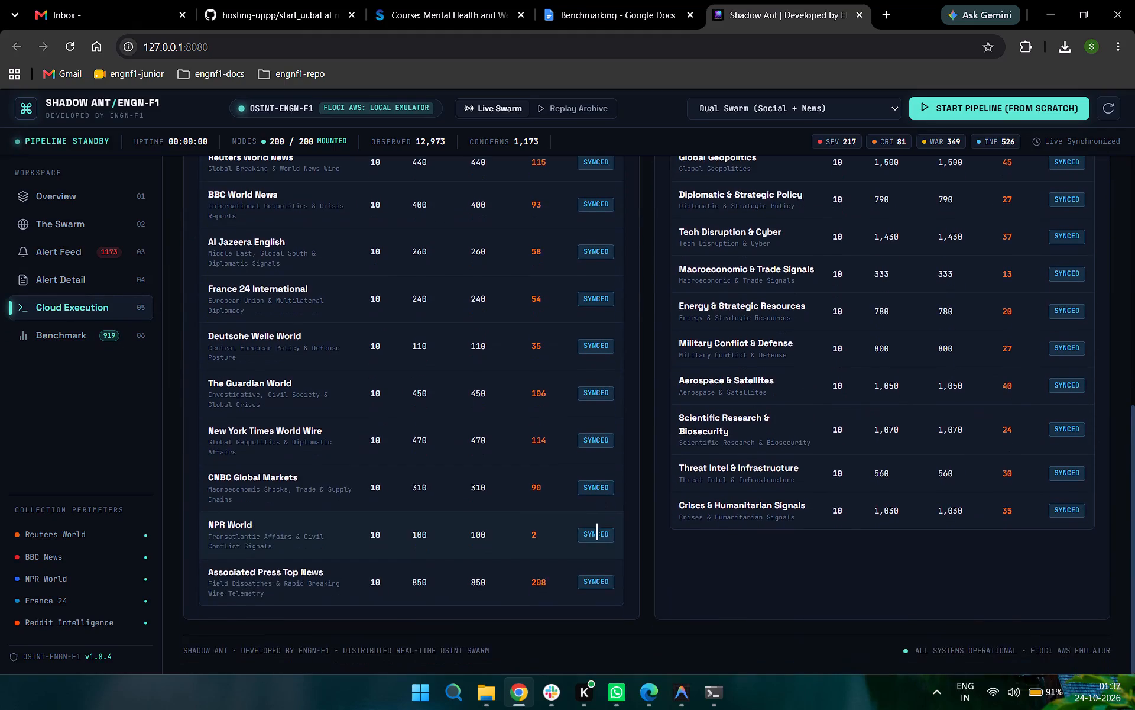
scroll(597, 531, "down", 1)
scroll(597, 531, "up", 7)
scroll(597, 531, "down", 1)
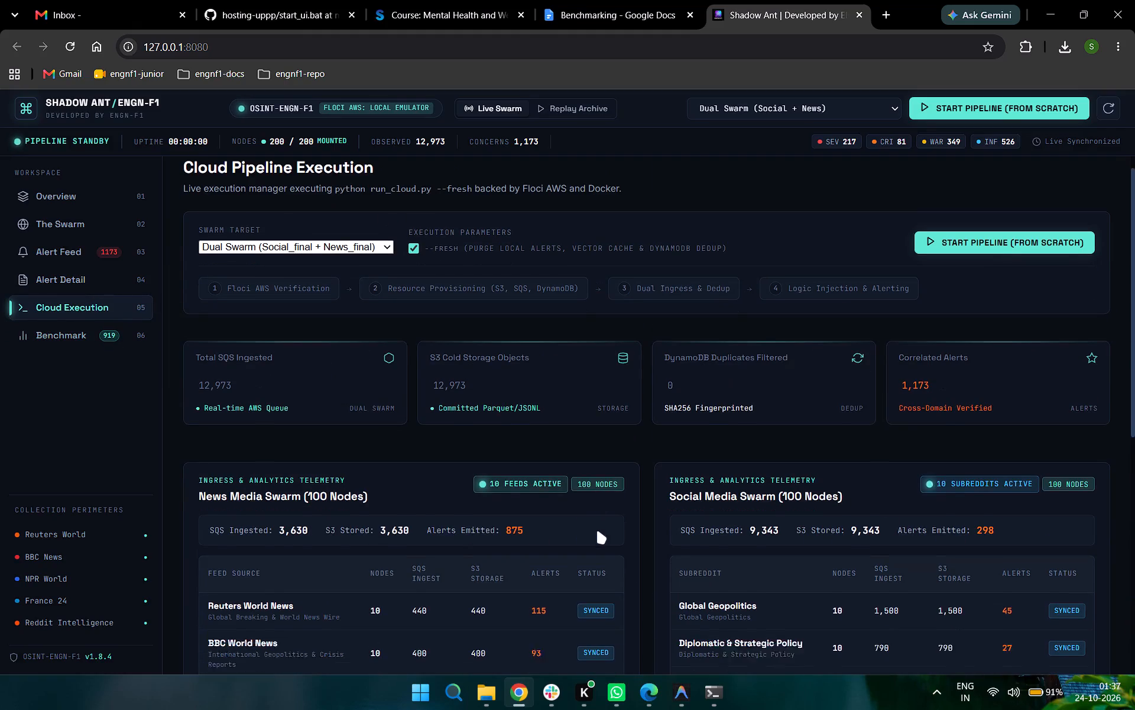
scroll(597, 531, "down", 1)
scroll(503, 478, "down", 2)
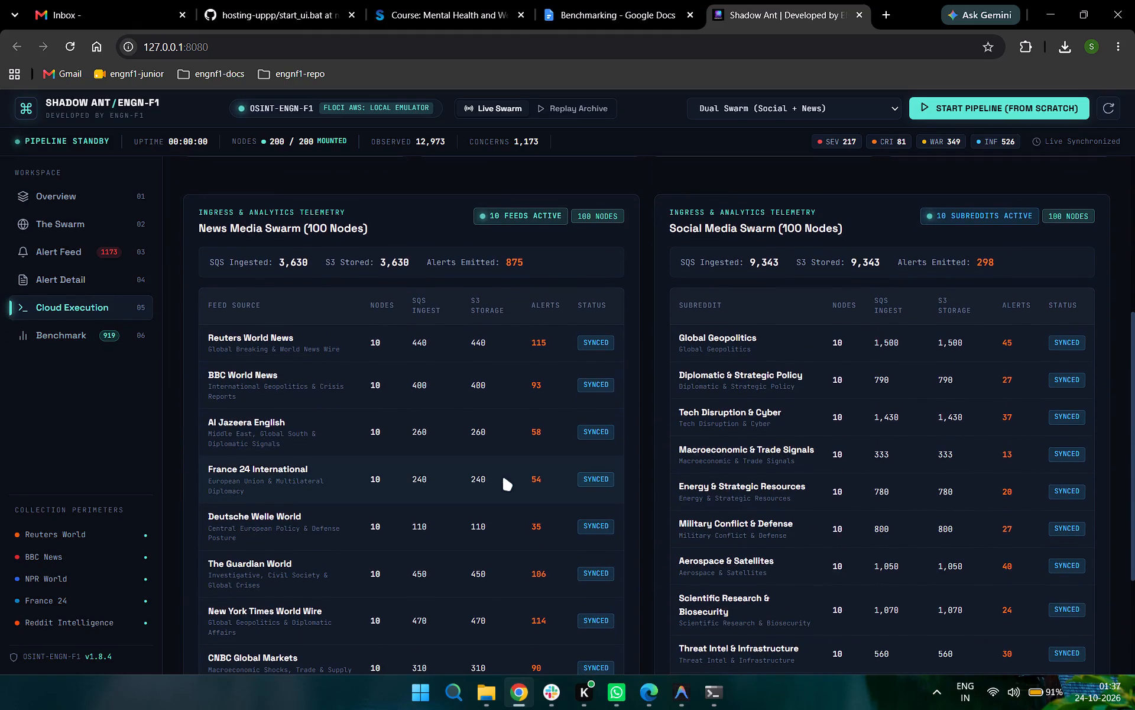
Open the critical reddit-economy/diplomatic-signal alert about Biden and inflation from the Alert Feed.
left_click(65, 259)
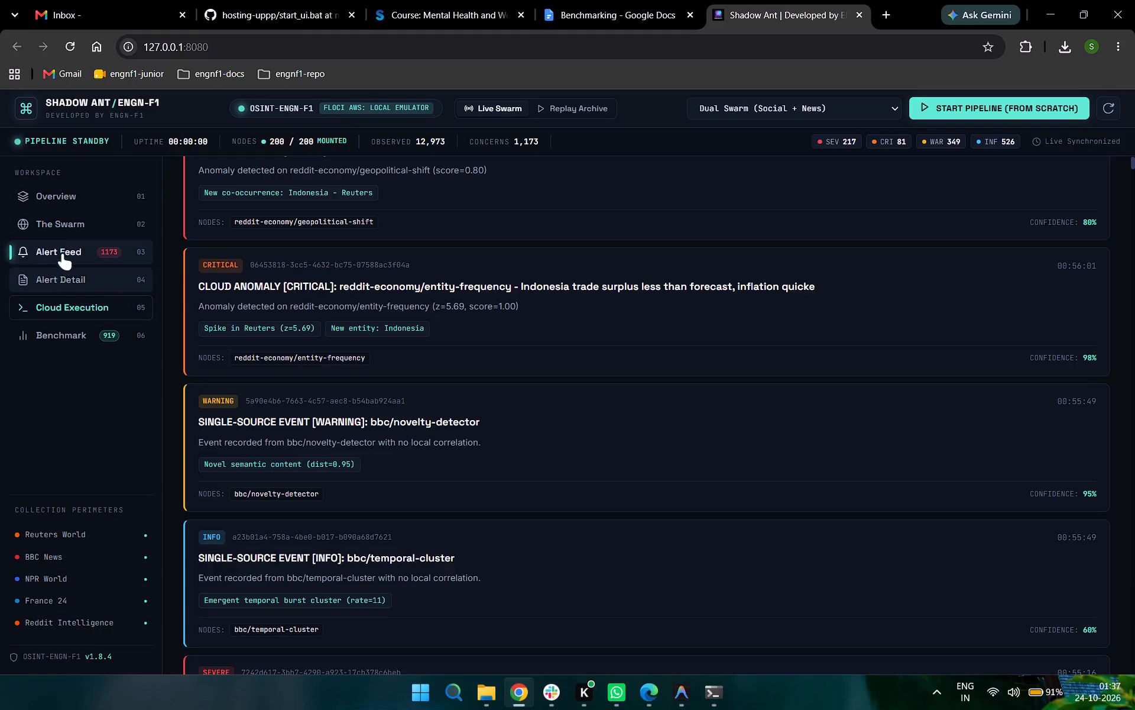
scroll(465, 335, "up", 8)
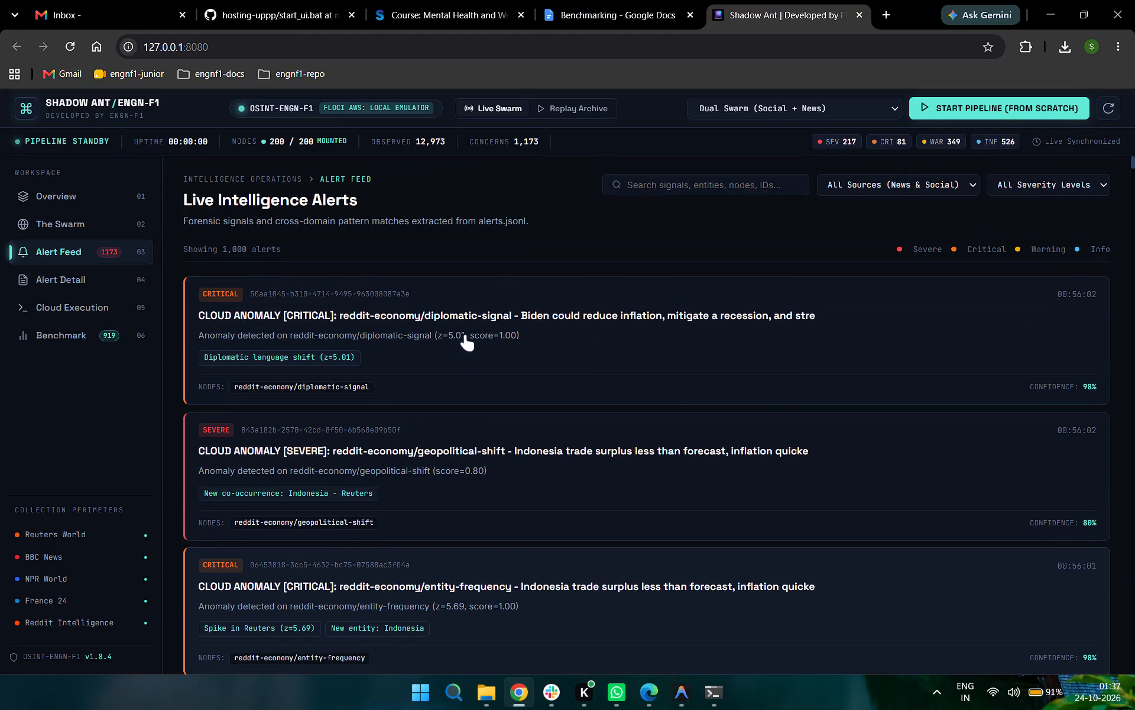
scroll(465, 335, "up", 4)
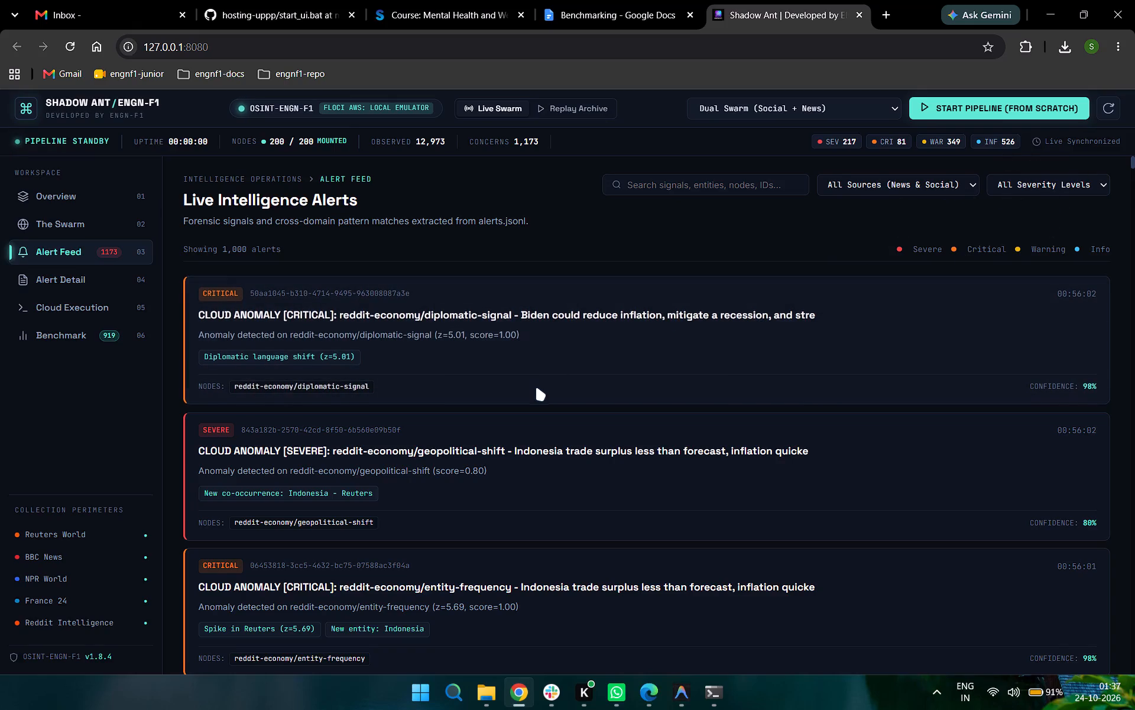
scroll(536, 388, "down", 1)
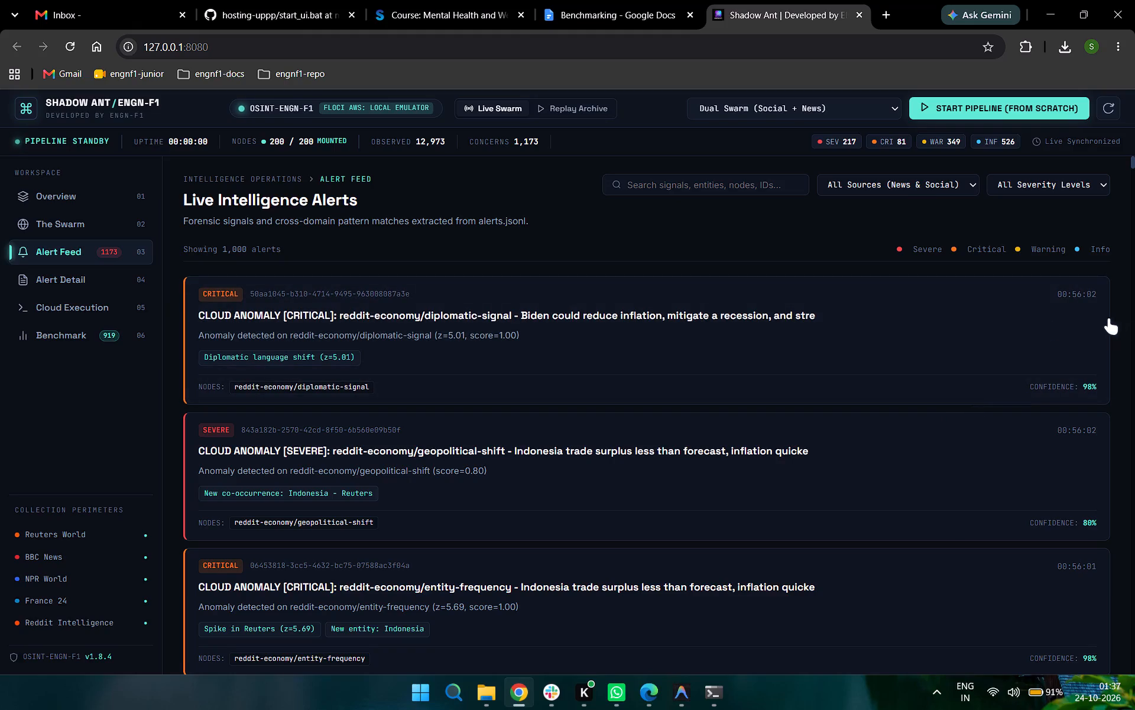
left_click(1016, 328)
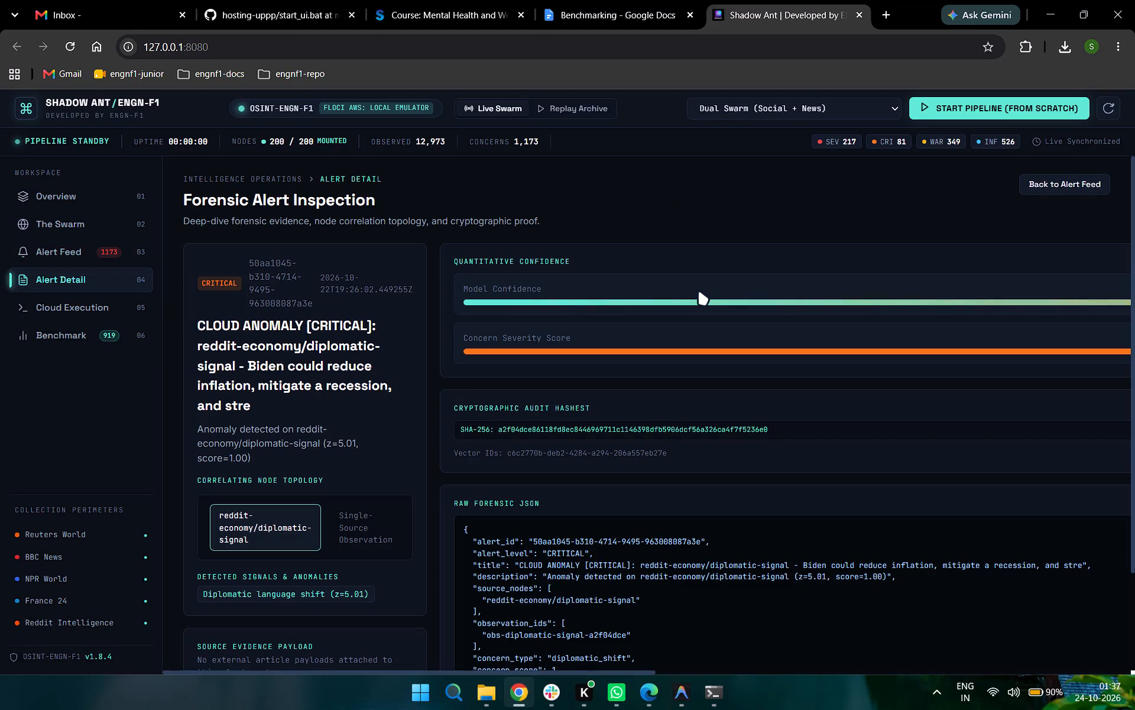
Examine the alert's model confidence, concern severity score, audit hash and raw forensic JSON.
scroll(699, 292, "left", 7)
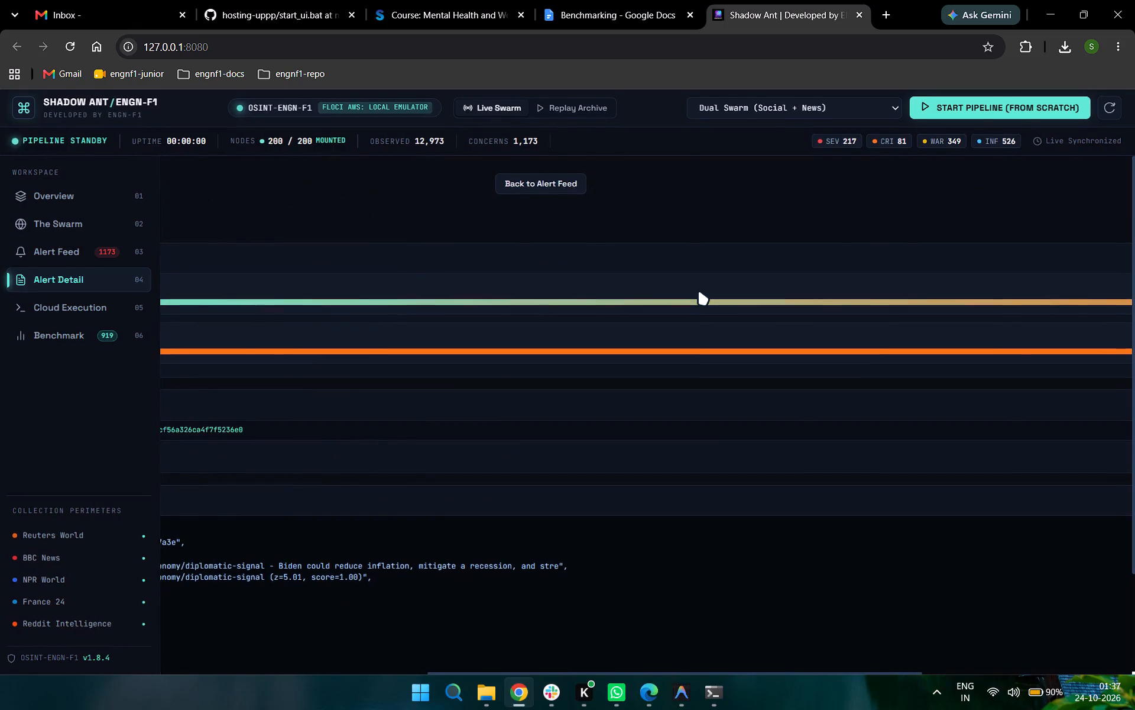
scroll(699, 292, "right", 6)
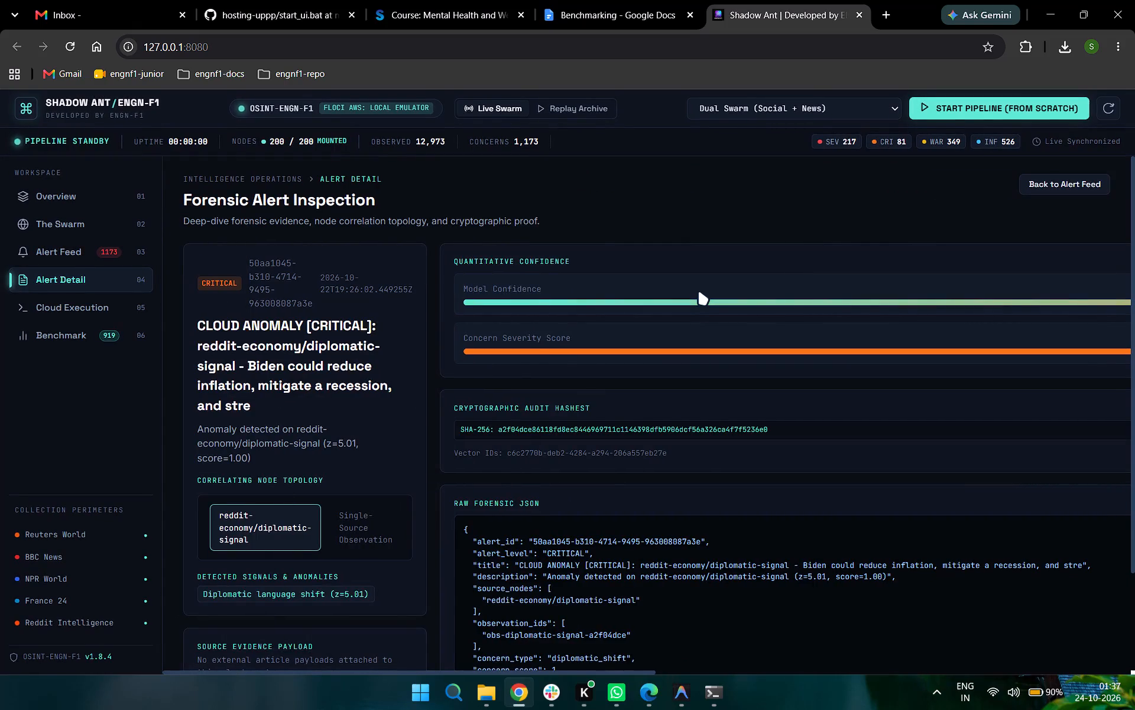
scroll(699, 292, "down", 4)
scroll(699, 292, "left", 4)
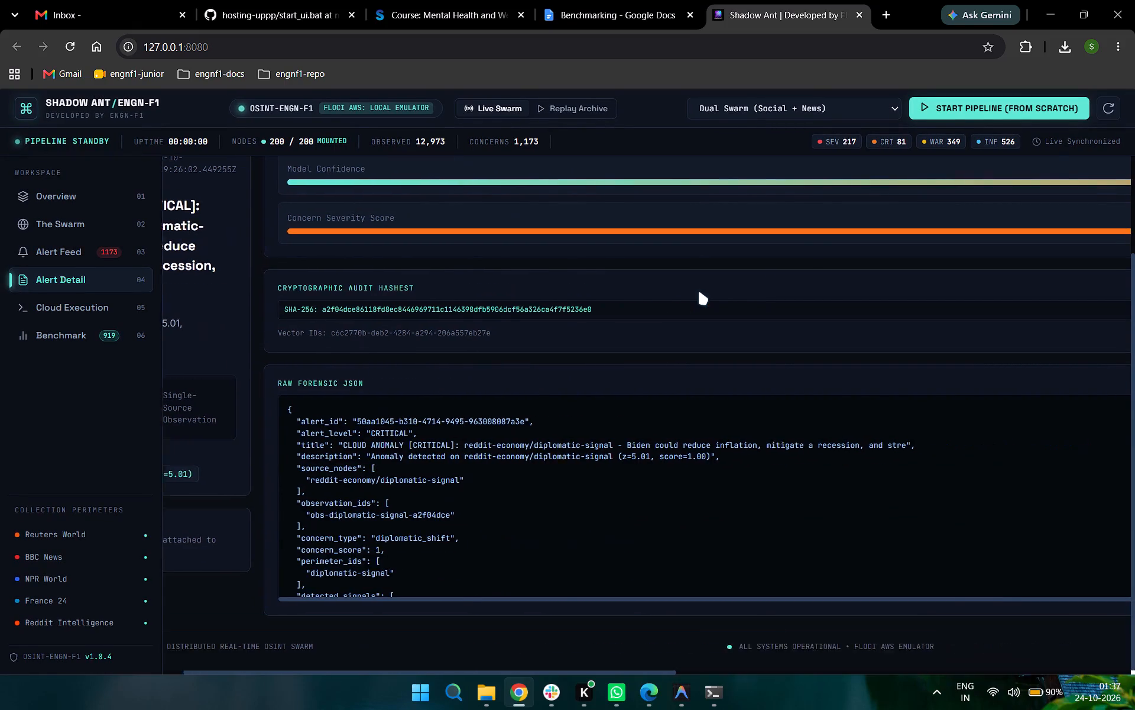
scroll(699, 292, "left", 9)
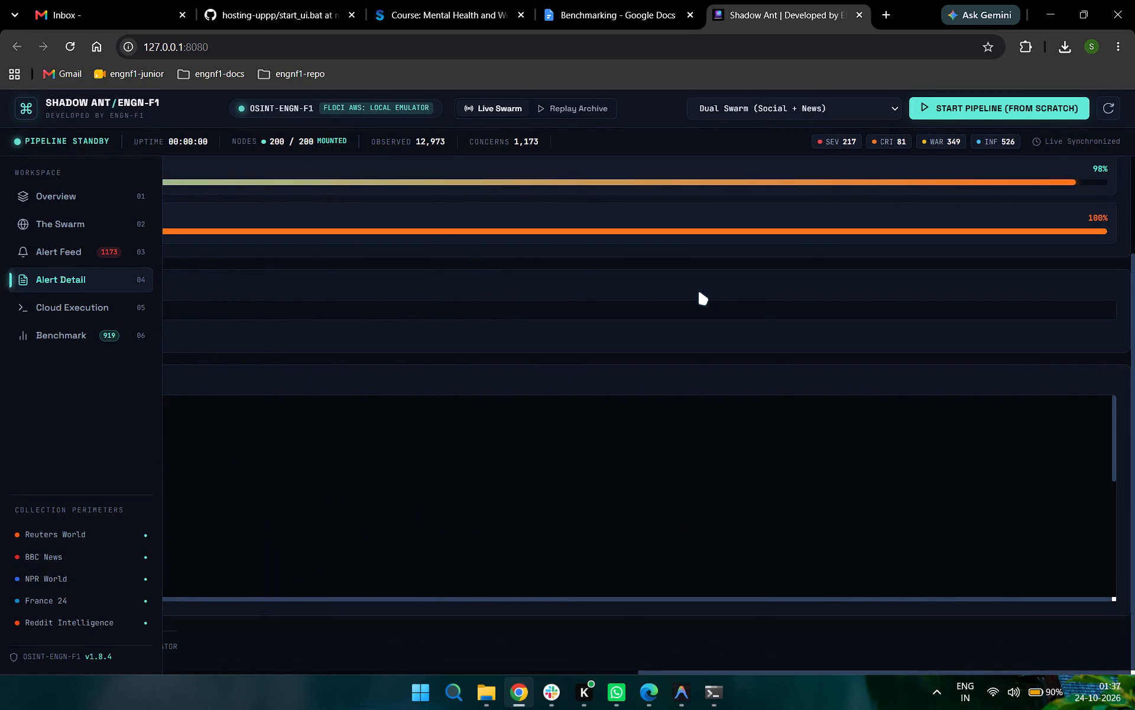
scroll(699, 292, "right", 10)
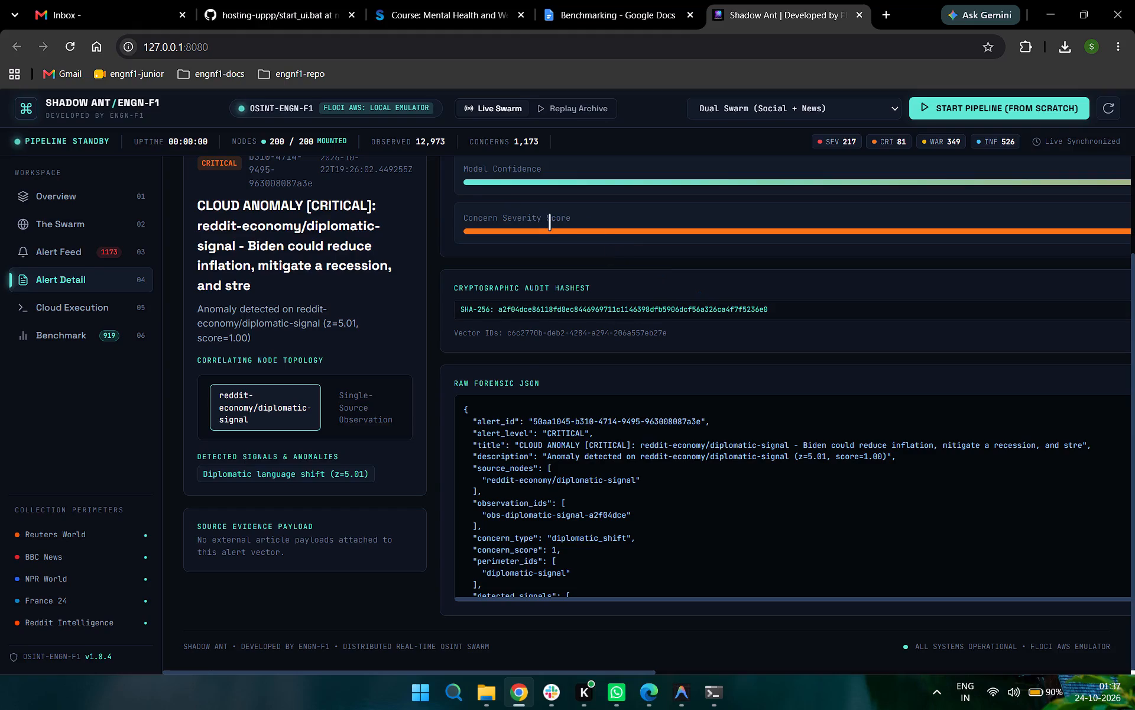
scroll(594, 224, "left", 8)
scroll(594, 224, "right", 11)
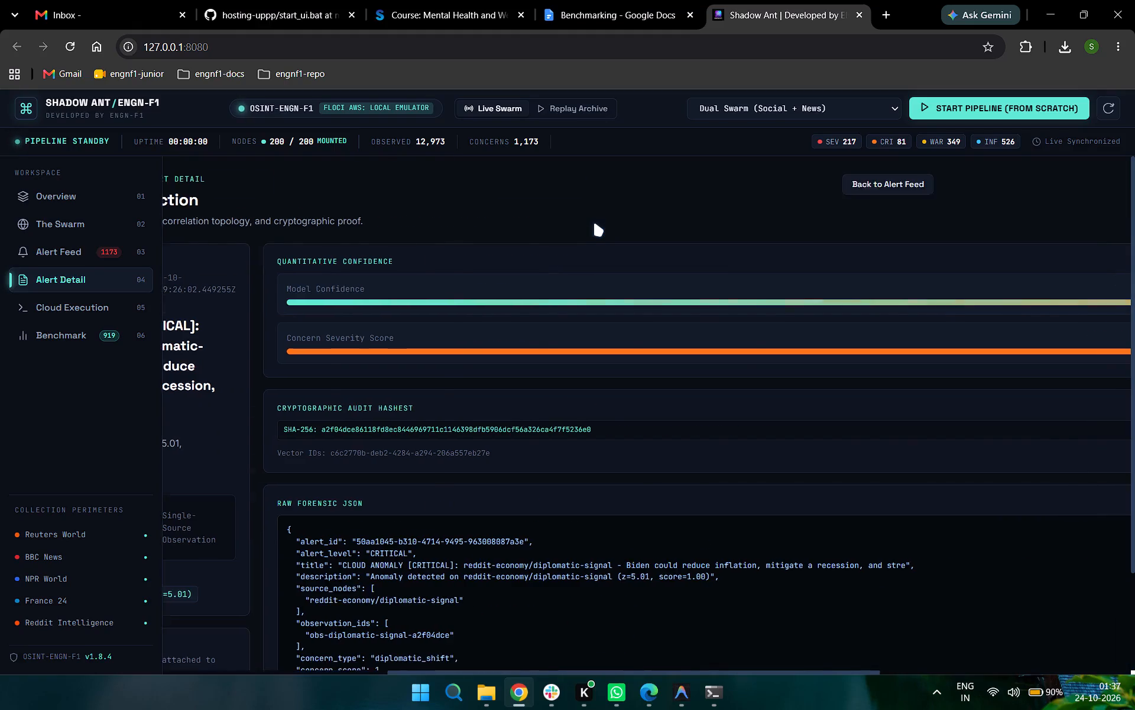
scroll(594, 224, "down", 3)
scroll(542, 454, "down", 9)
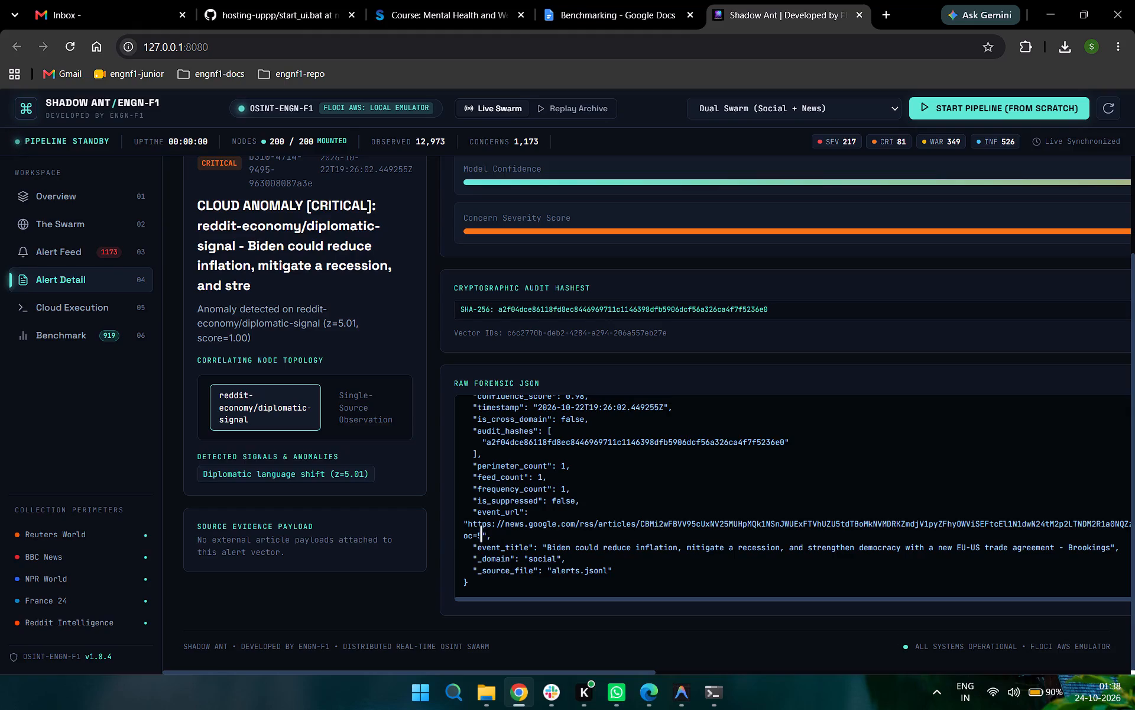
Copy the event_url from the raw forensic JSON, view its source article in a new browser tab, and close that tab.
left_click_drag(481, 534, 469, 522)
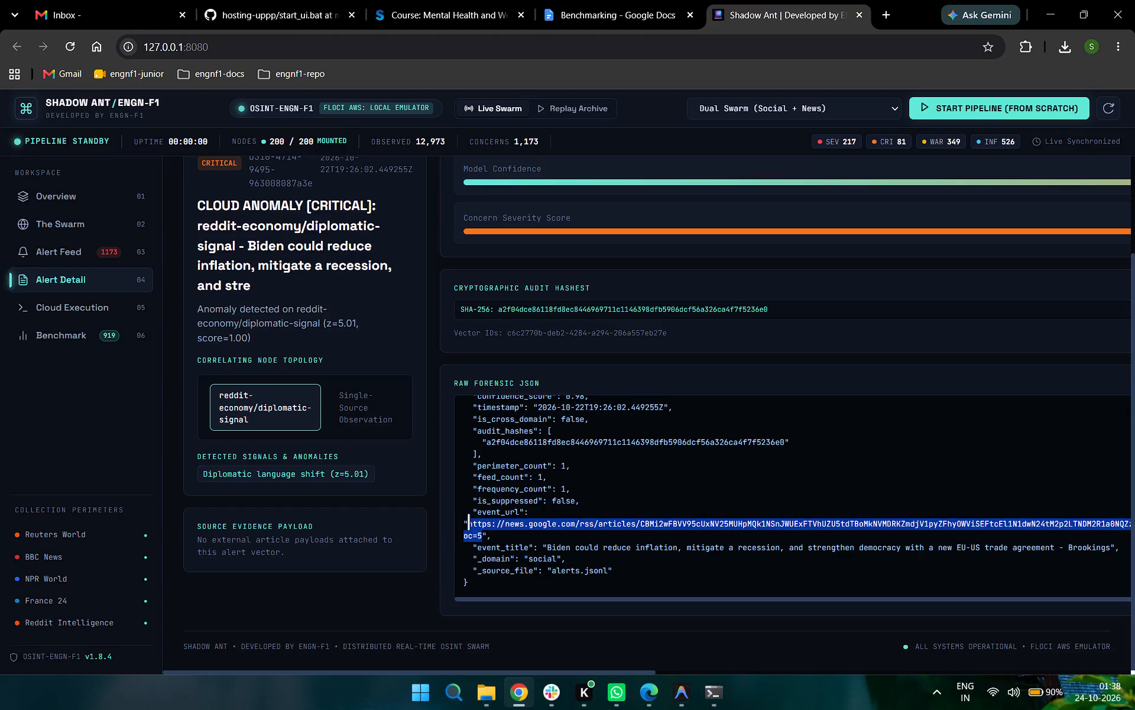
left_click_drag(469, 522, 469, 523)
key("ctrl+c")
left_click(895, 0)
key("ctrl+v")
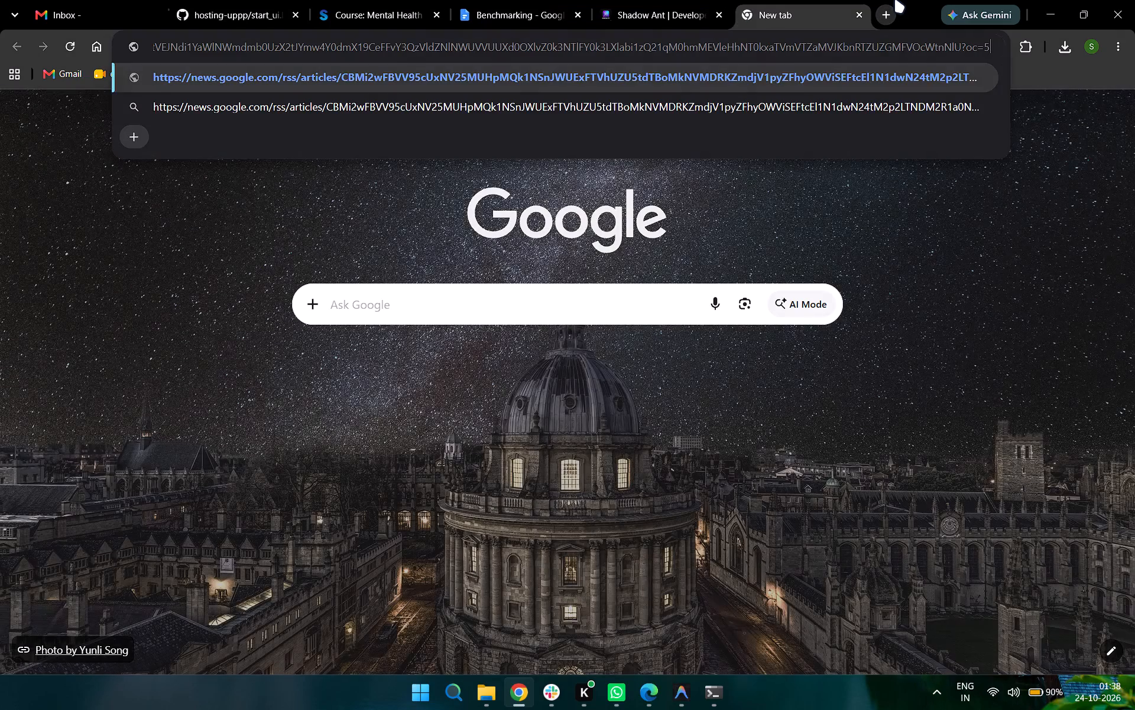
key("Return")
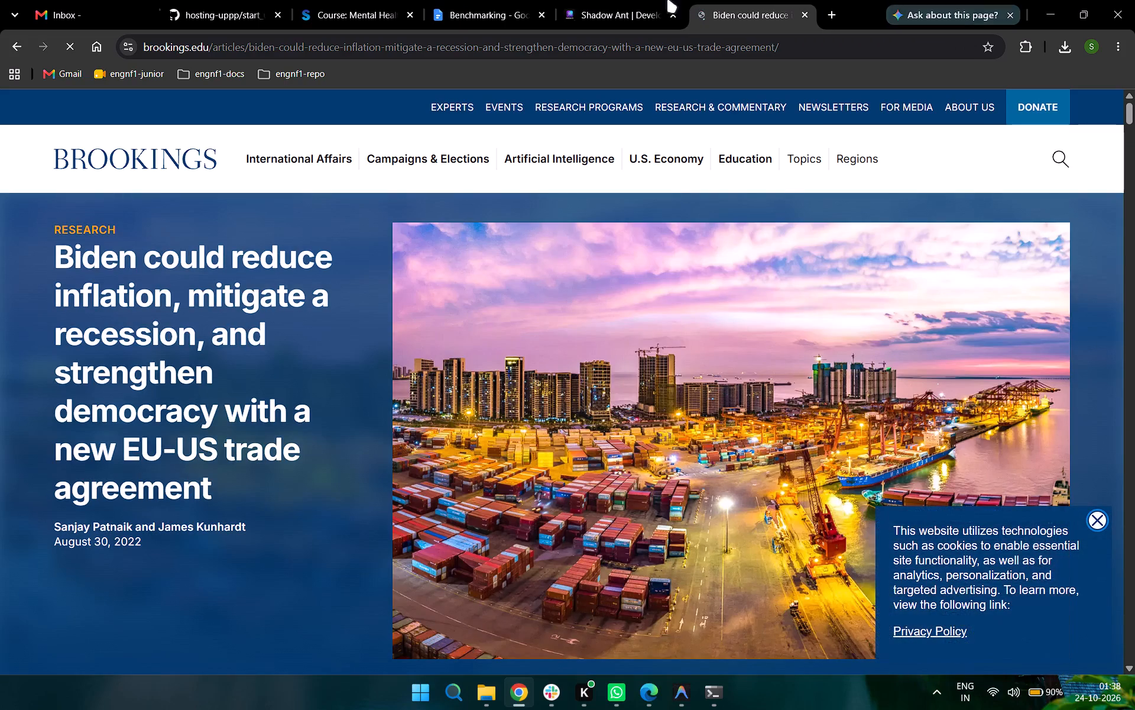
left_click(631, 1)
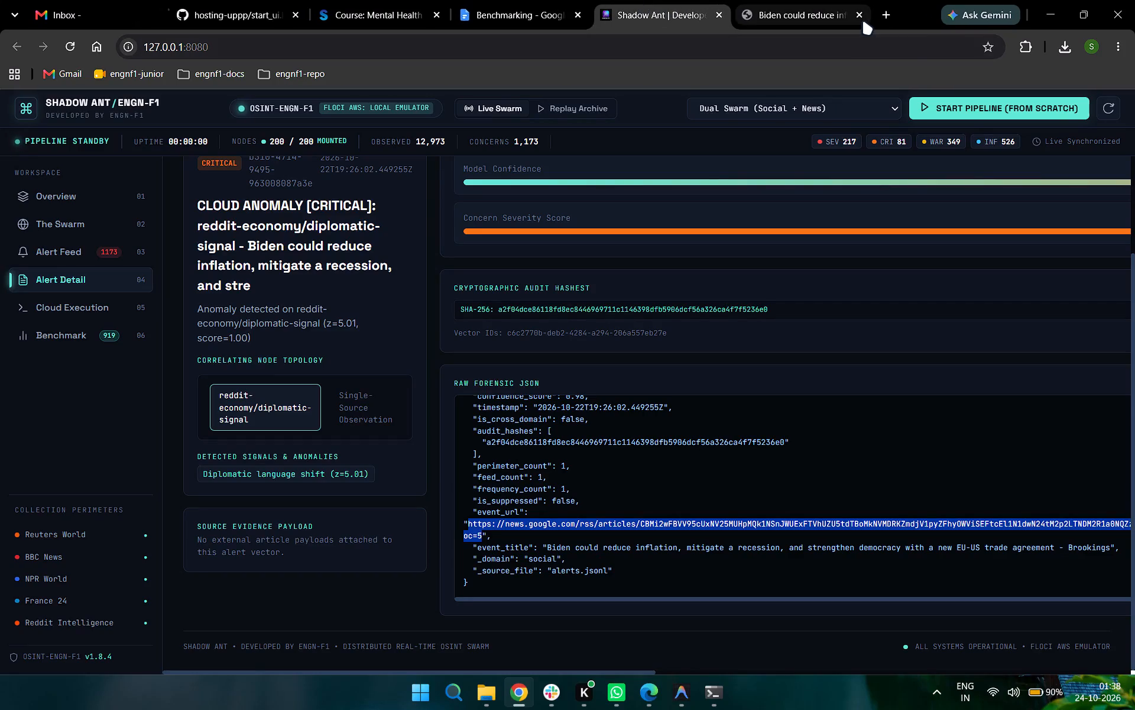
left_click(863, 21)
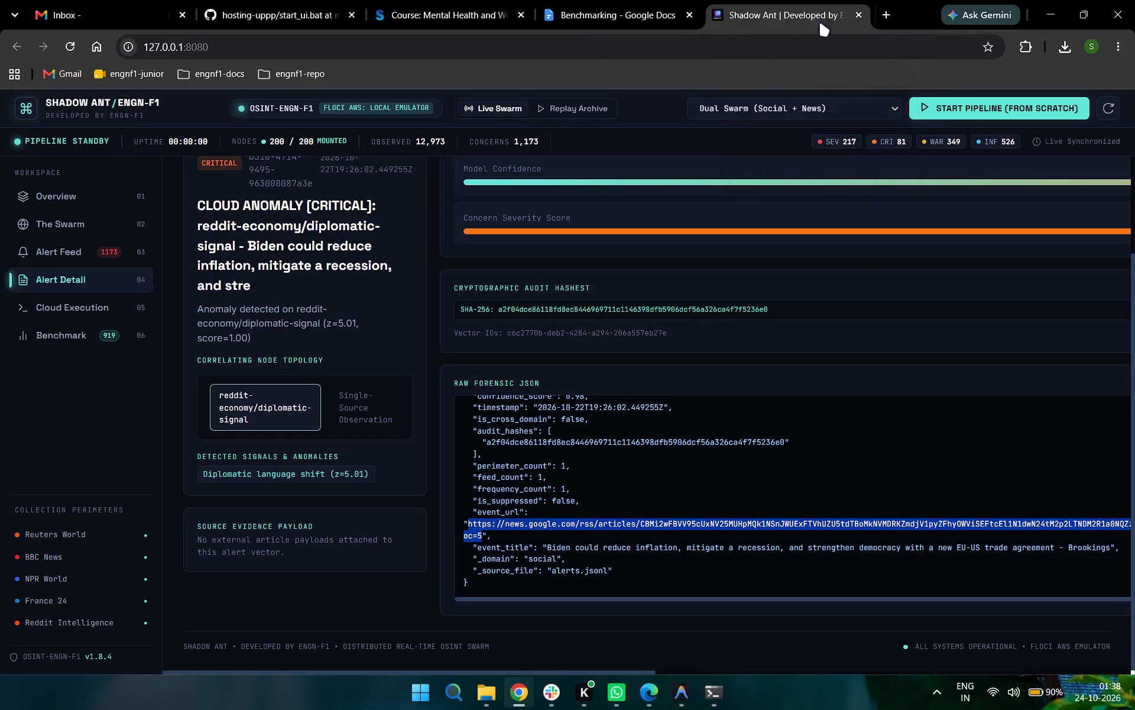
Start the Dual Swarm (Social + News) pipeline from scratch, starting from the Overview page, and check its execution progress.
left_click(59, 209)
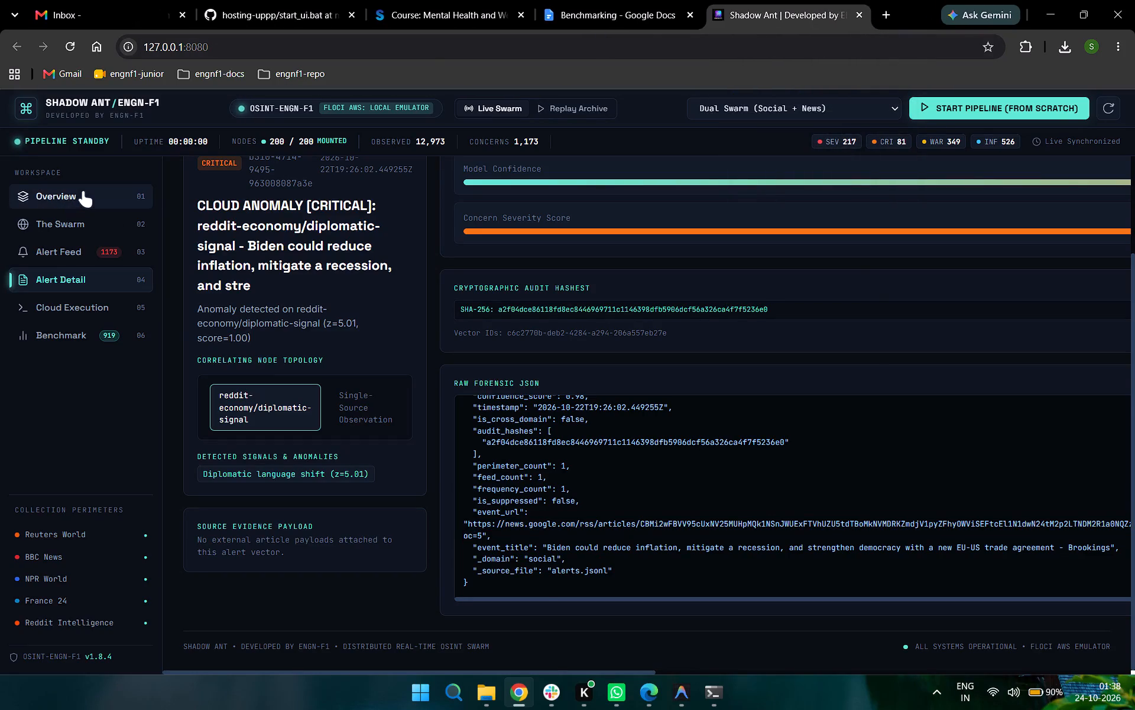
left_click(83, 191)
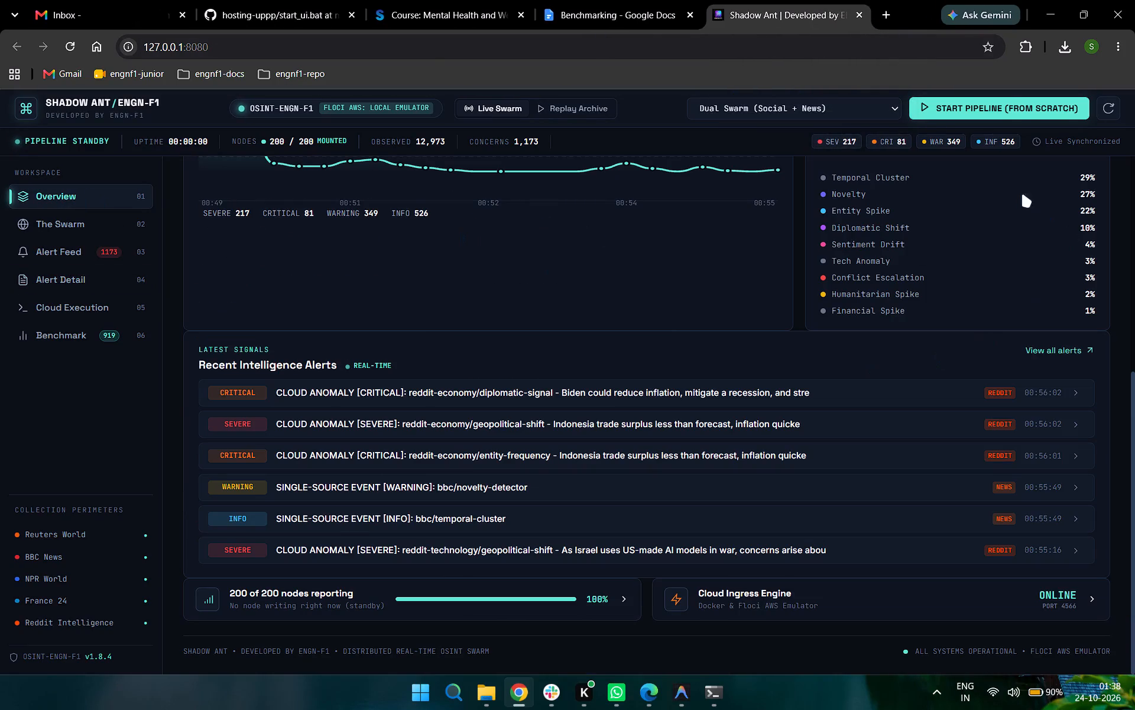
left_click(1007, 99)
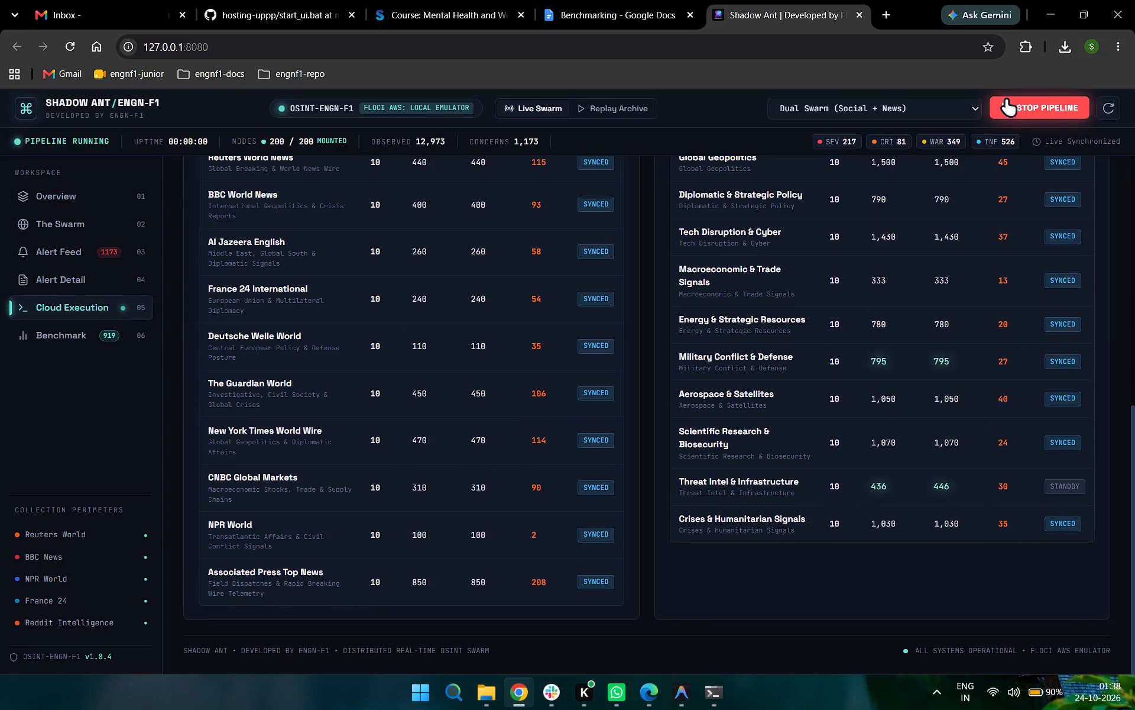
scroll(926, 219, "up", 8)
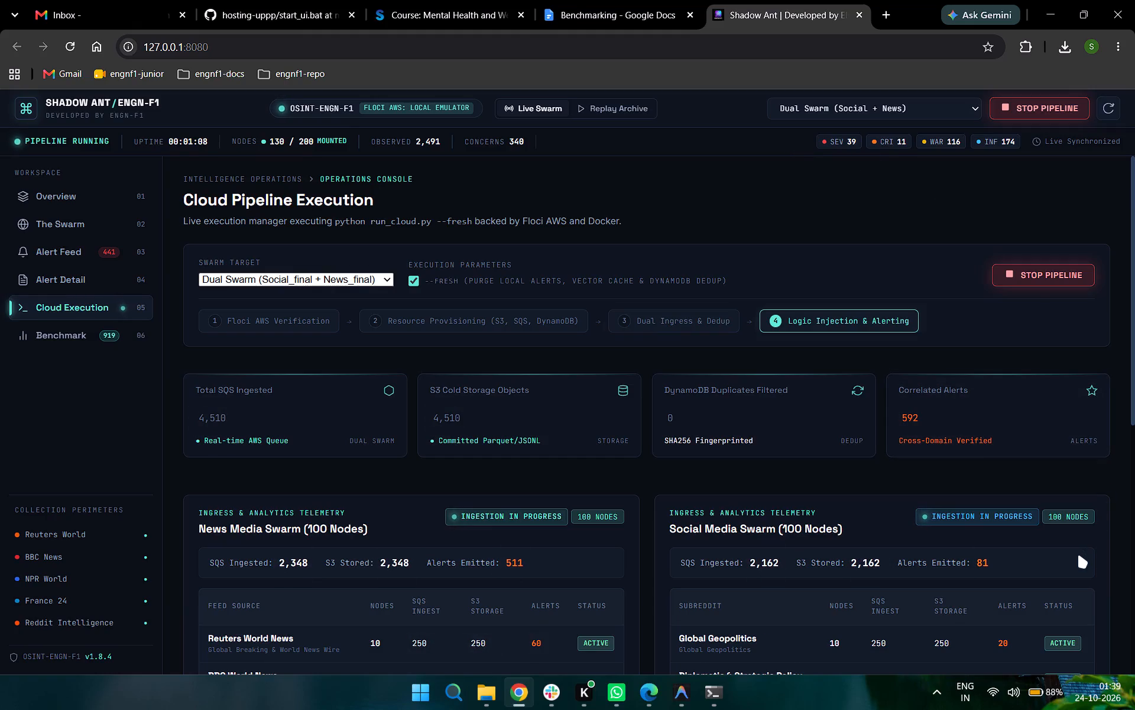
Filter the Alert Feed to the Severe Only severity level.
left_click(89, 252)
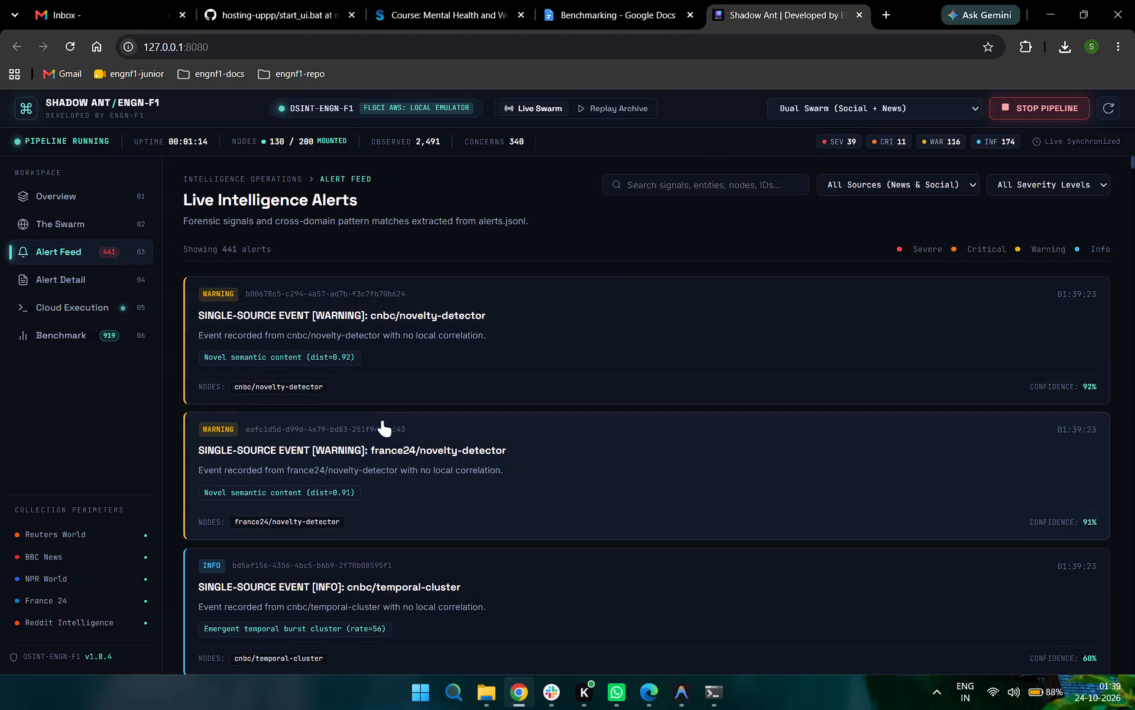
scroll(382, 421, "down", 1)
scroll(382, 421, "up", 7)
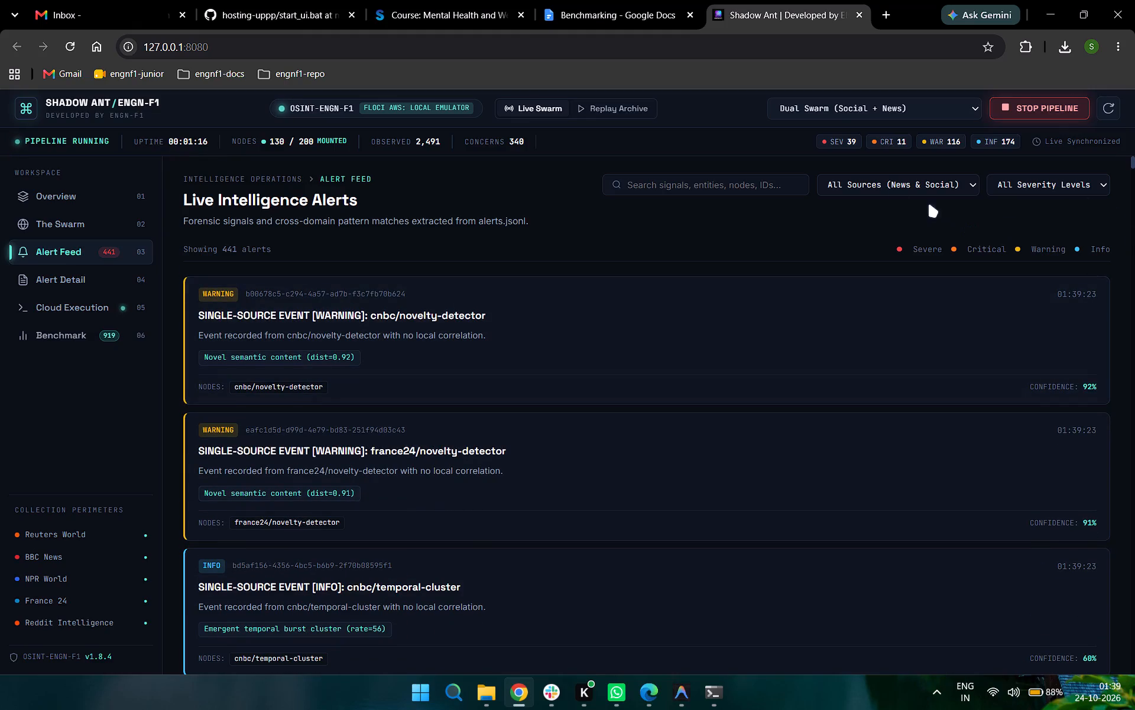
left_click(1030, 186)
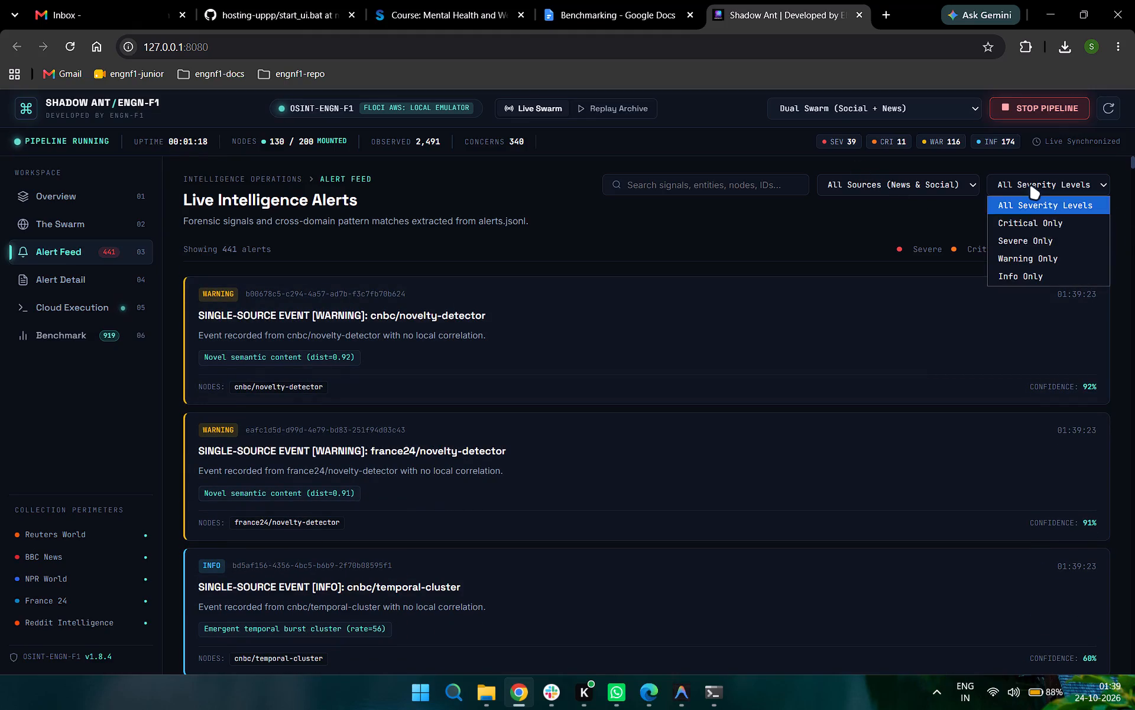
left_click(1059, 243)
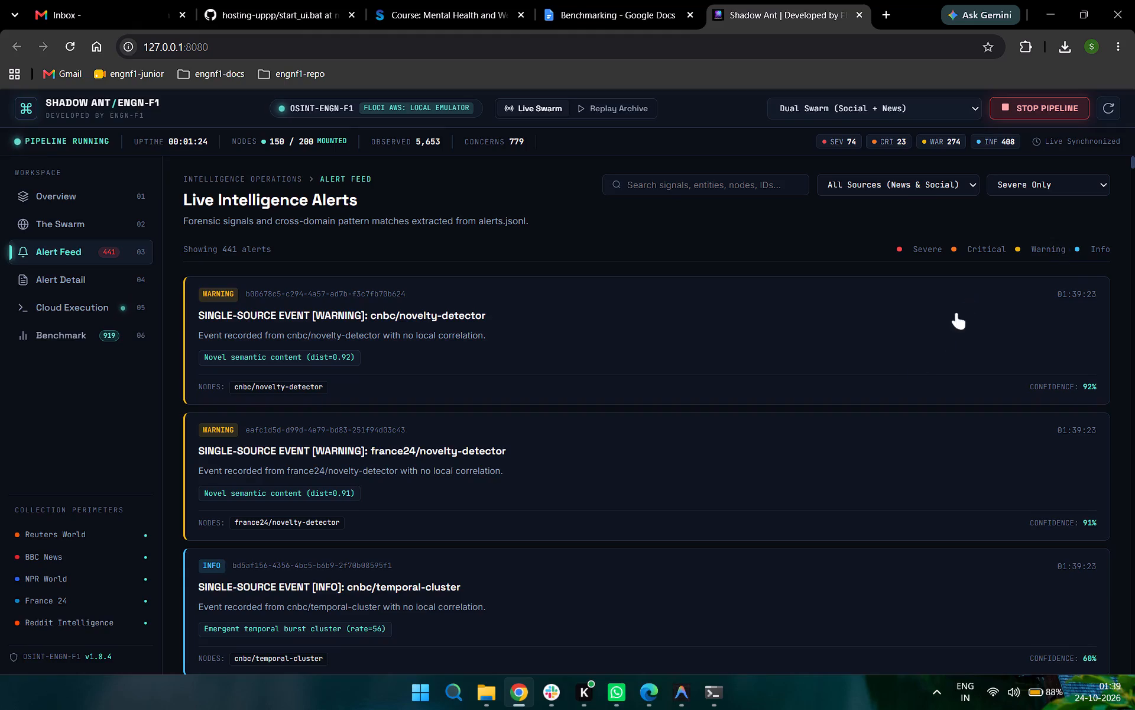
Open the severe reddit-technology/entity-frequency alert about the AI arms race in technical interviews from the Alert Feed.
scroll(911, 368, "down", 6)
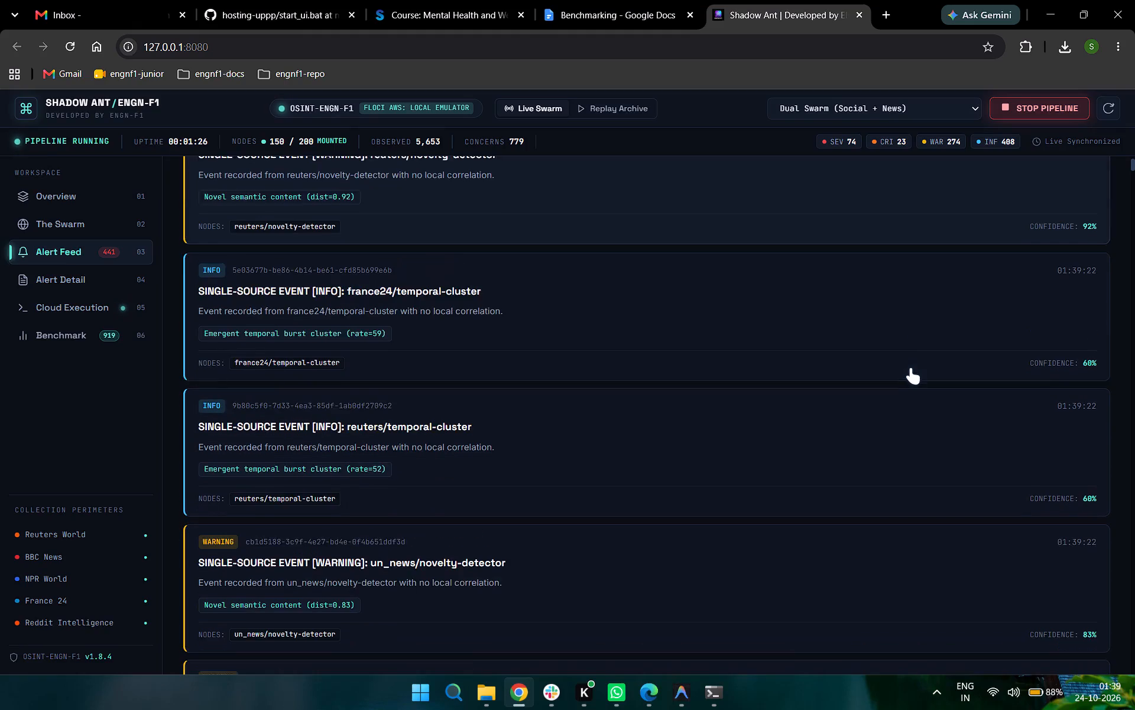
scroll(911, 368, "down", 5)
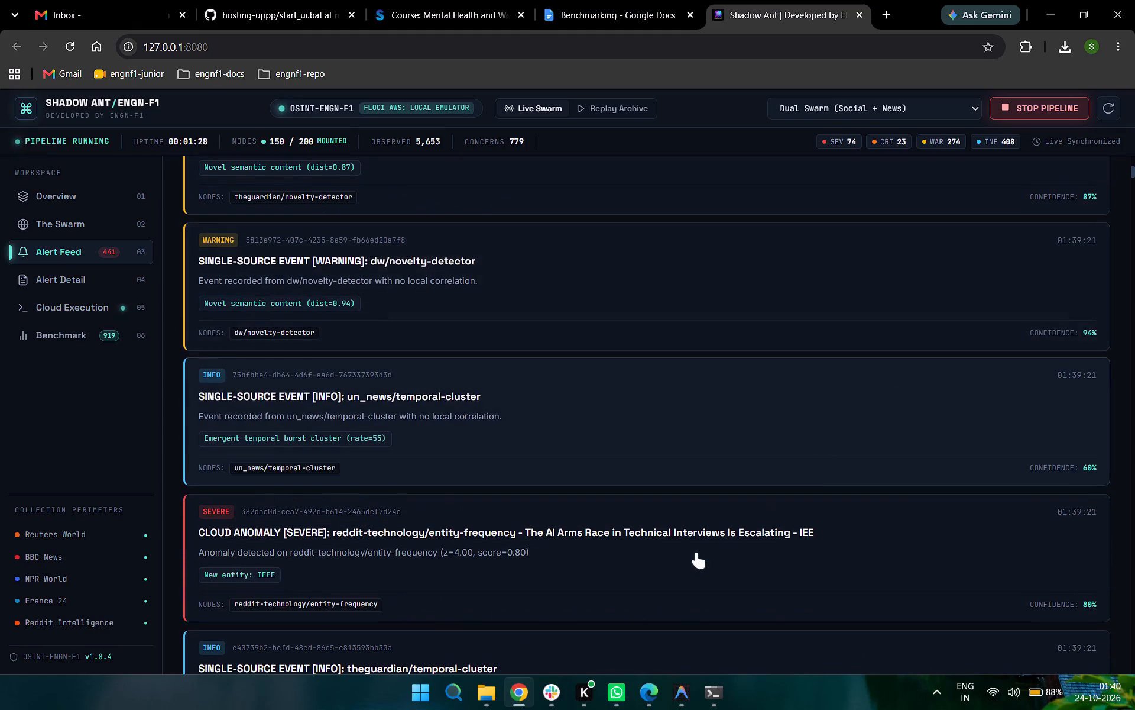
left_click(634, 548)
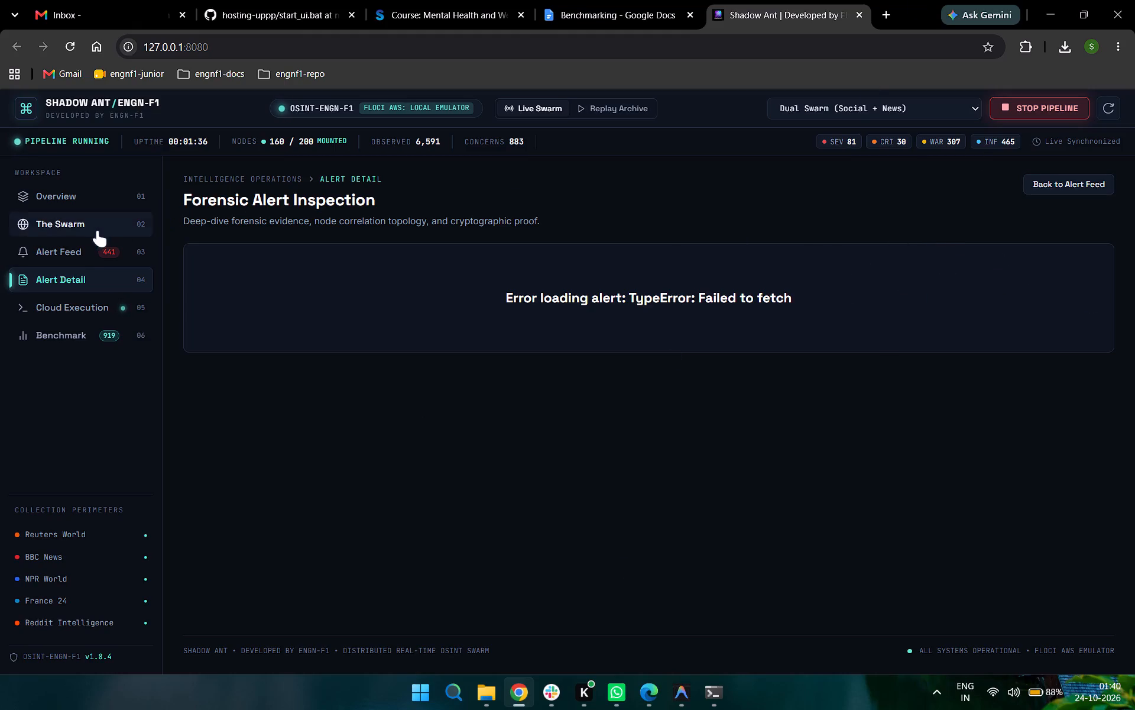
Return to the Alert Feed from the alert's detail page and look through the newest listed alerts.
left_click(97, 262)
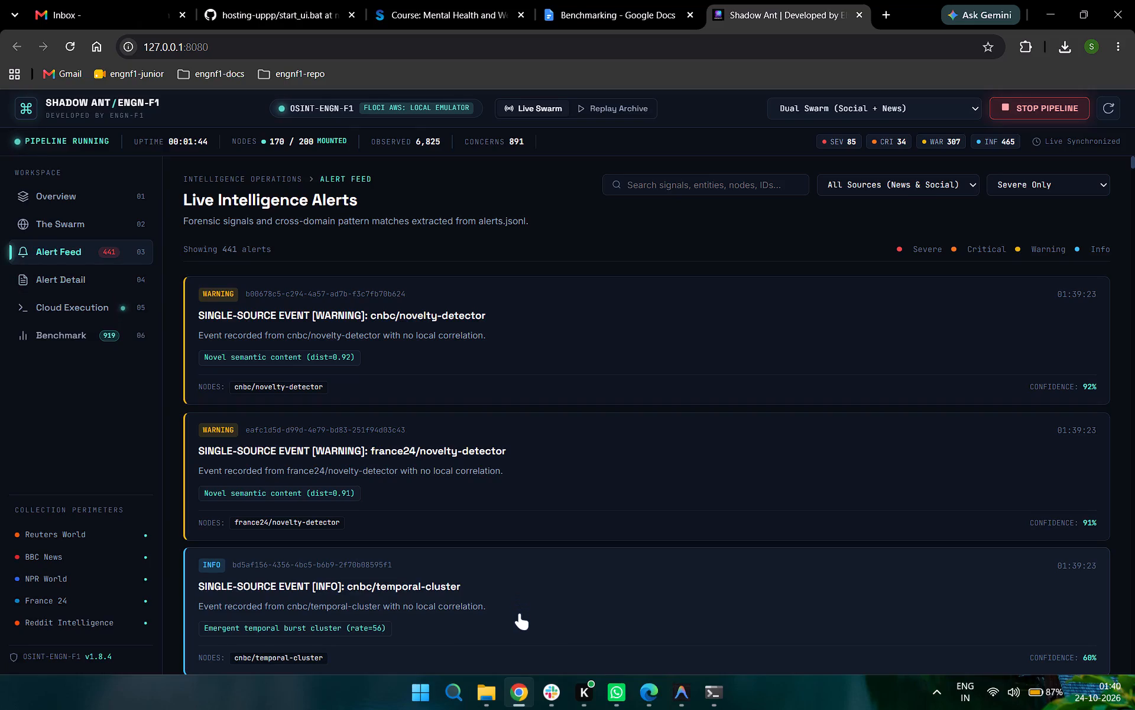
scroll(520, 614, "down", 3)
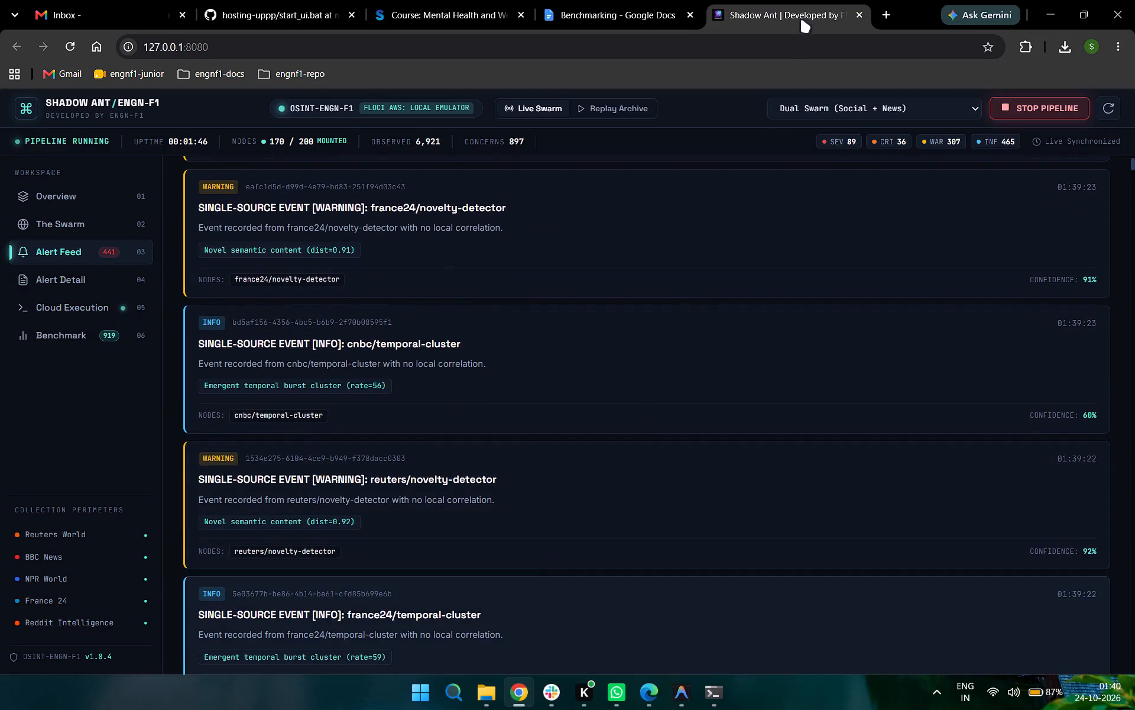
scroll(829, 175, "up", 10)
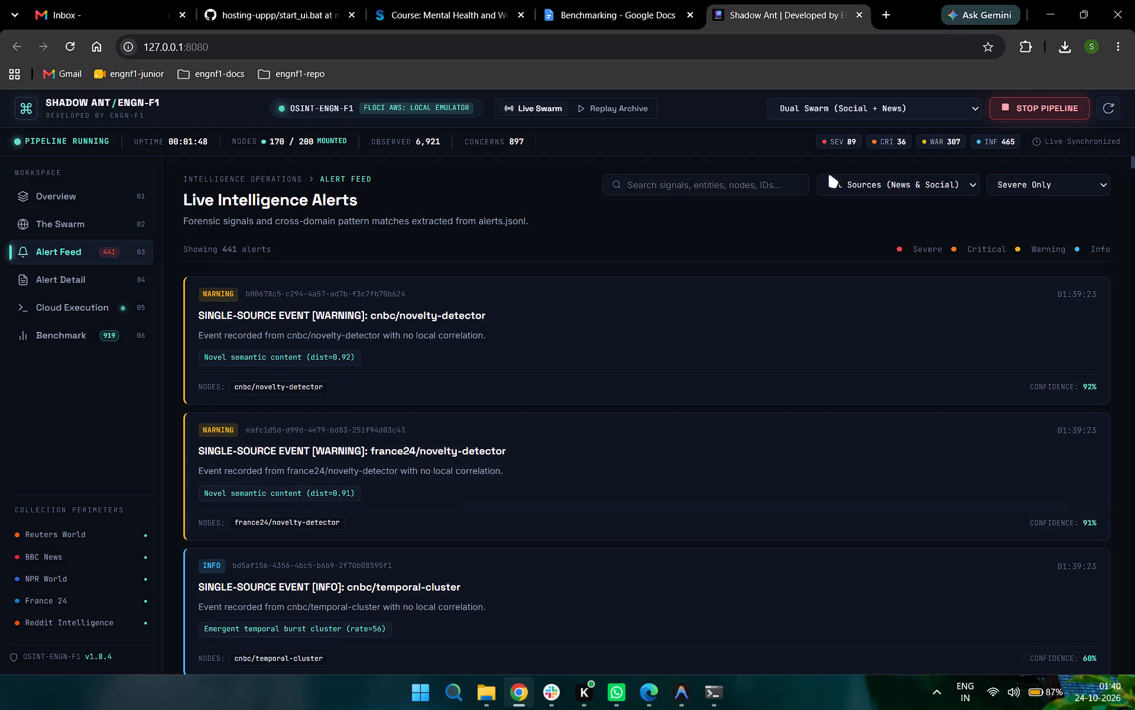
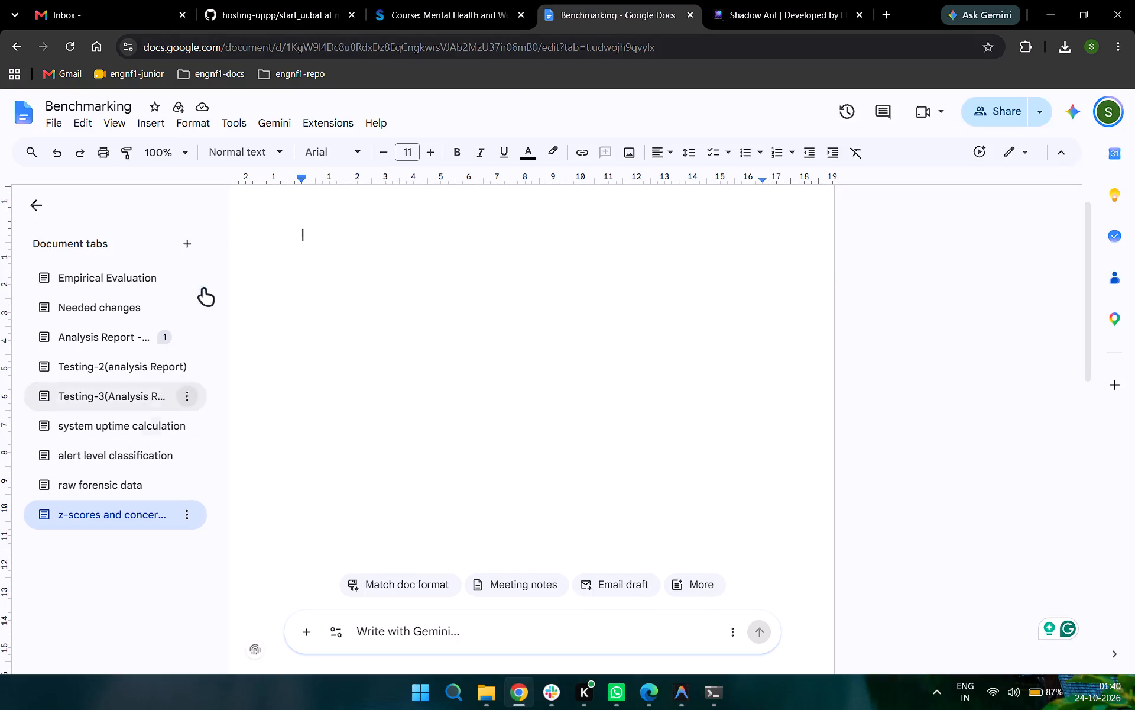
left_click(50, 125)
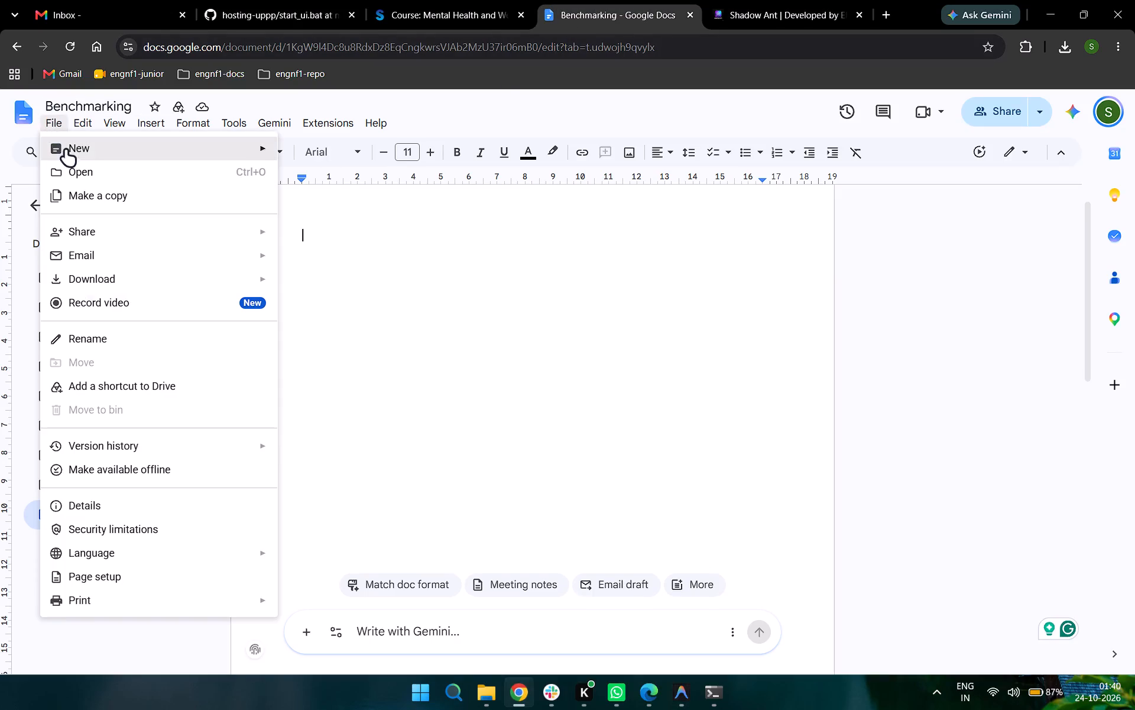
left_click(85, 167)
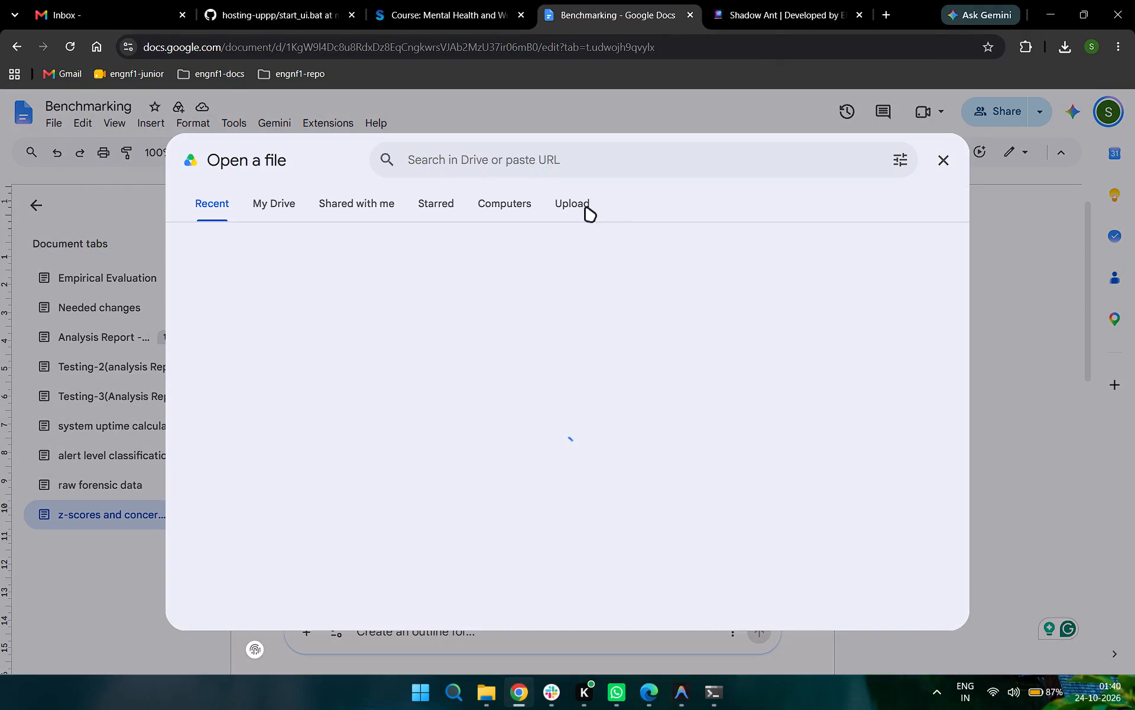
left_click(576, 208)
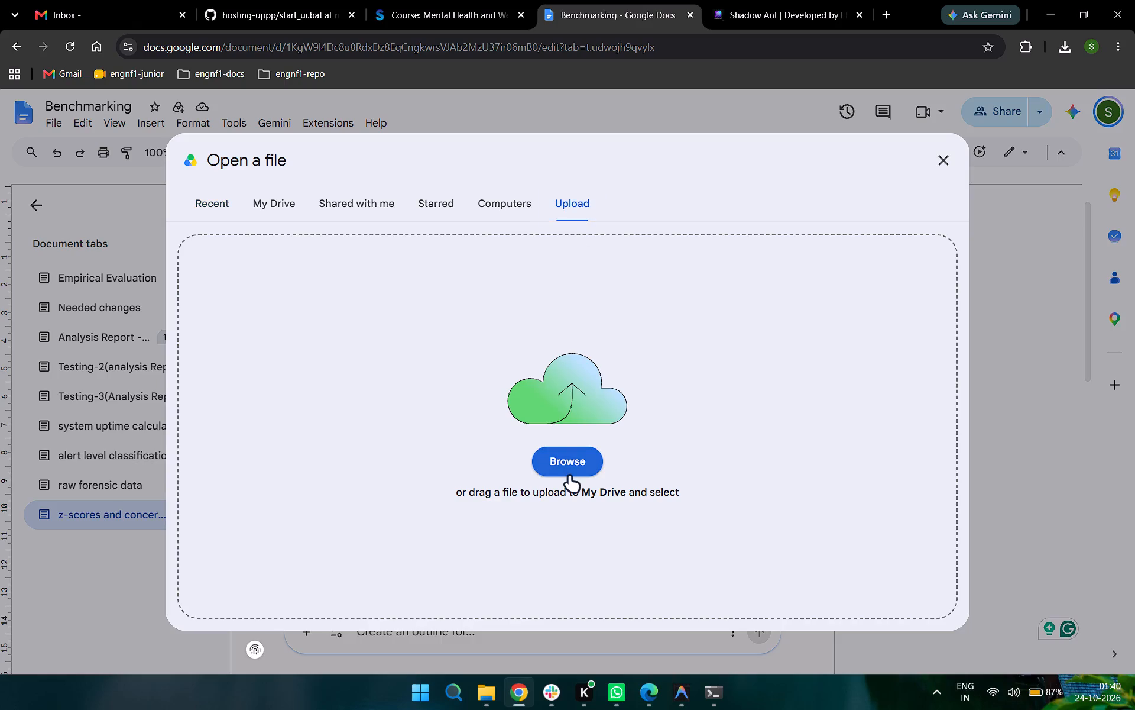
left_click(570, 476)
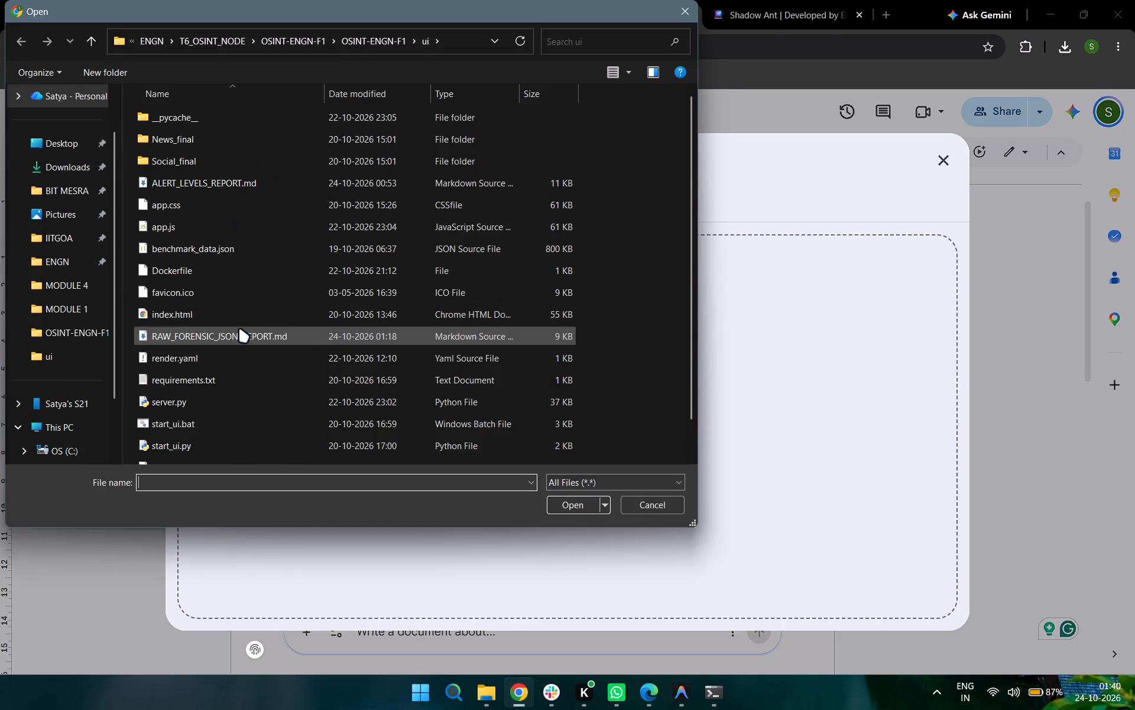
scroll(239, 330, "down", 2)
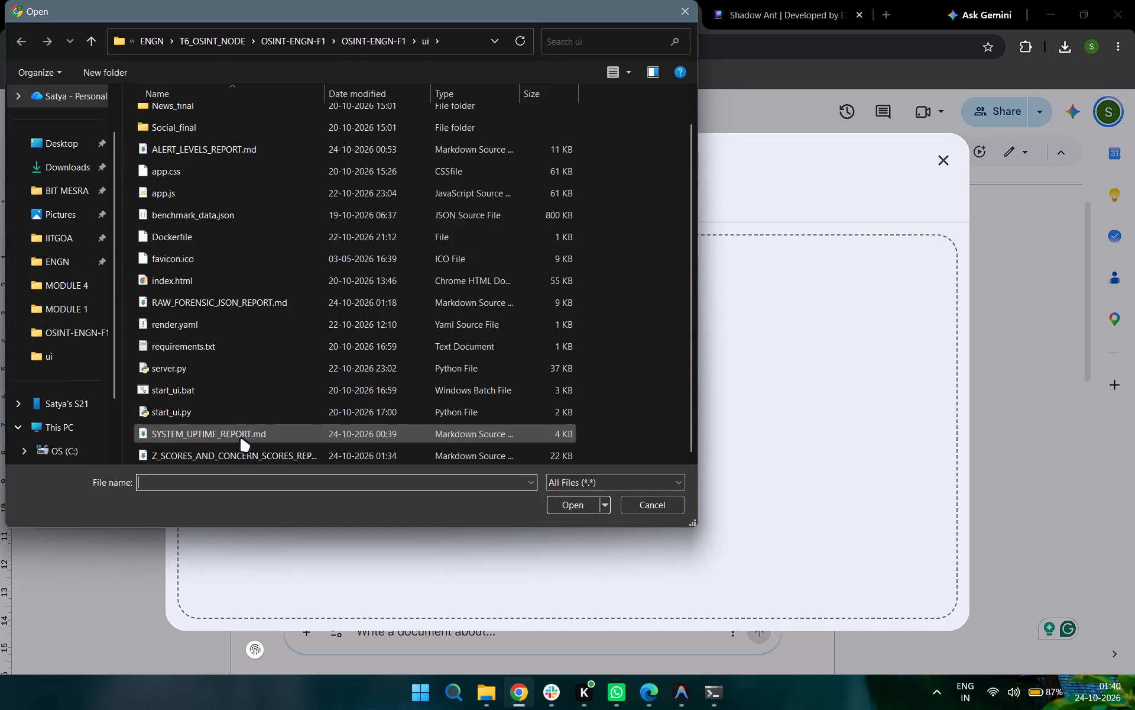
left_click(231, 457)
key("Return")
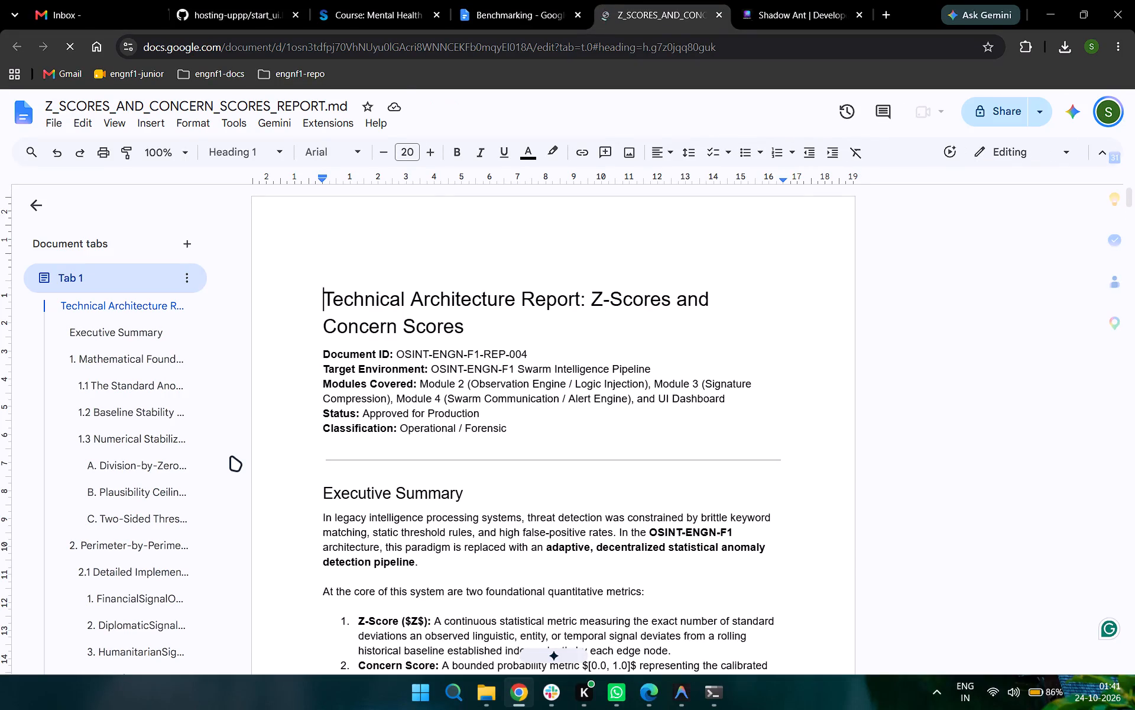
Copy the entire uploaded z-scores report into the empty z-scores and concern scores tab of the Benchmarking document.
left_click(566, 463)
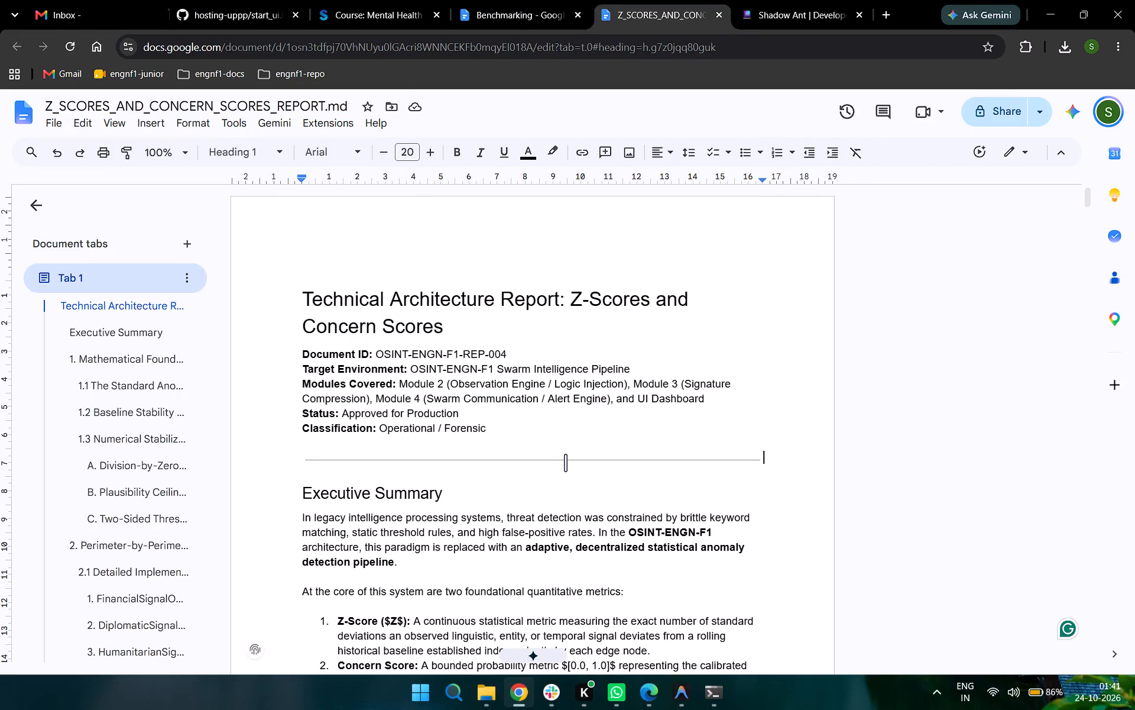
key("ctrl+a")
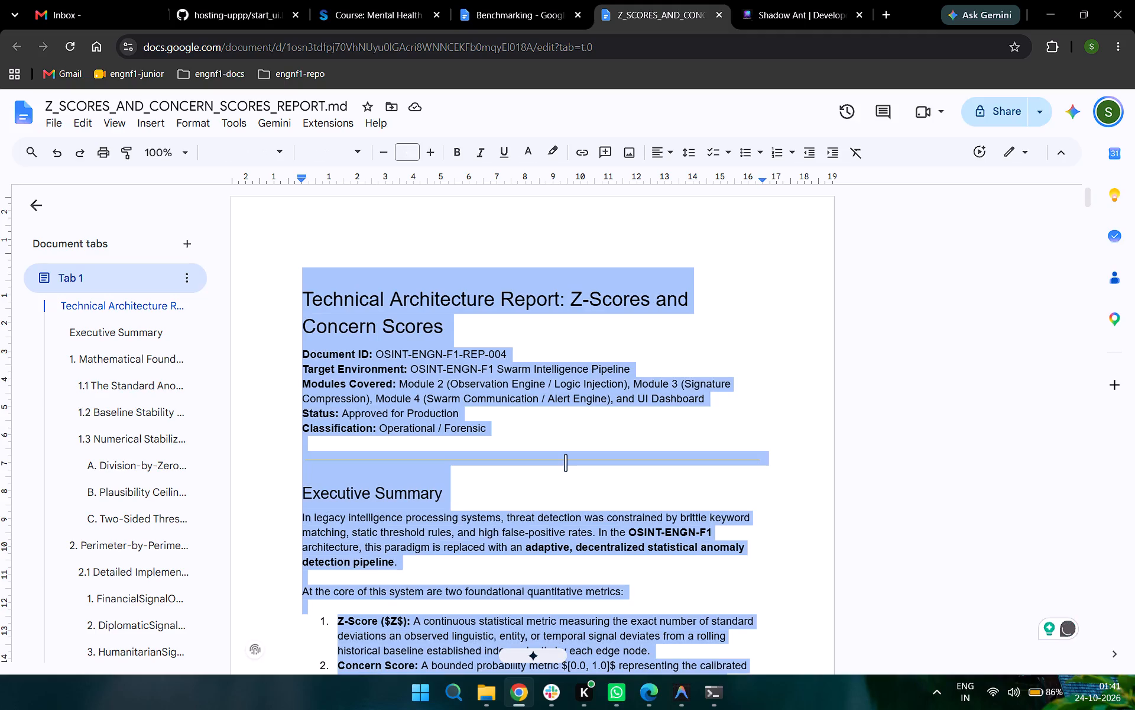
key("ctrl+c")
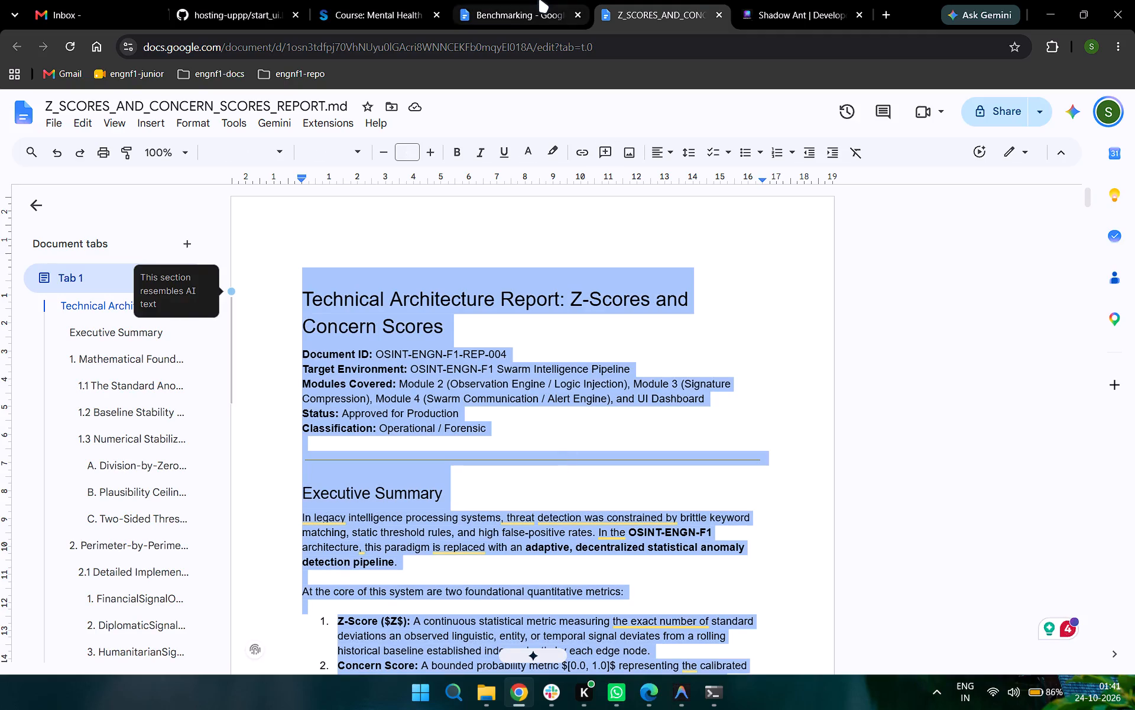
left_click(539, 0)
left_click(503, 244)
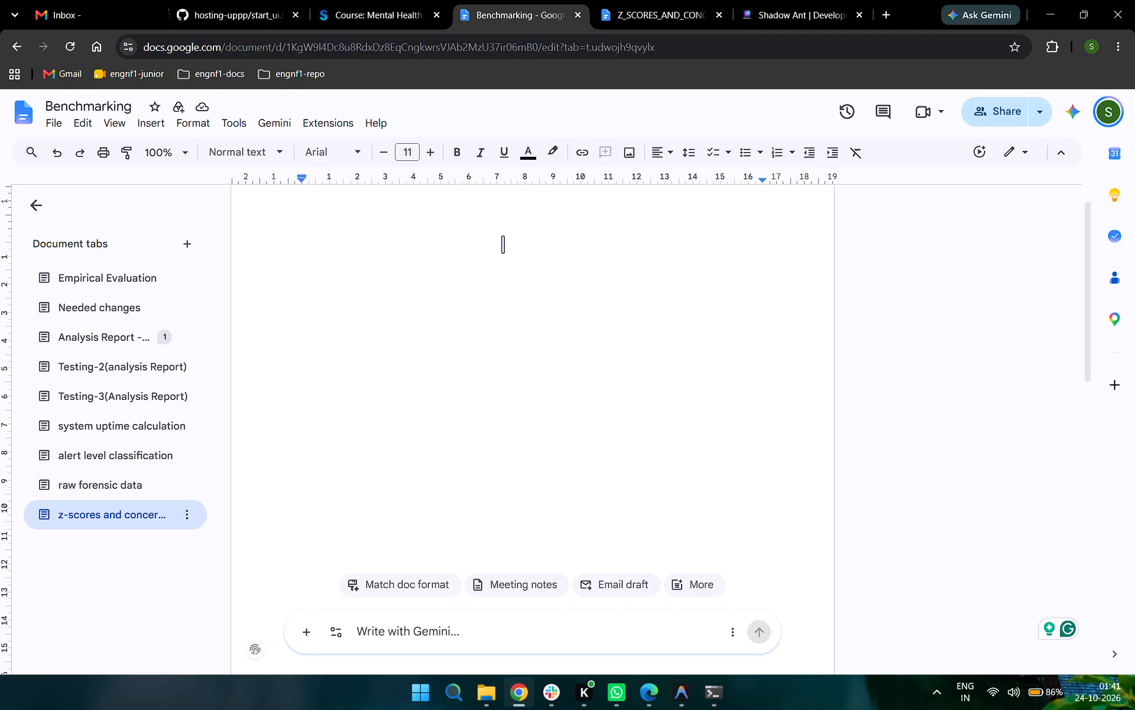
key("ctrl+v")
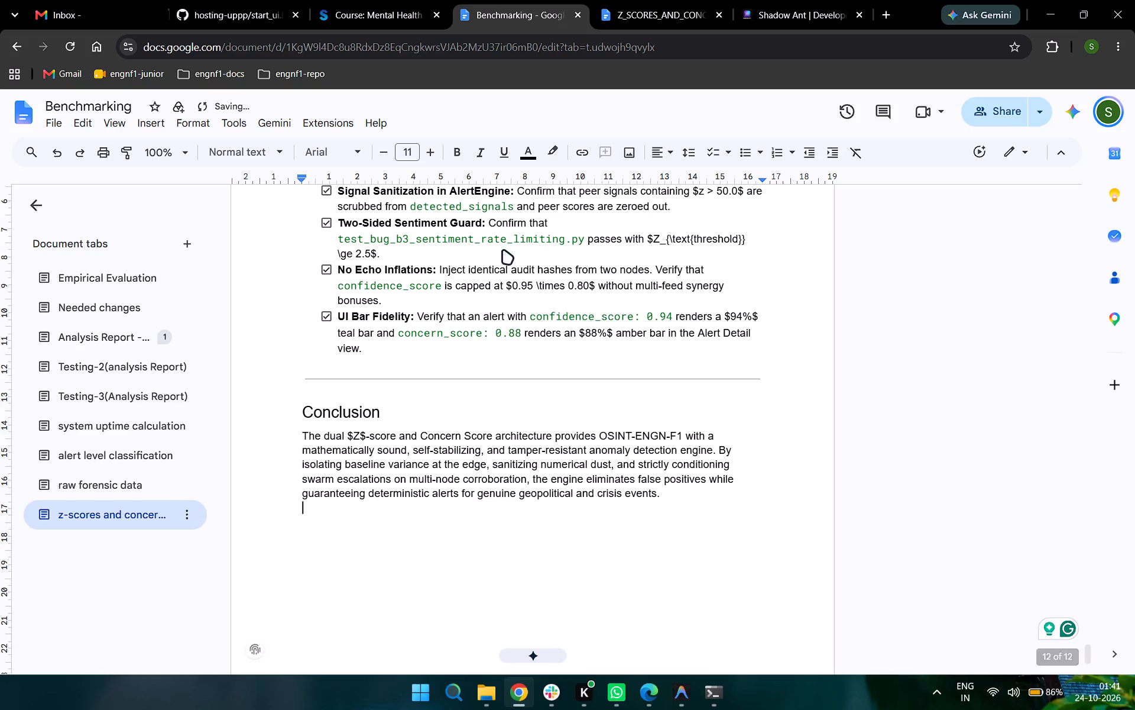
Apply the Normal text style and the Arial font to the entire pasted report.
scroll(538, 439, "up", 20)
scroll(538, 439, "up", 9)
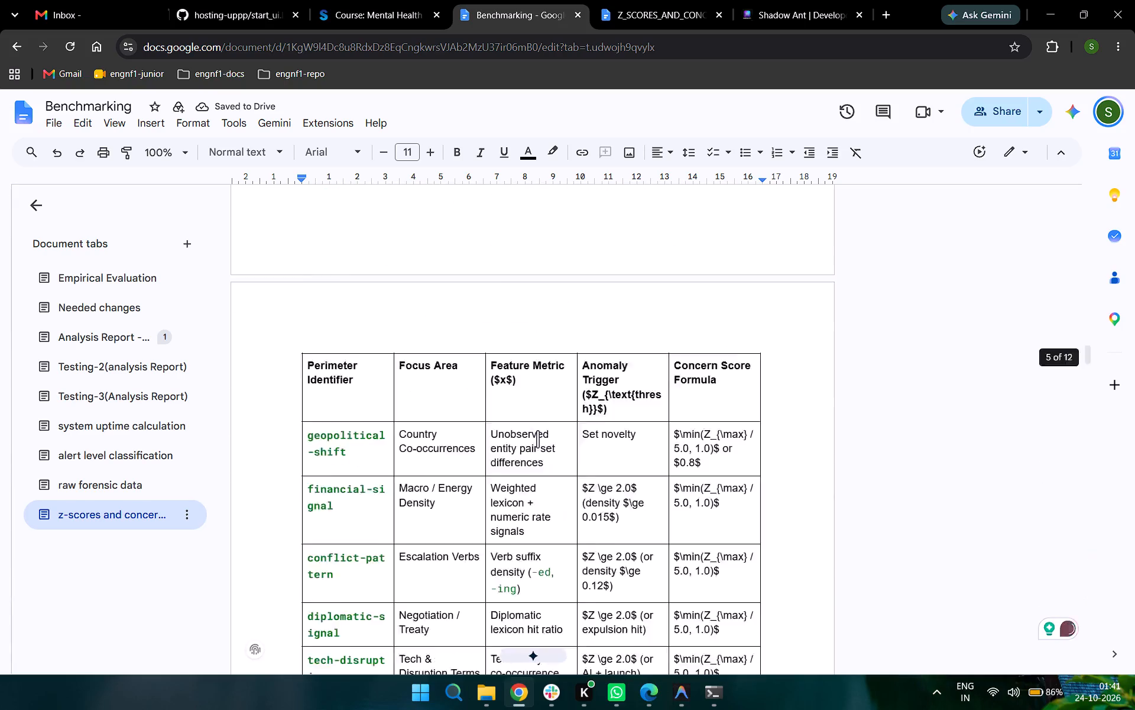
scroll(538, 439, "up", 15)
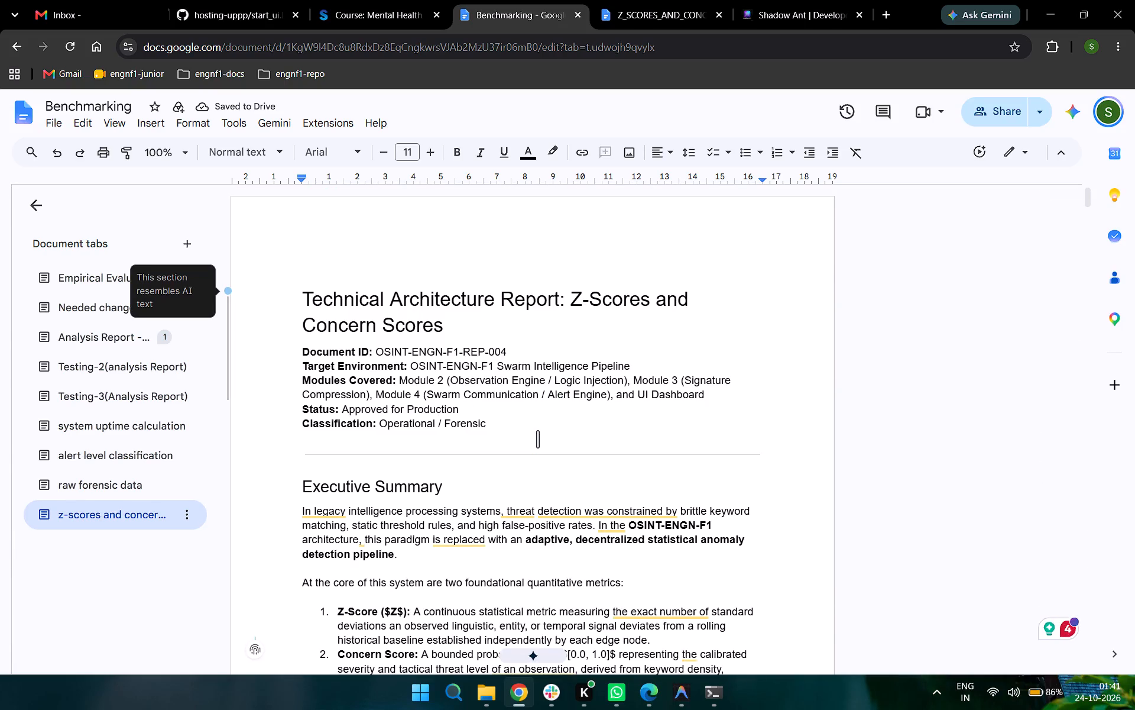
key("ctrl+a")
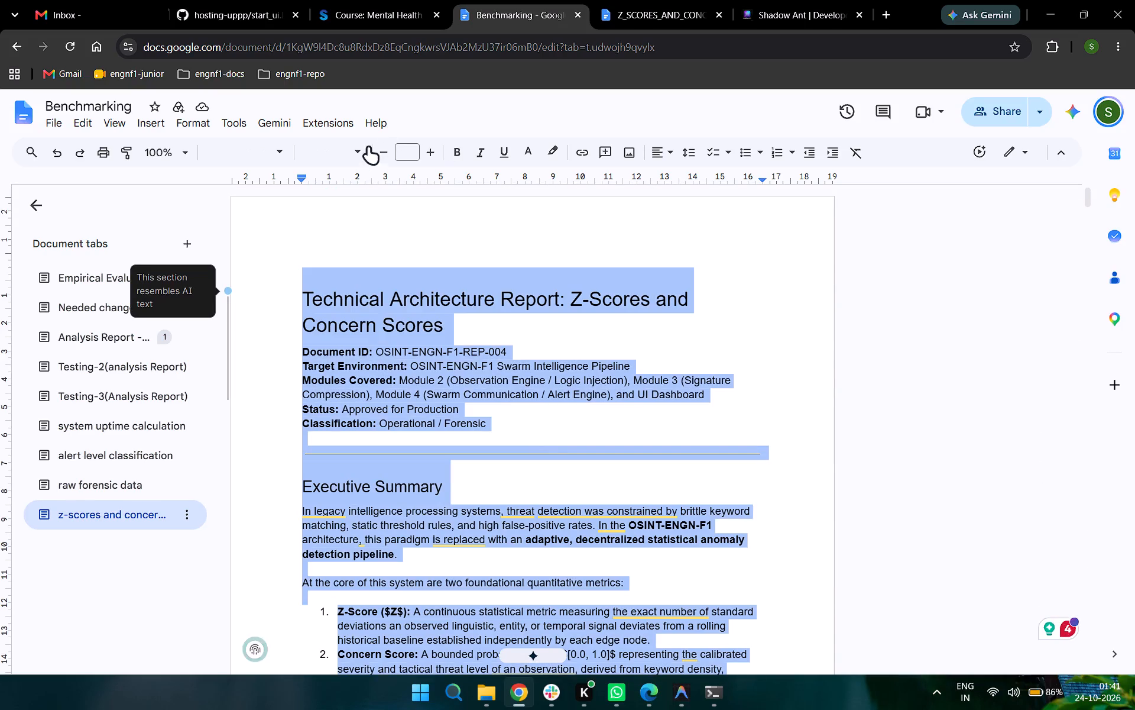
left_click(268, 156)
left_click(271, 189)
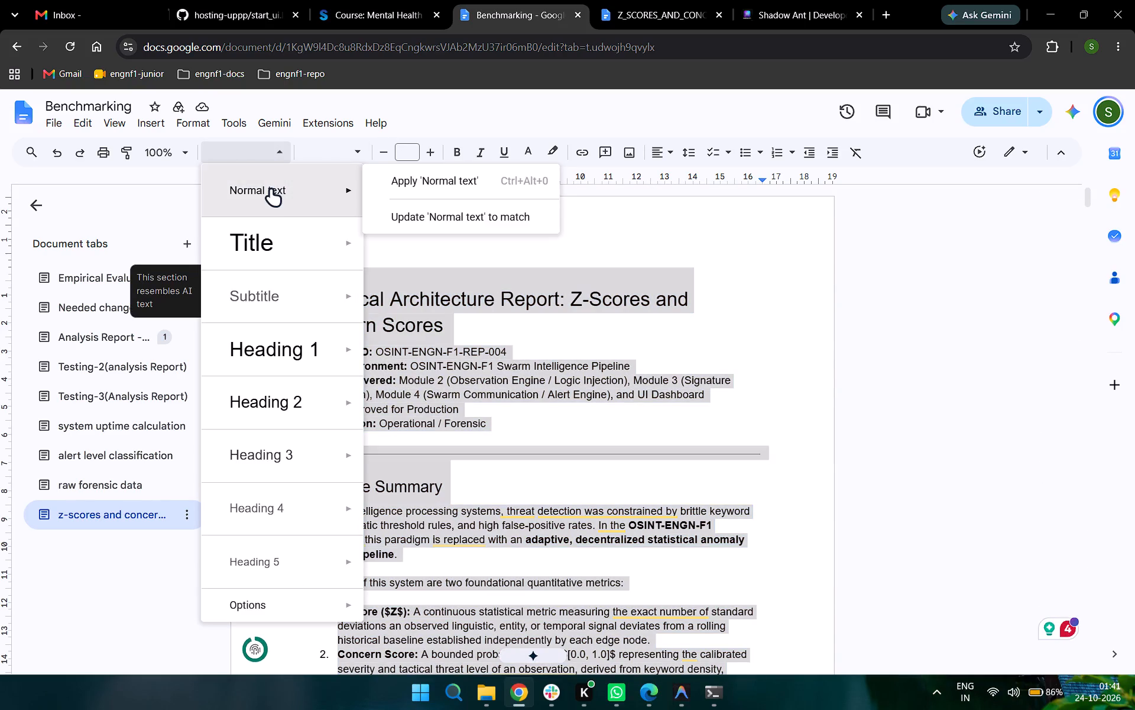
left_click(326, 157)
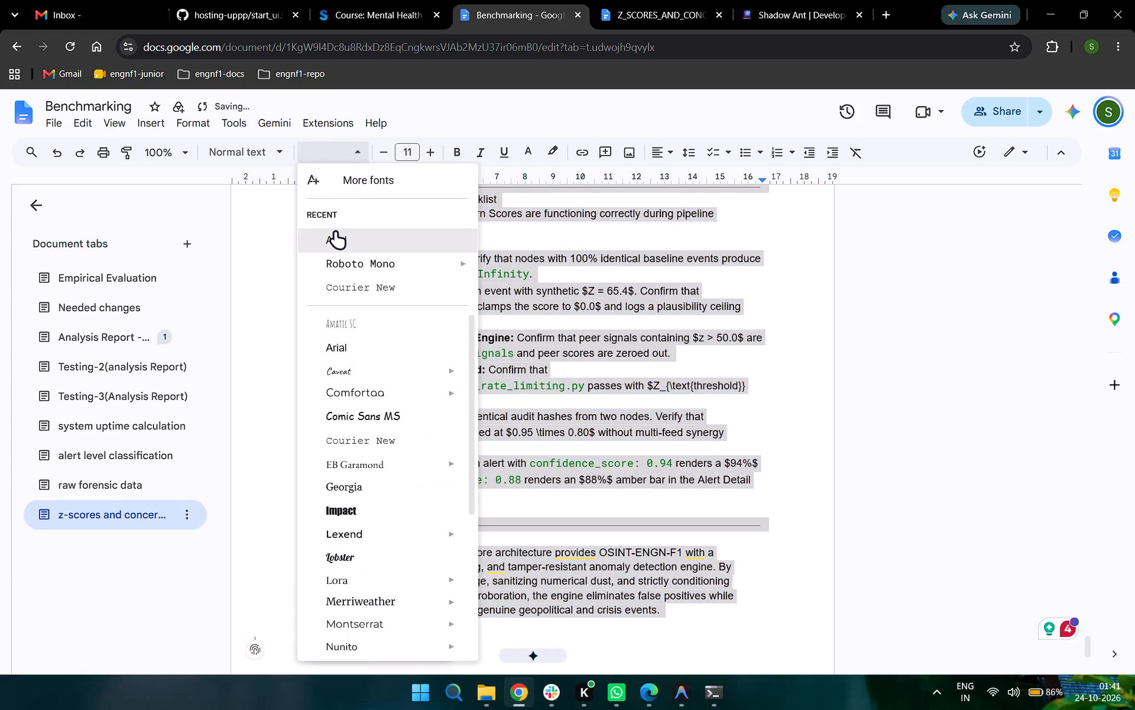
left_click(334, 233)
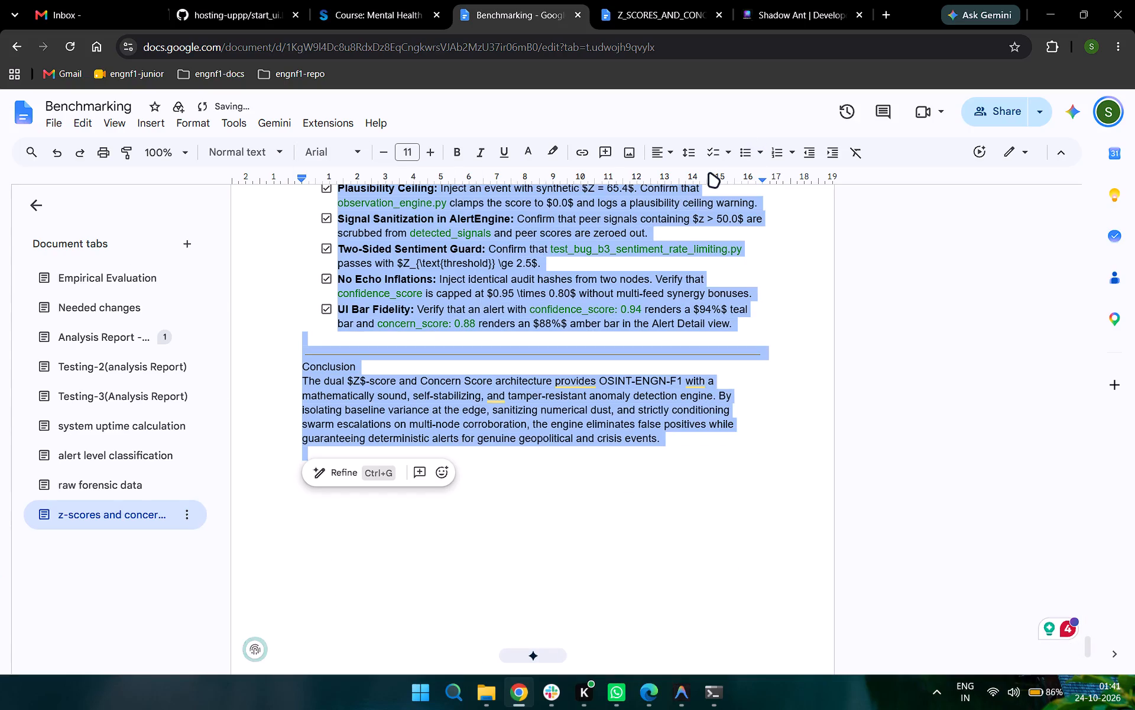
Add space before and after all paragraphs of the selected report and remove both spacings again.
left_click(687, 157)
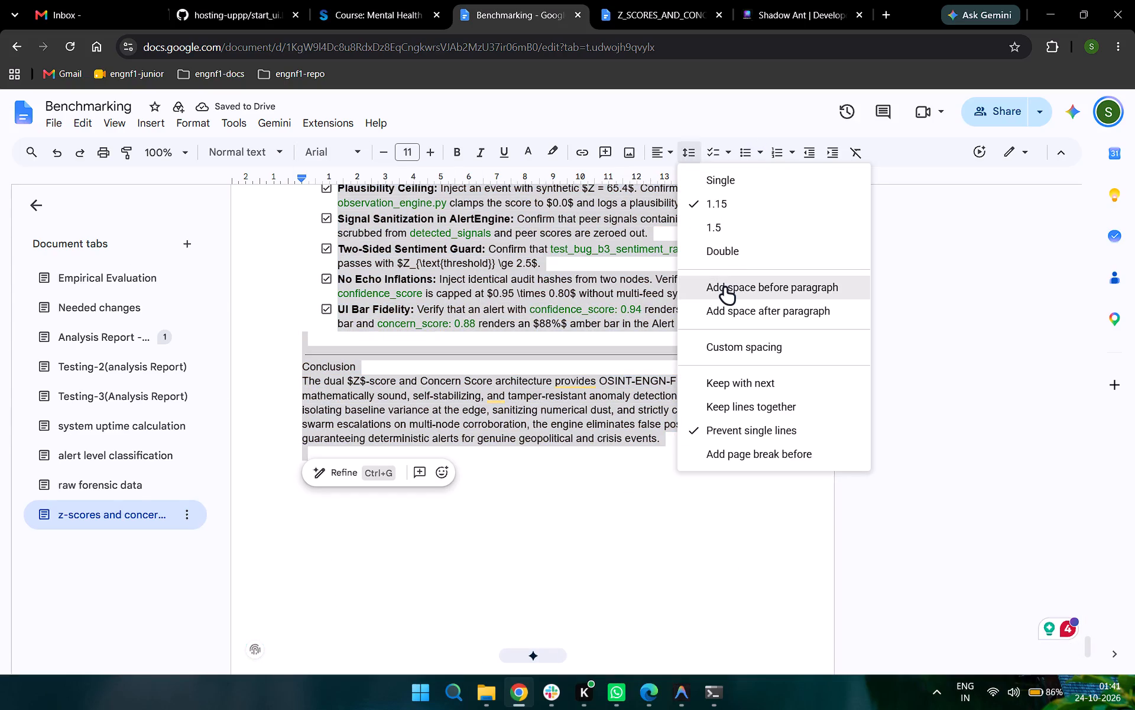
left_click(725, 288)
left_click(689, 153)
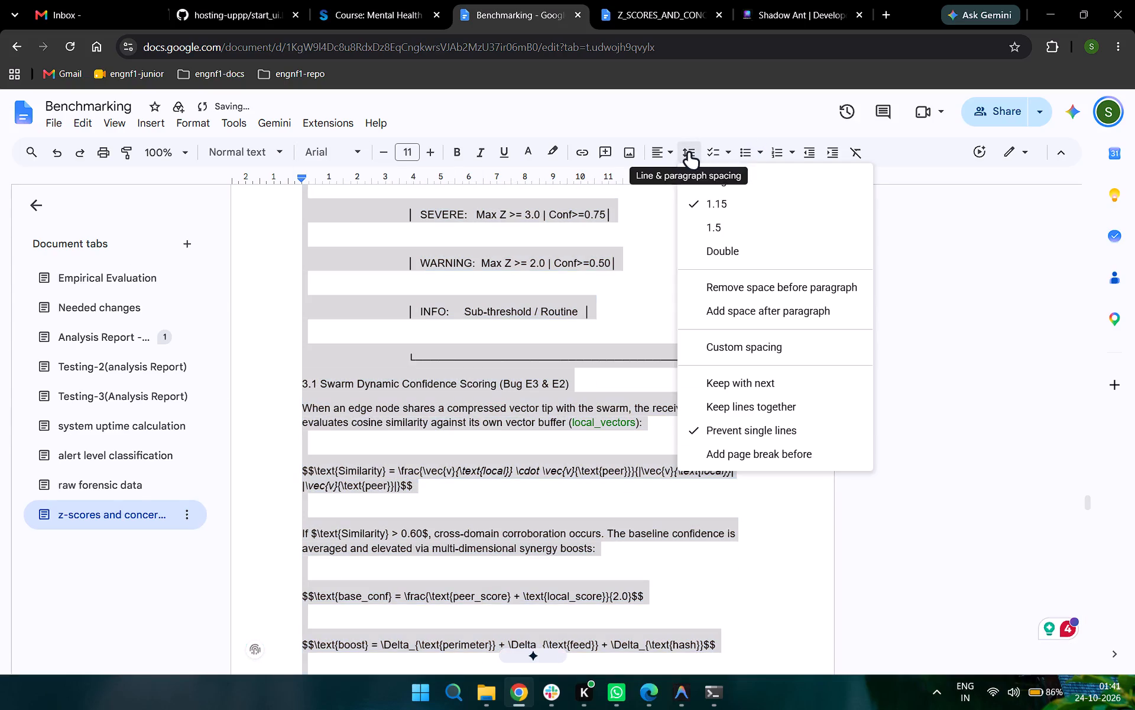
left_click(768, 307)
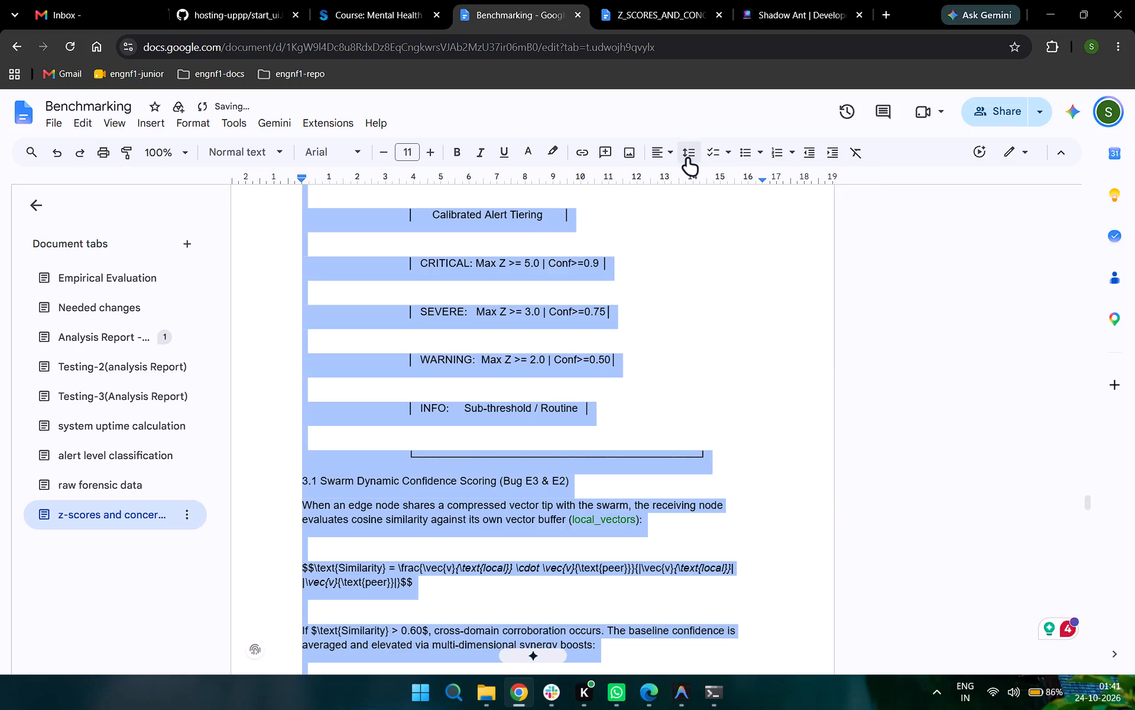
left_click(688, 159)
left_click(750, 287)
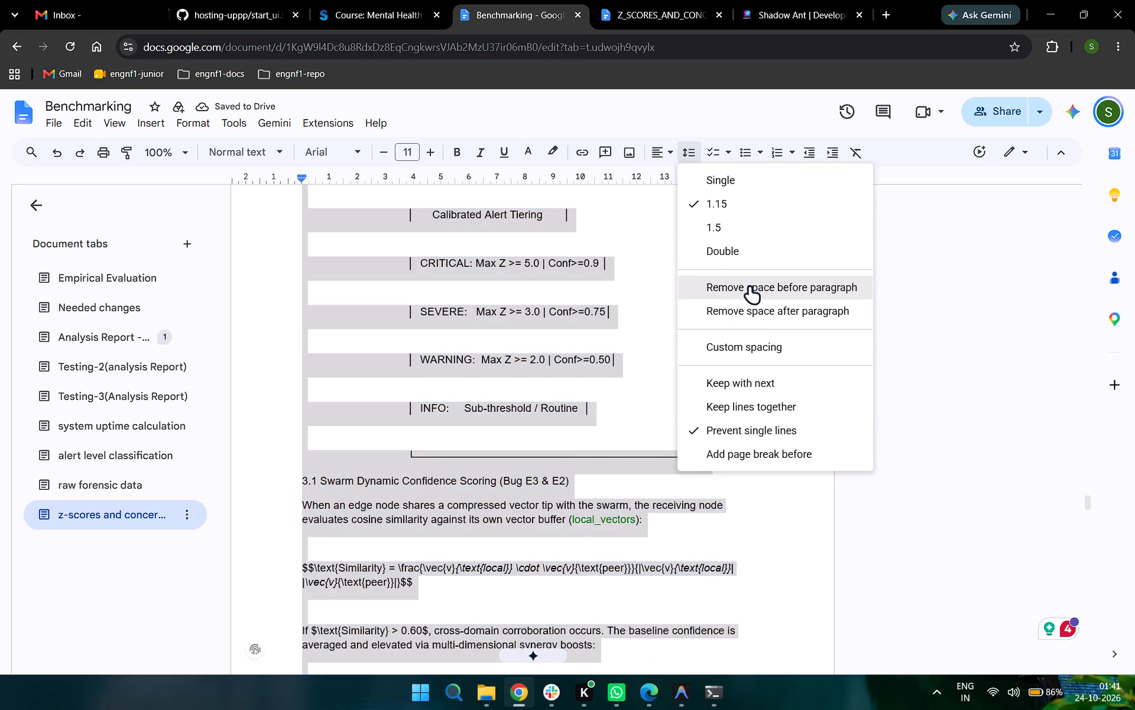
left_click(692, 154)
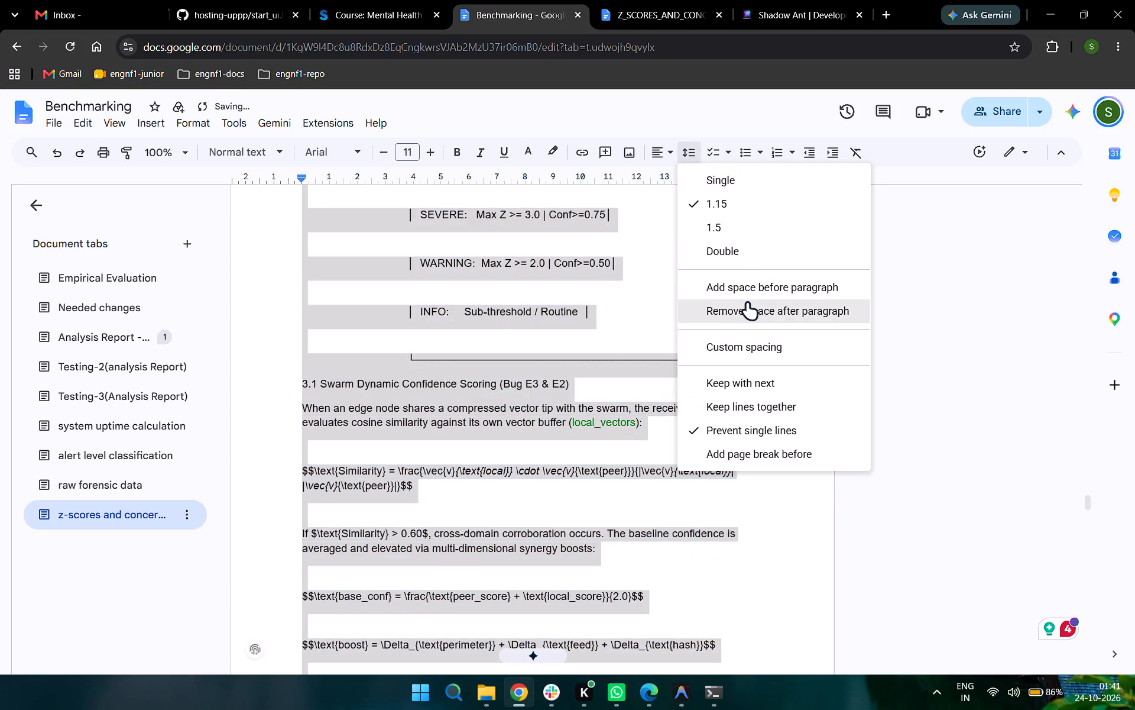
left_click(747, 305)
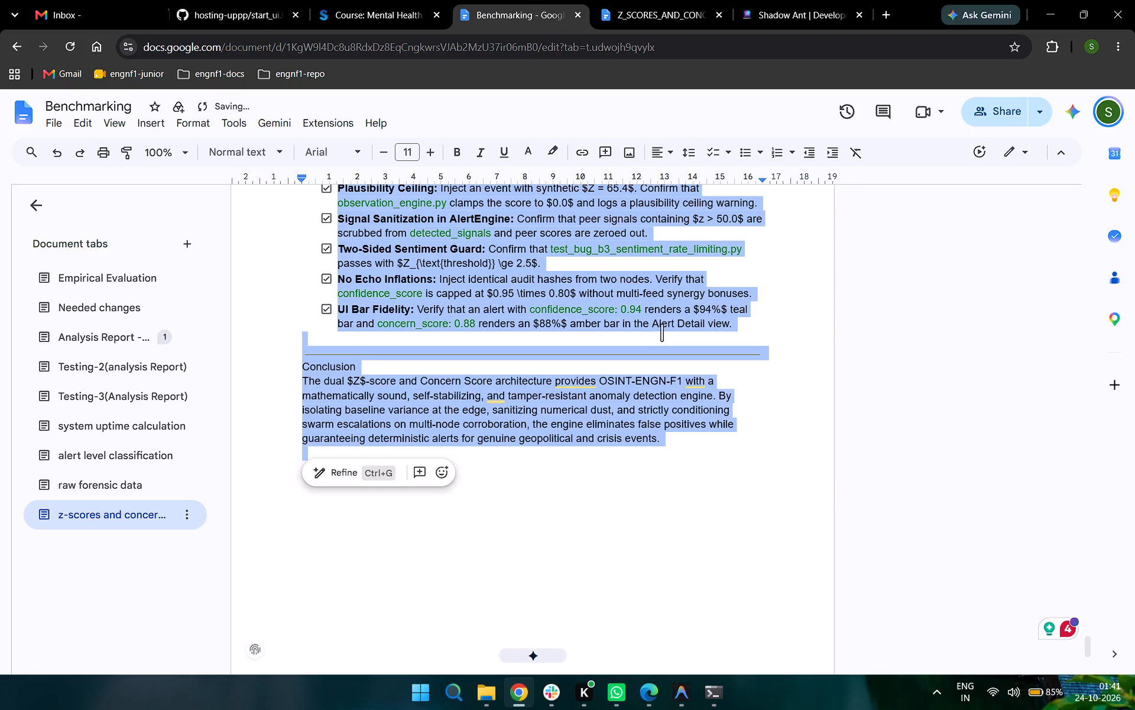
Format the title "Technical Architecture Report: Z-Scores and Concern Scores" as 16 pt, bold, underlined and centred.
scroll(662, 333, "up", 14)
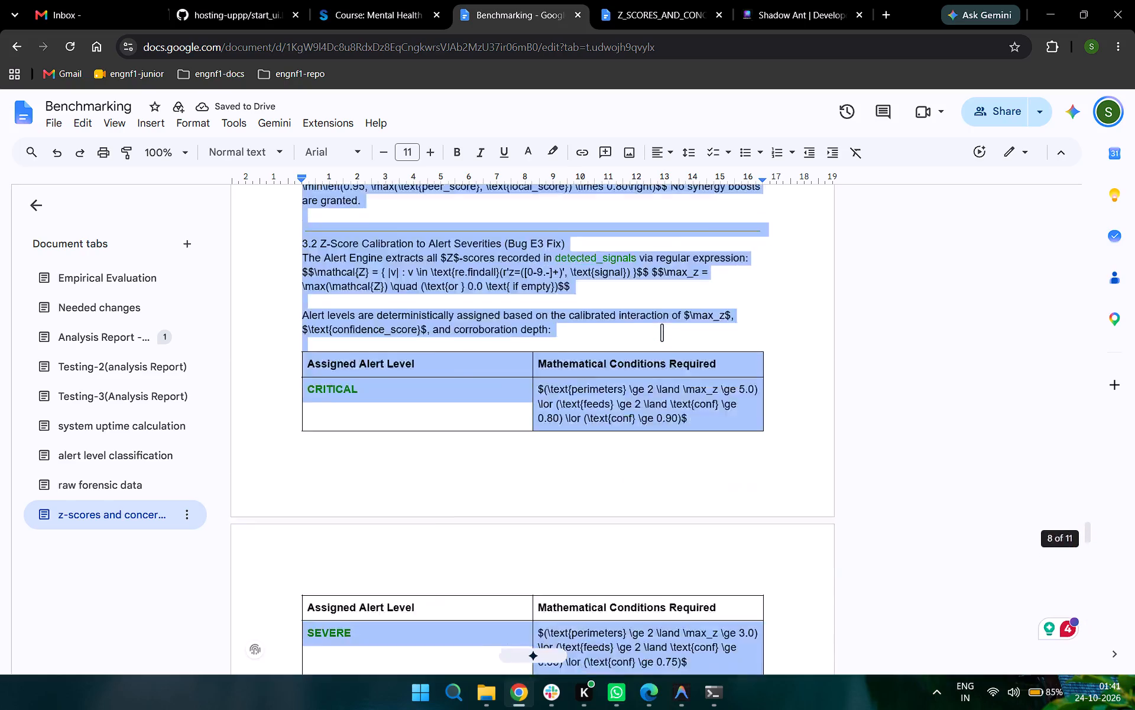
scroll(662, 333, "up", 11)
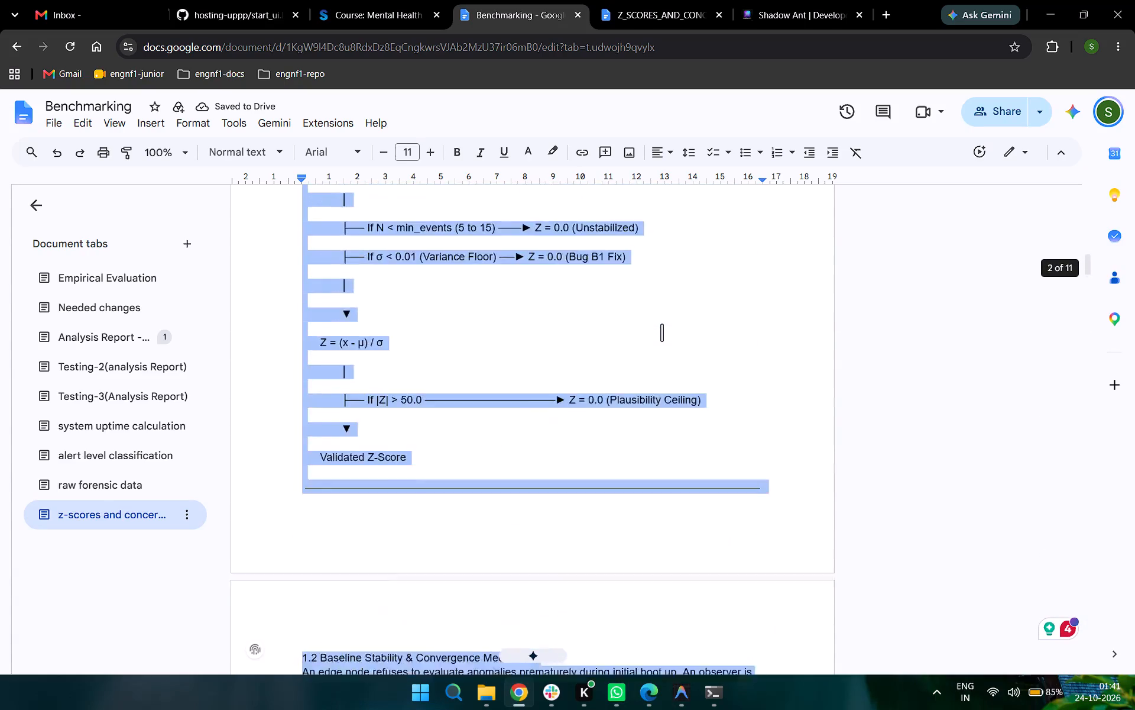
scroll(662, 333, "up", 7)
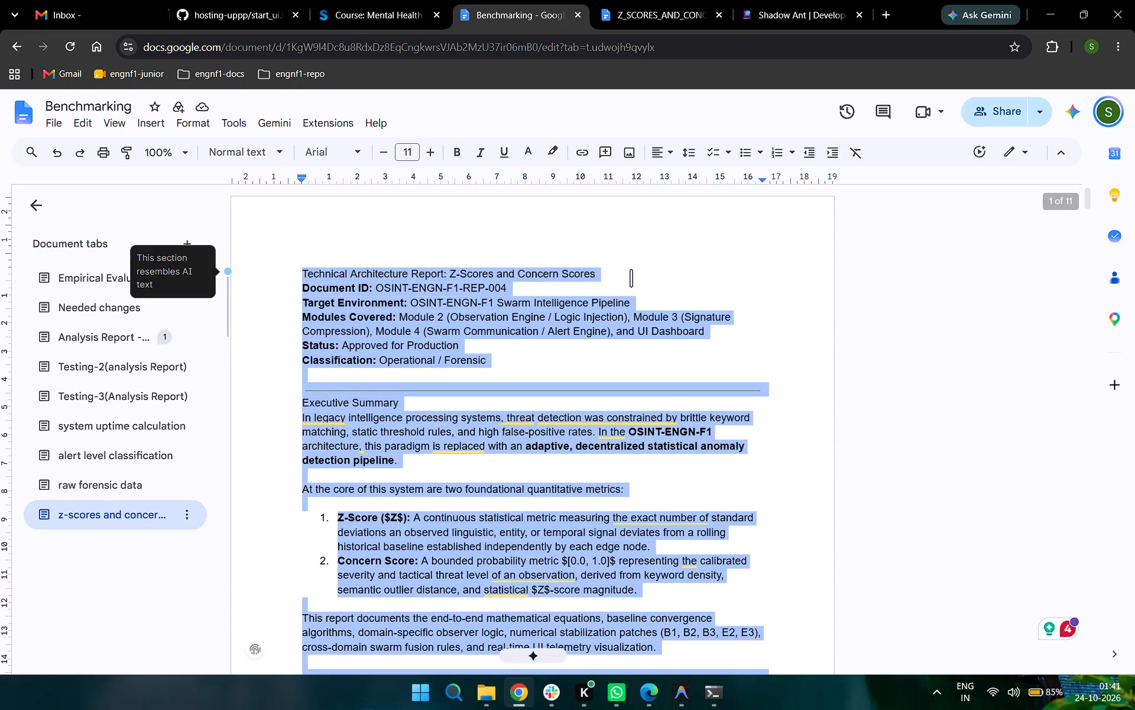
left_click(631, 278)
triple_click(558, 269)
left_click(558, 269)
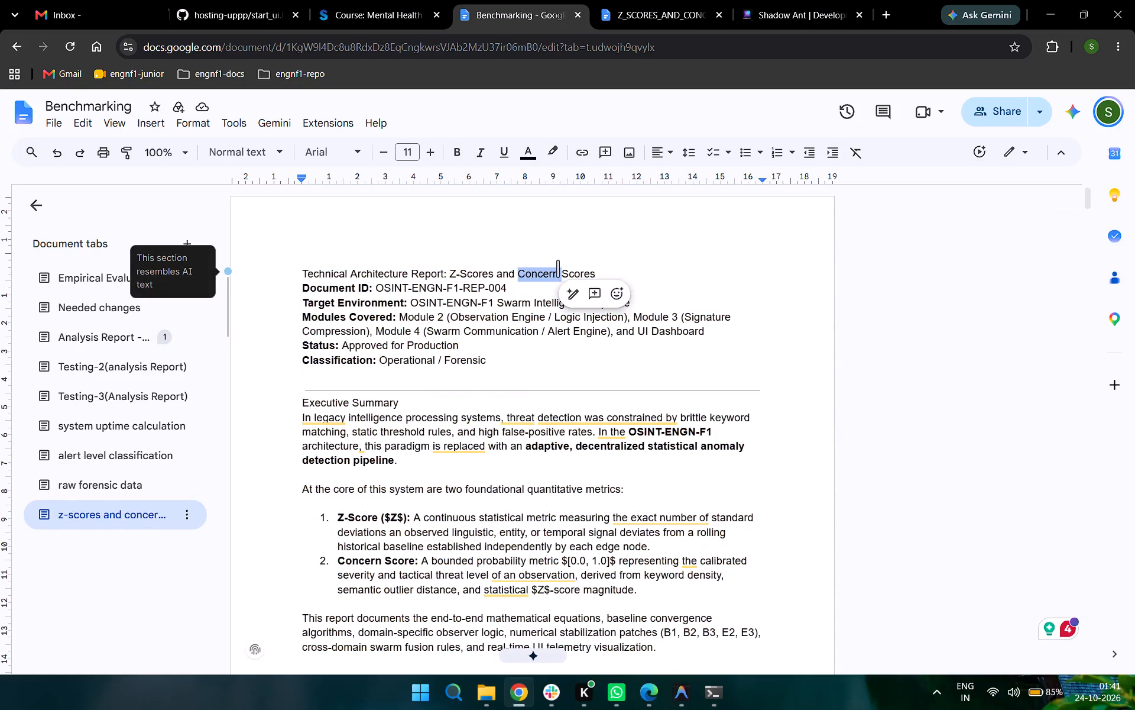
left_click(558, 269)
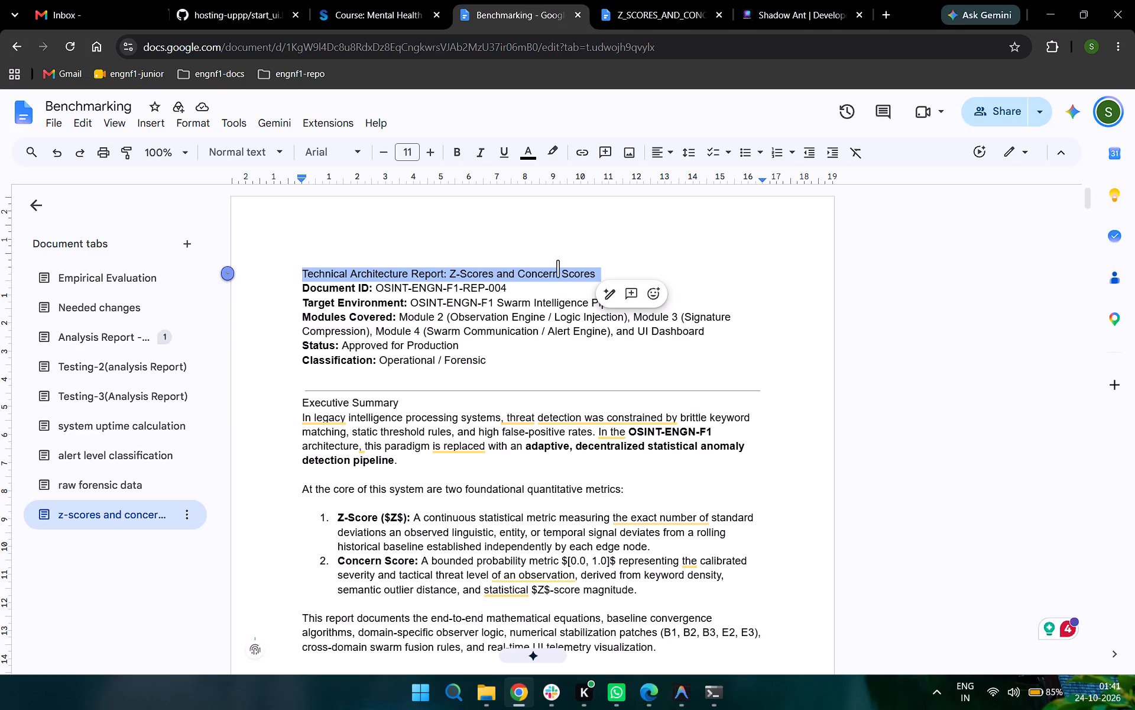
key("ctrl+shift+period")
key("ctrl+shift+period")
key("ctrl+shift+period")
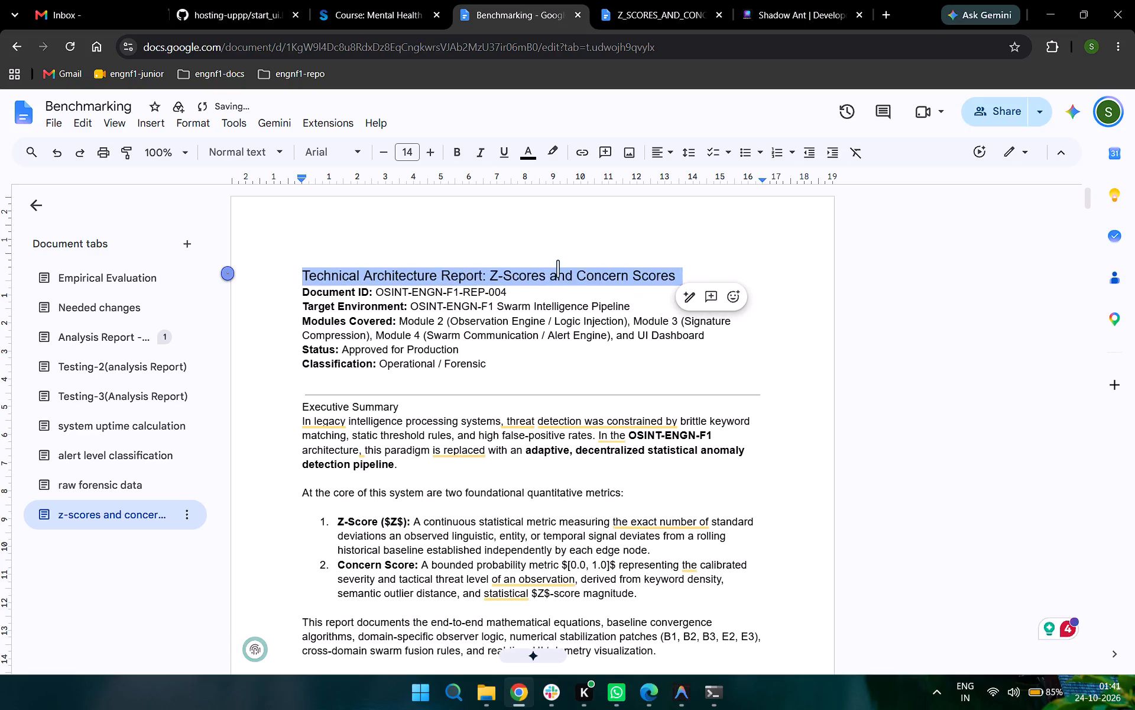
key("ctrl+shift+period")
key("ctrl+shift+period")
key("ctrl+b")
key("ctrl+u")
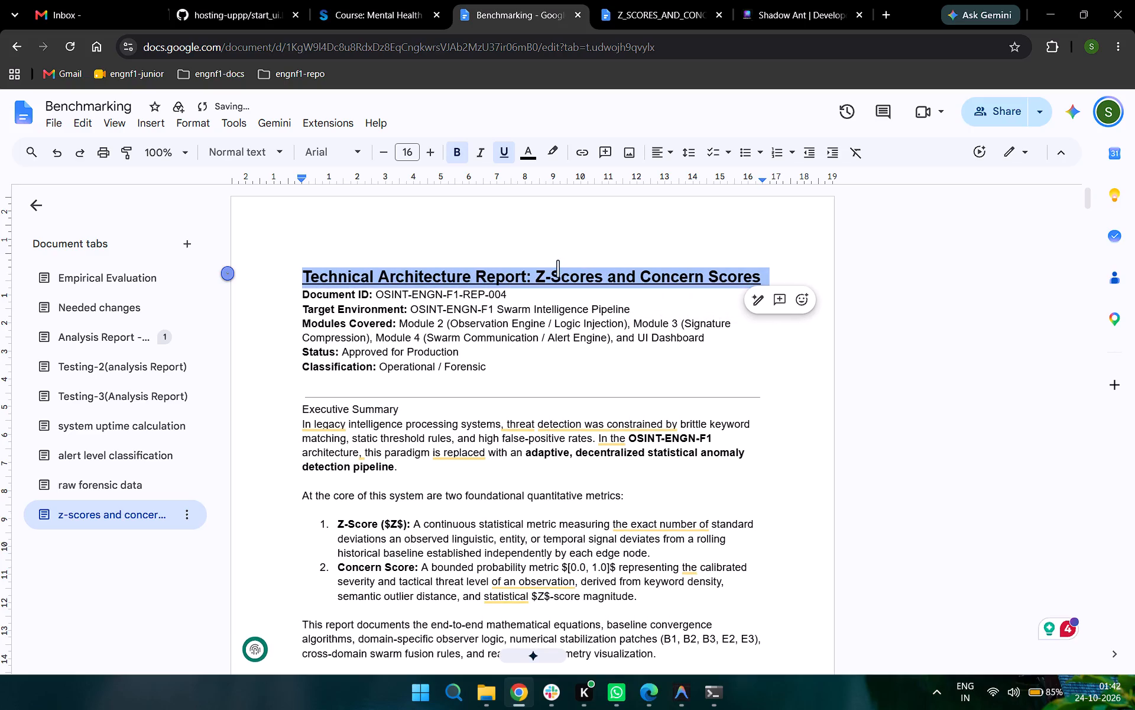
key("ctrl+shift+e")
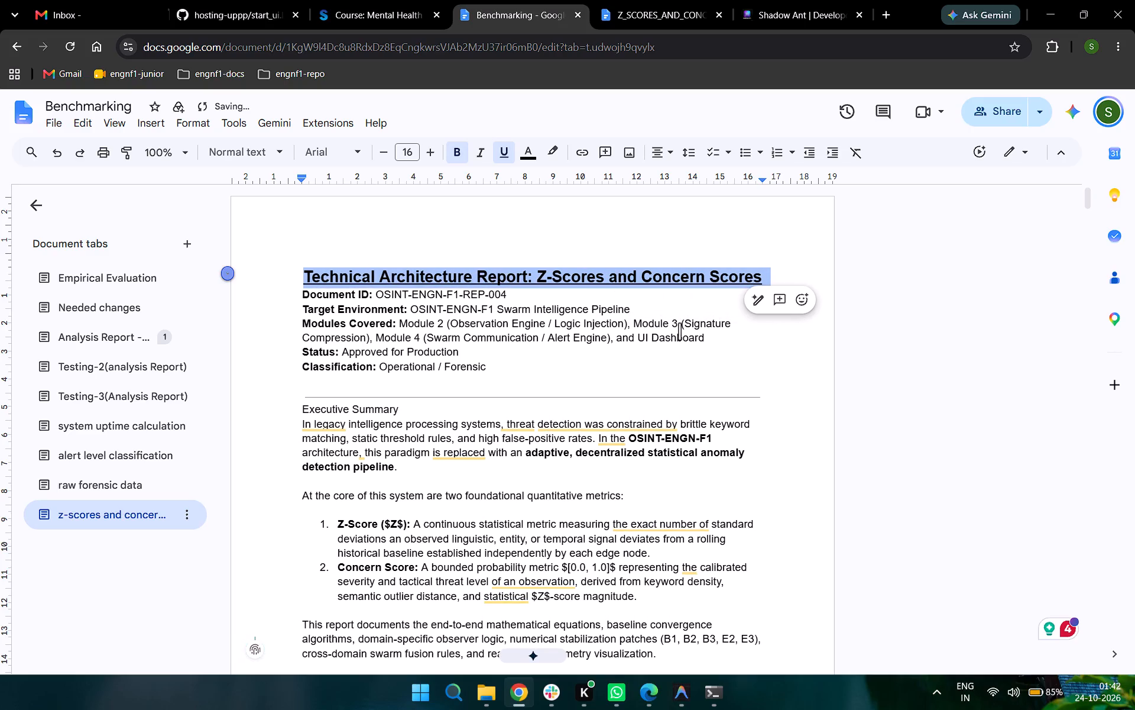
Delete the horizontal divider line between the Classification line and the Executive Summary heading.
left_click(784, 396)
key("BackSpace")
key("BackSpace")
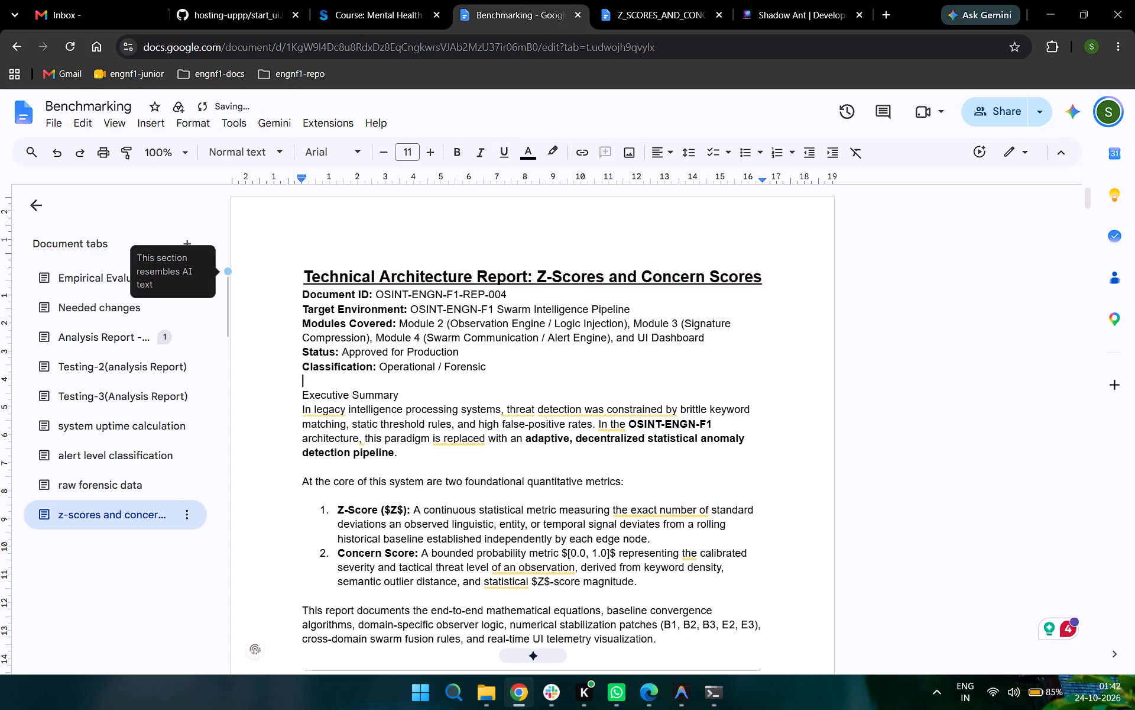
Format the "Executive Summary" heading as 14 pt, bold and underlined.
triple_click(375, 392)
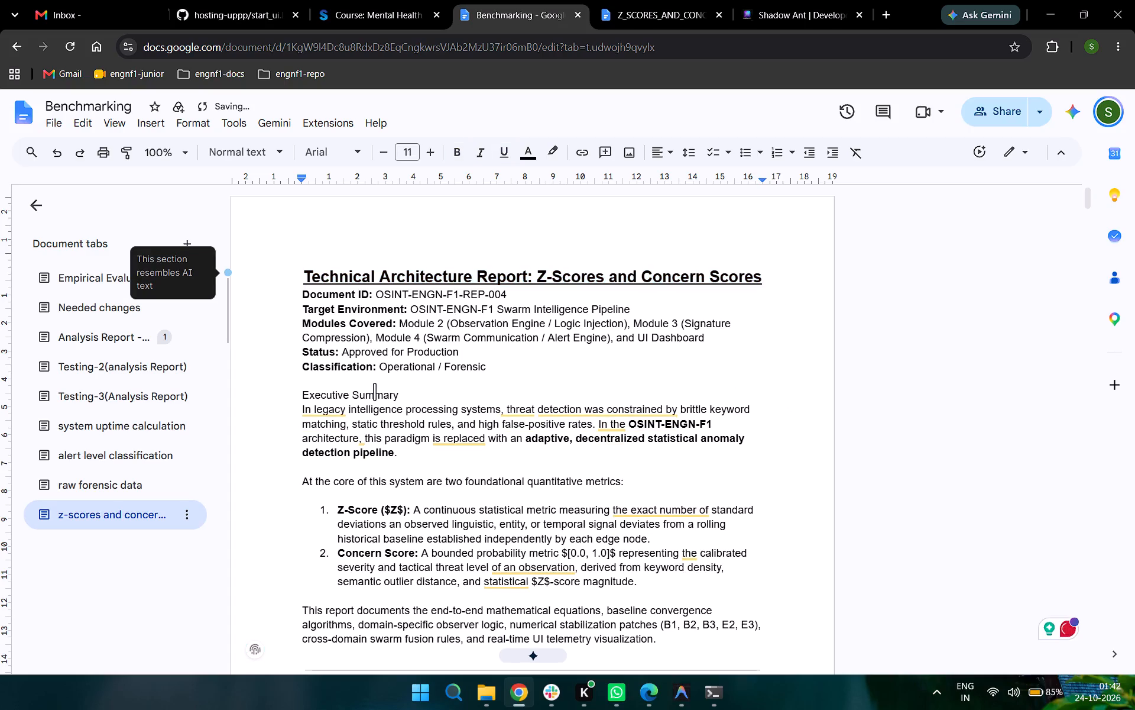
key("ctrl+shift+period")
key("ctrl+shift+period")
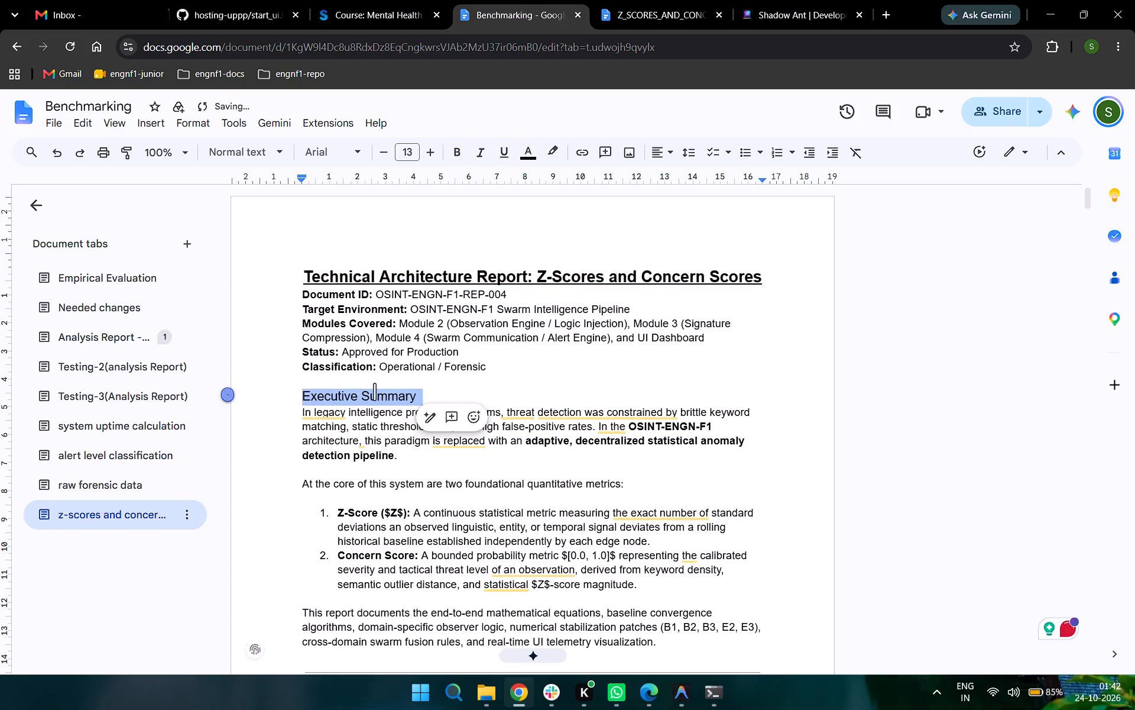
key("ctrl+shift+period")
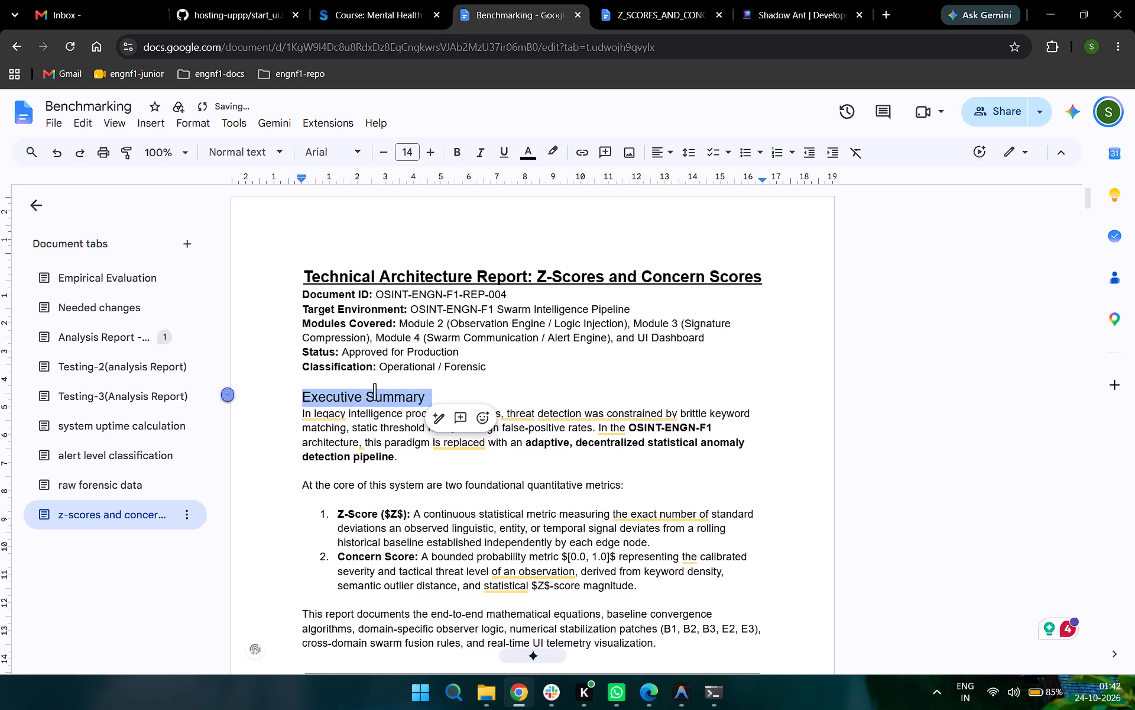
key("ctrl+b")
key("ctrl+u")
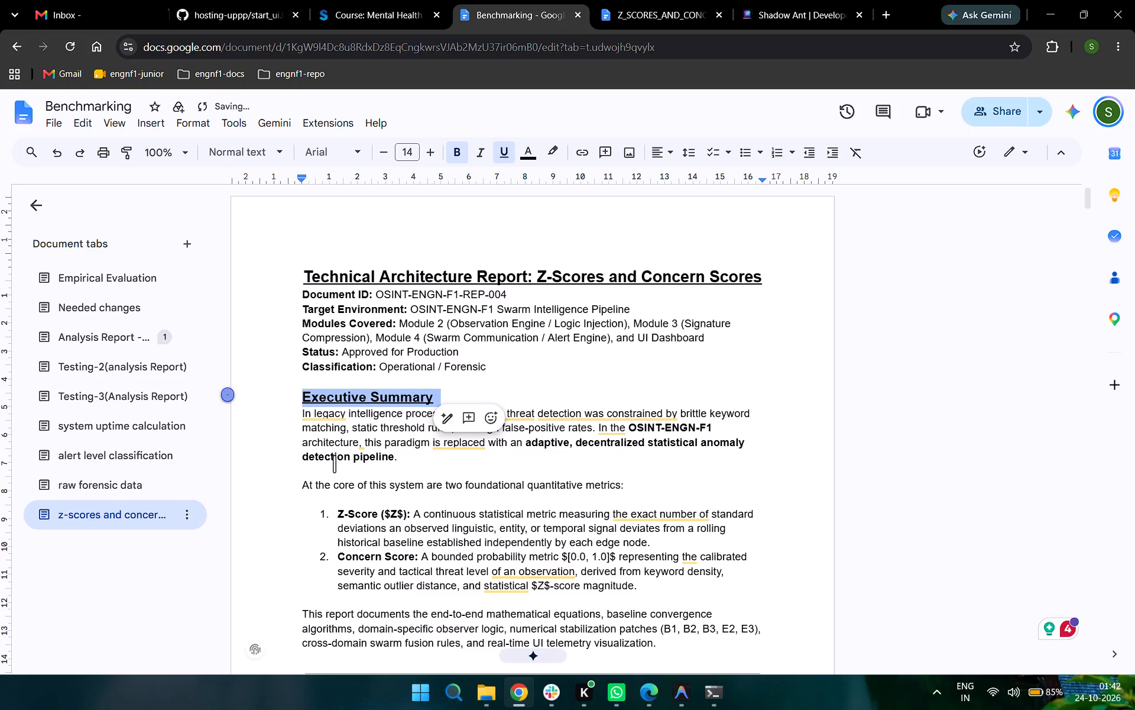
Delete the blank lines above and below the sentence "At the core of this system are two foundational quantitative metrics:".
left_click(332, 458)
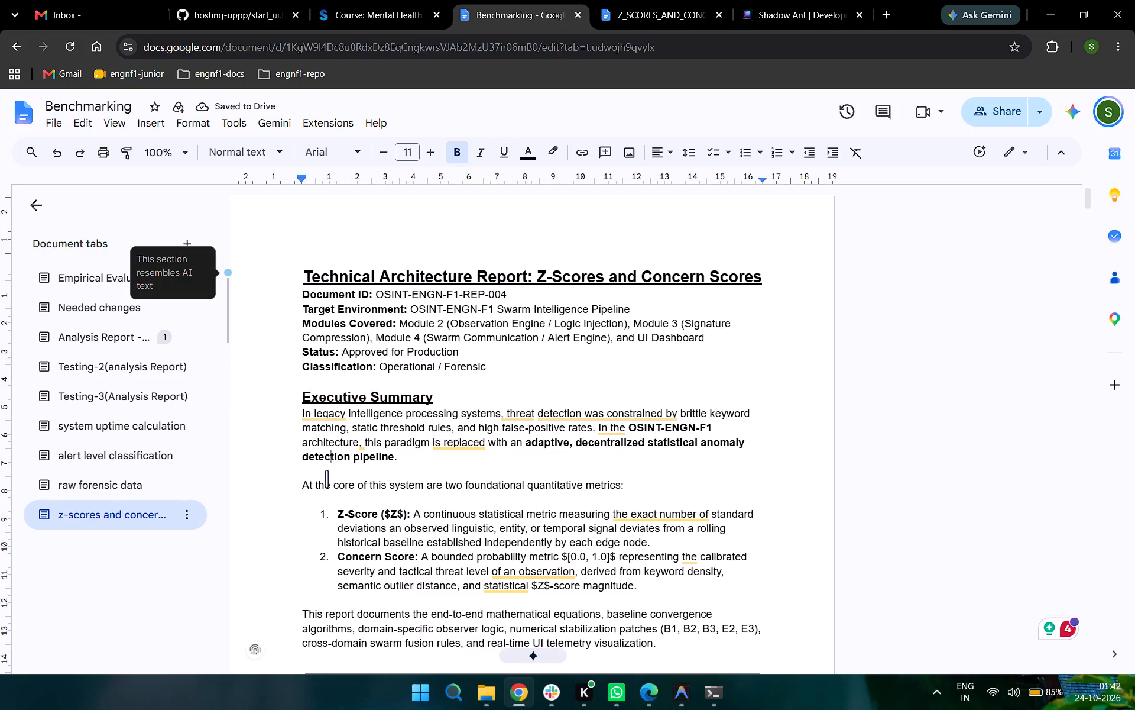
left_click(322, 473)
key("BackSpace")
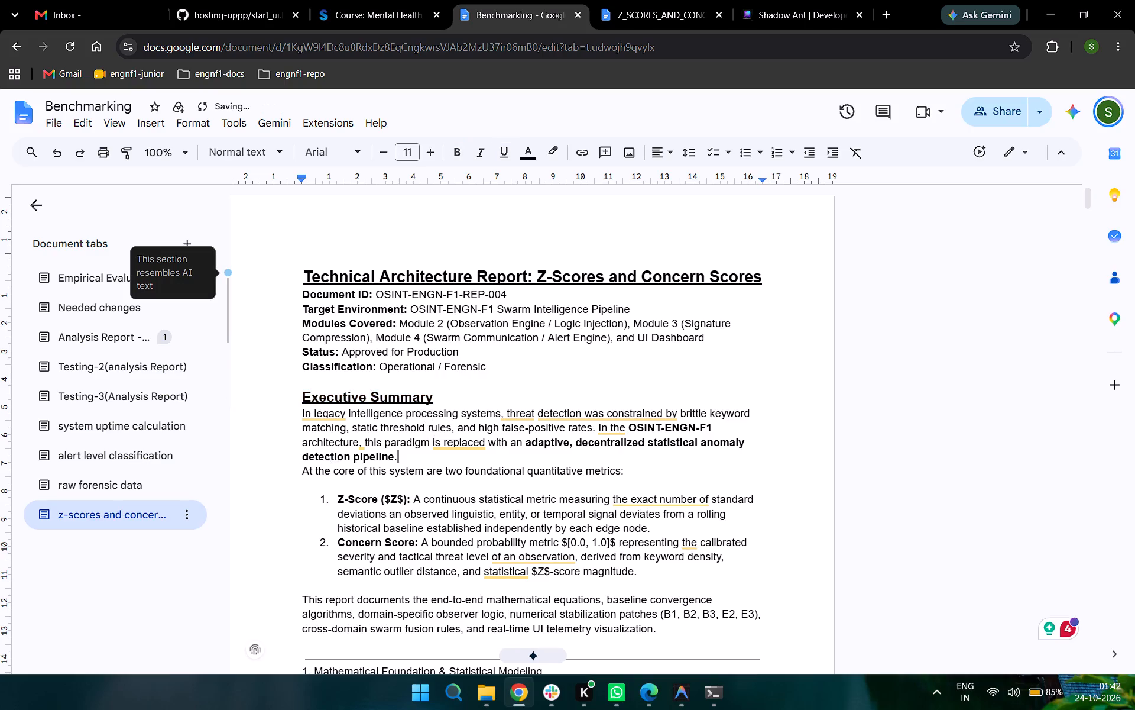
key("Down")
key("Down")
key("BackSpace")
Remove both dollar signs around Z in the "Z-Score" label of the first numbered item.
key("Down")
key("Down")
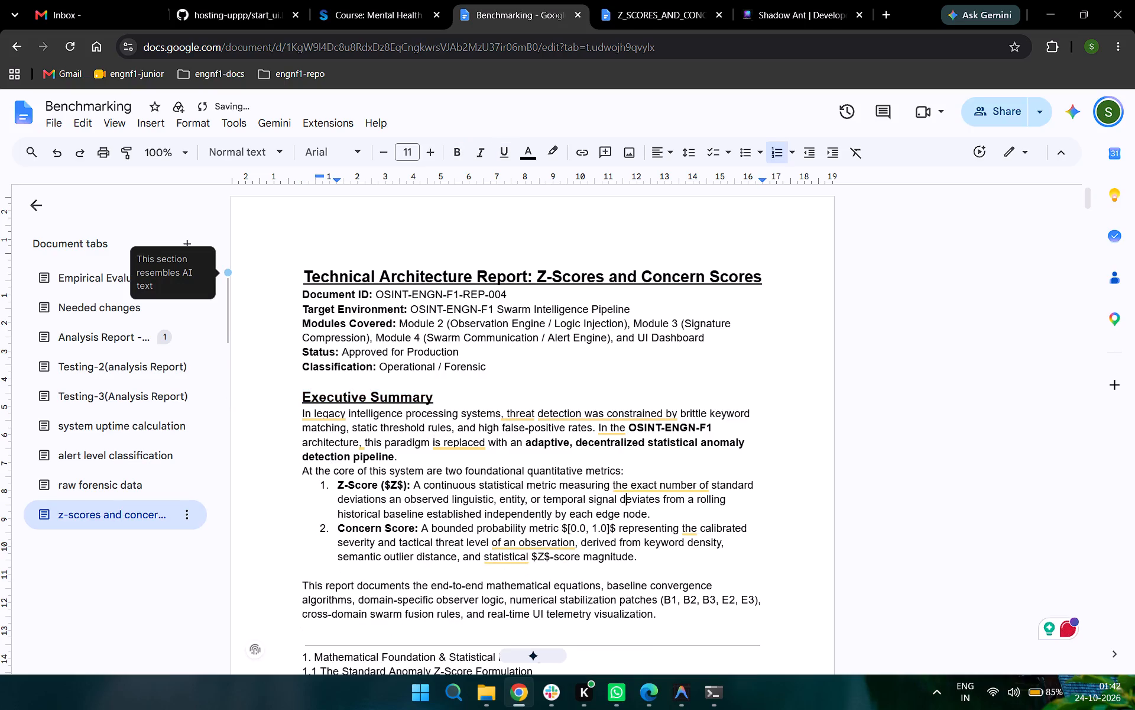
key("Up")
key("Left")
key("Left")
key("Left")
key("Left")
key("Left")
key("Left")
key("Left")
key("Left")
key("Left")
key("Left")
key("Left")
key("Left")
key("Left")
key("Left")
key("Left")
key("Left")
key("Left")
key("Left")
key("Left")
key("Left")
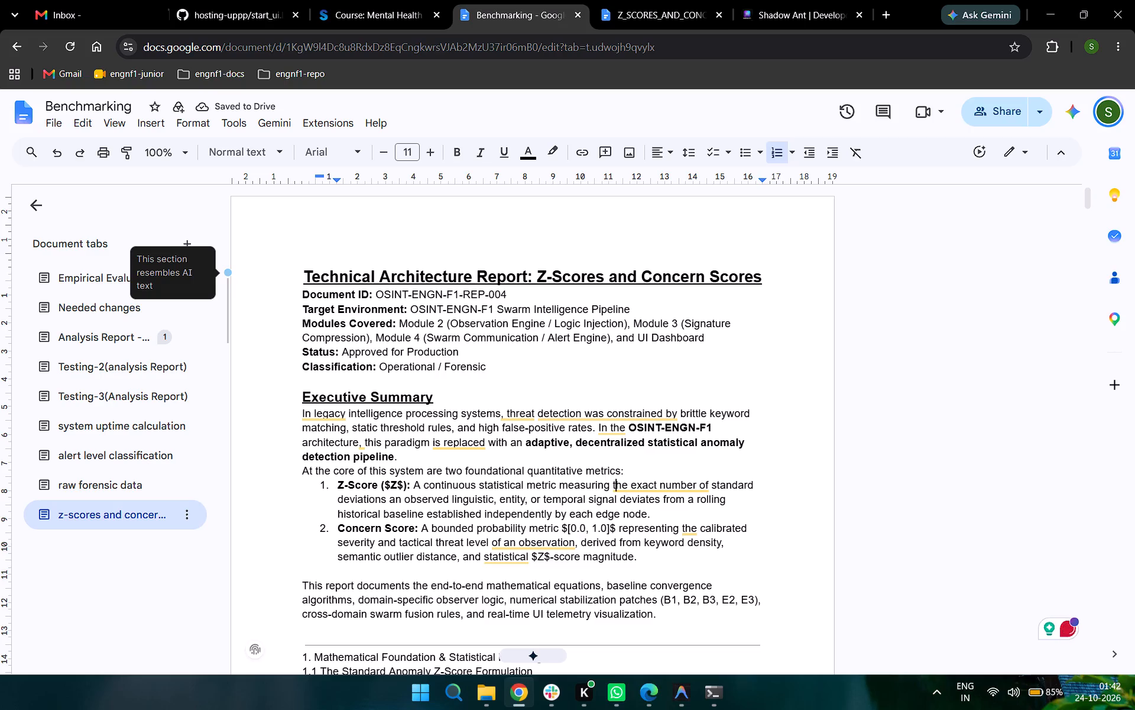
key("Left")
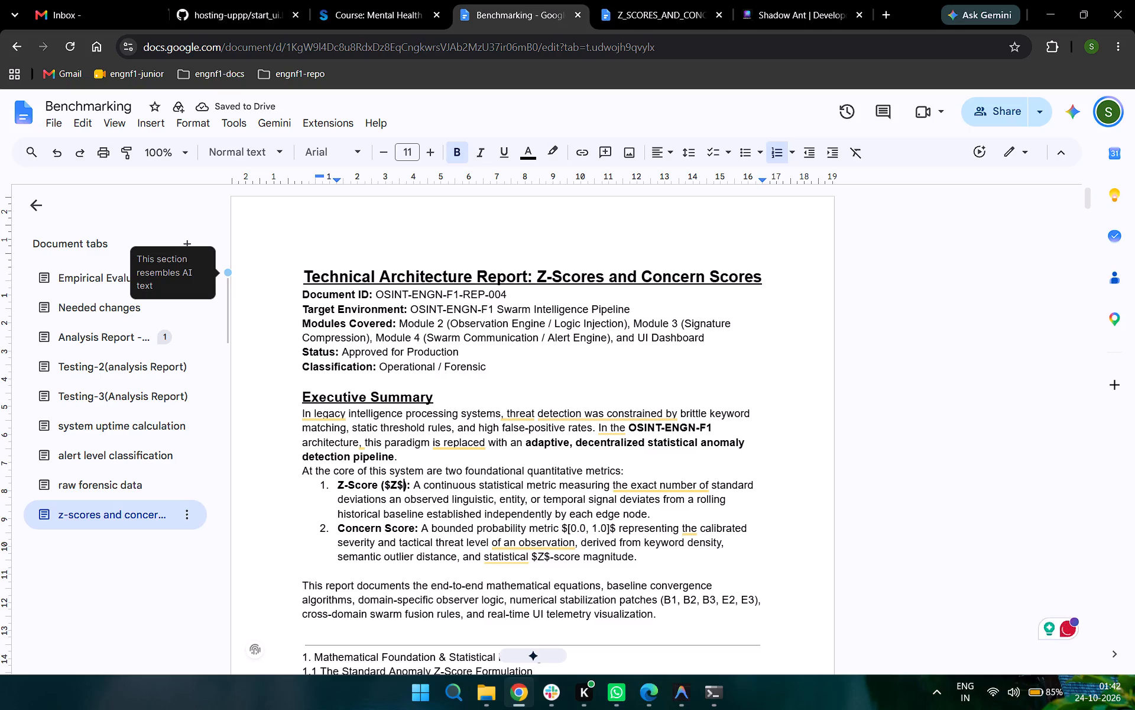
key("BackSpace")
key("Left")
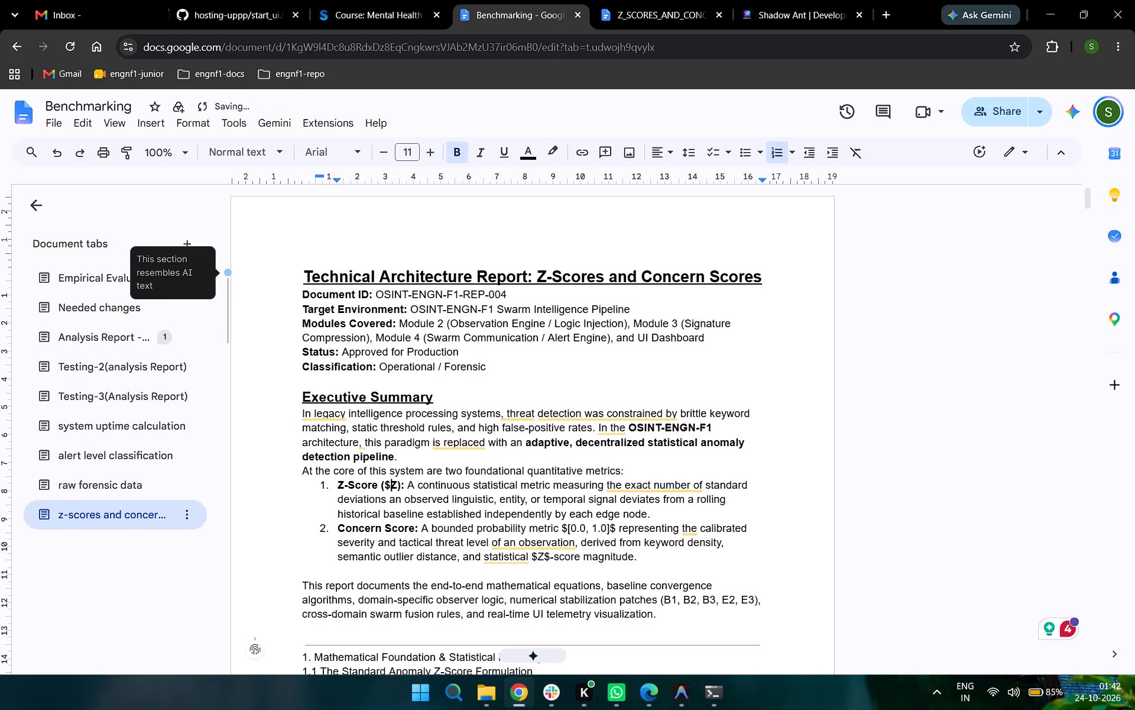
key("Left")
key("Right")
key("BackSpace")
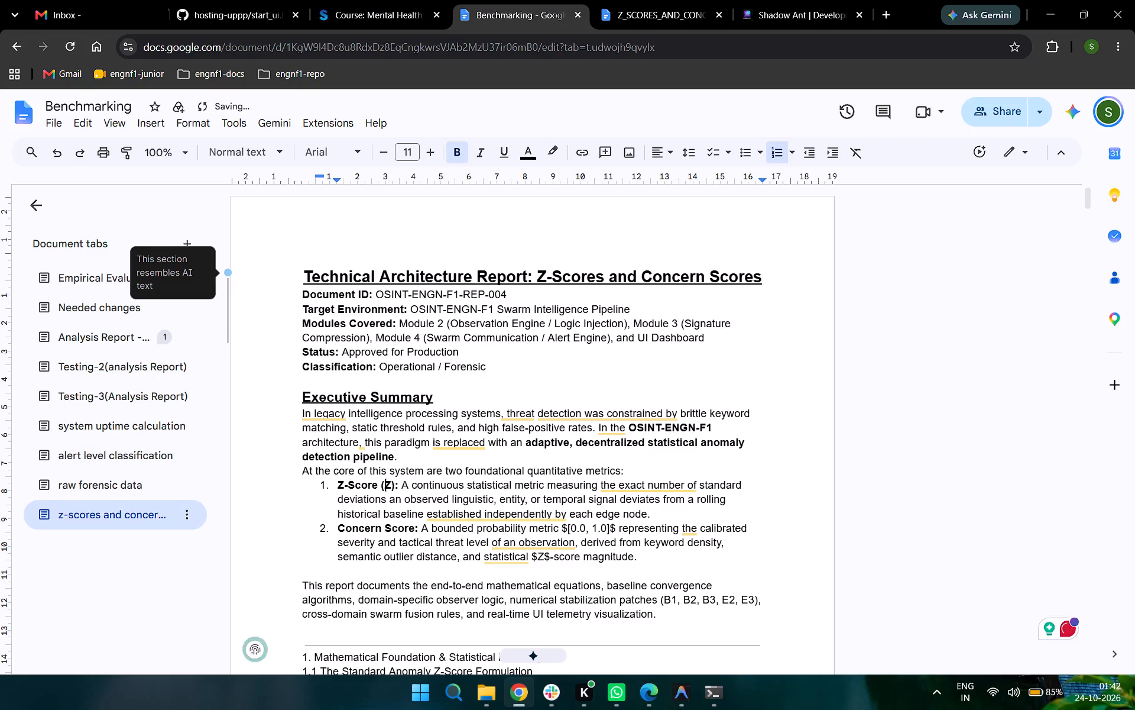
Remove the dollar signs around Z in "statistical Z-score magnitude" at the end of the Concern Score item.
scroll(322, 473, "down", 1)
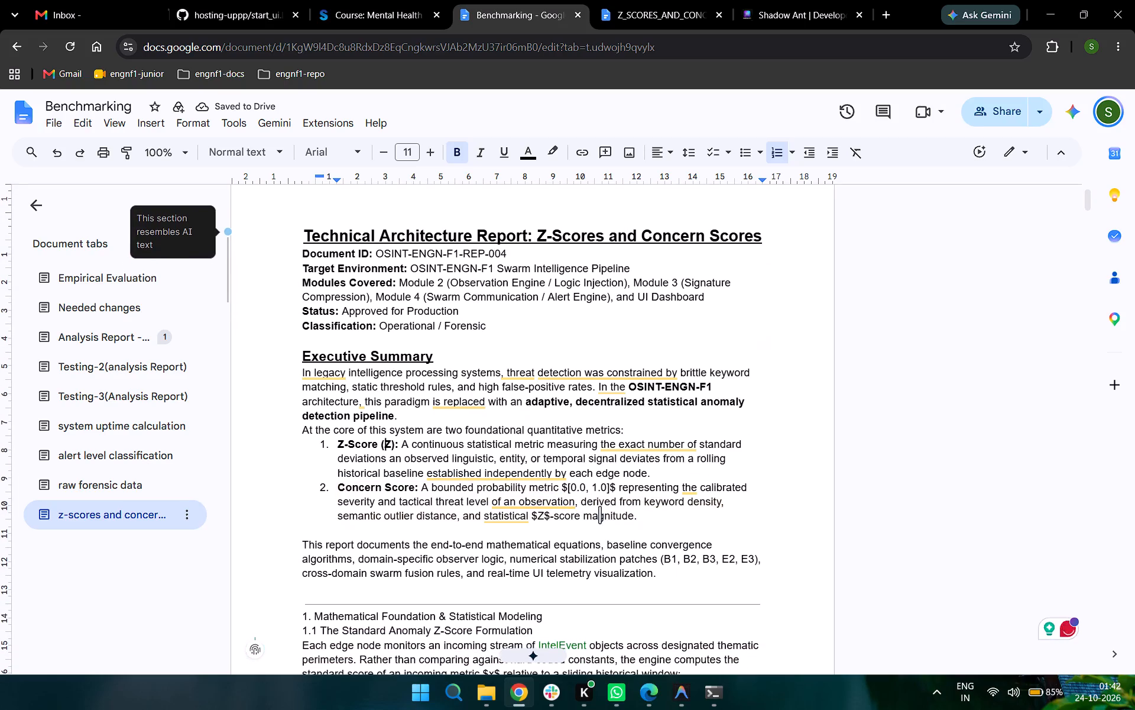
left_click(549, 521)
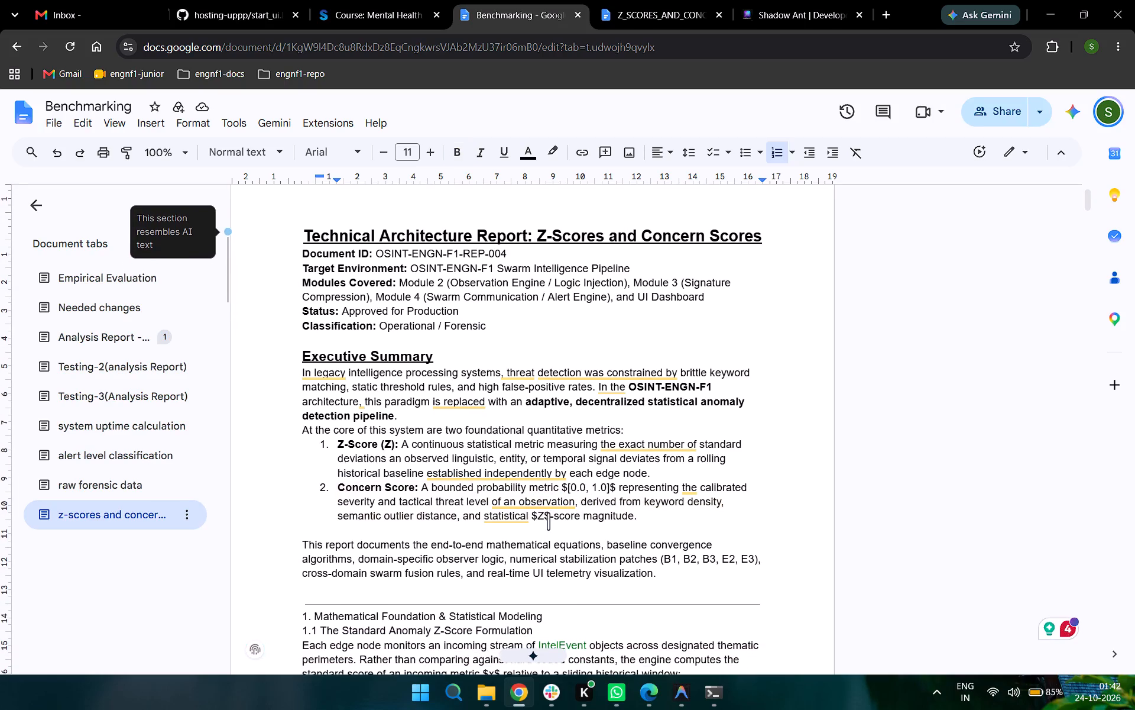
key("BackSpace")
key("Left")
key("BackSpace")
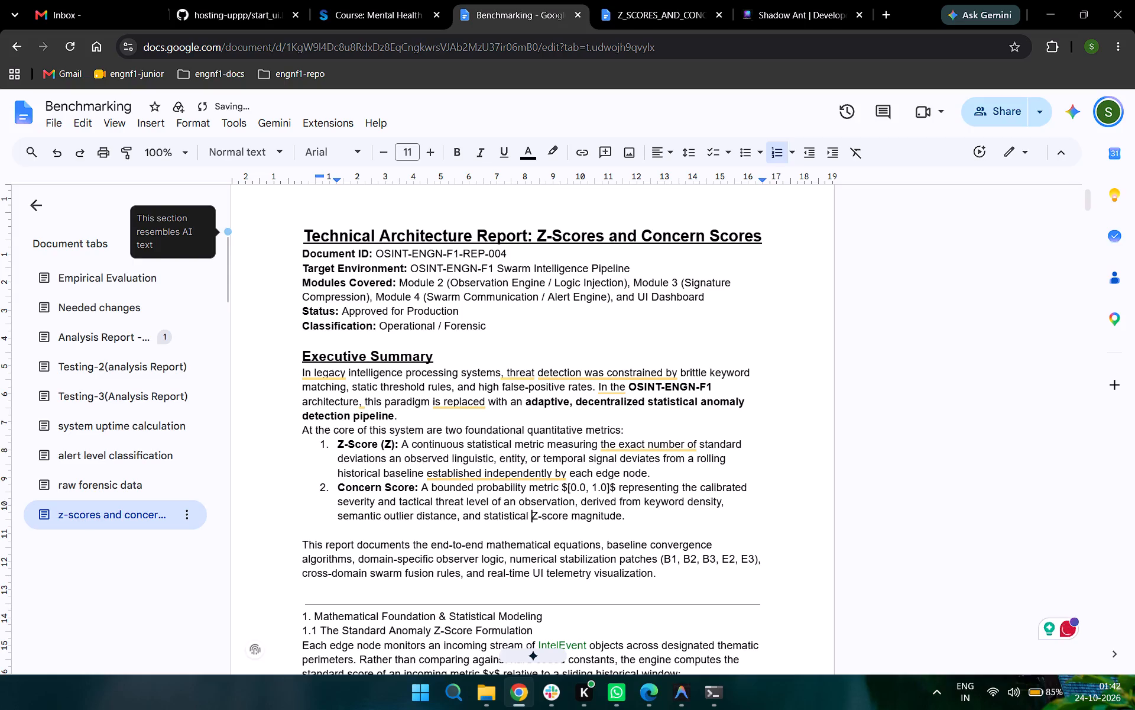
Remove the dollar signs around the range [0.0, 1.0] in the Concern Score item.
key("Up")
key("Down")
key("Up")
key("Up")
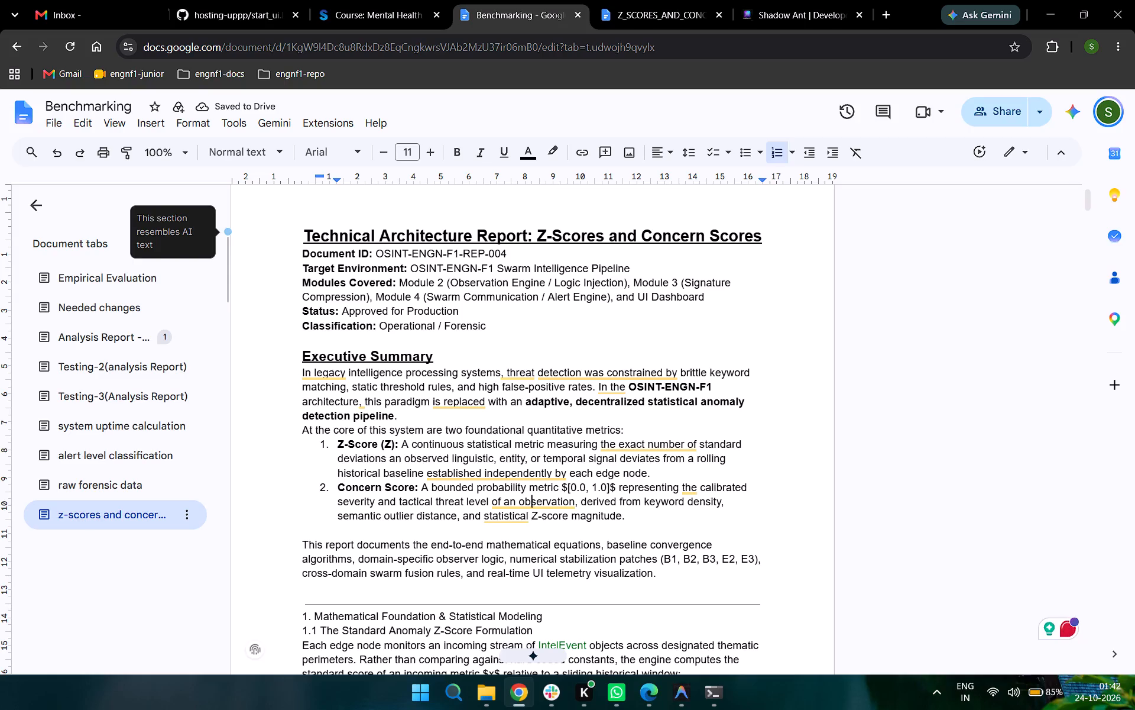
key("Right")
key("Right")
key("Right")
key("Right")
key("Right")
key("Right")
key("Right")
key("Delete")
key("Right")
key("Right")
key("Right")
key("Right")
key("Right")
key("Right")
key("Right")
key("Right")
key("Right")
key("Right")
key("Right")
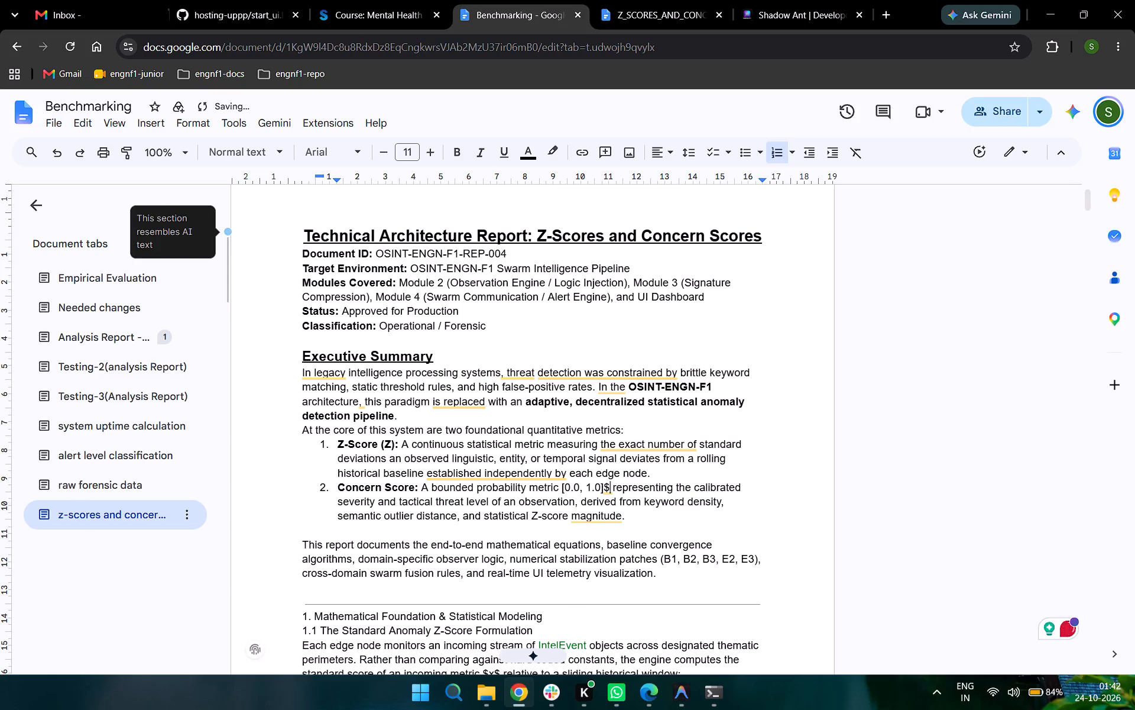
key("BackSpace")
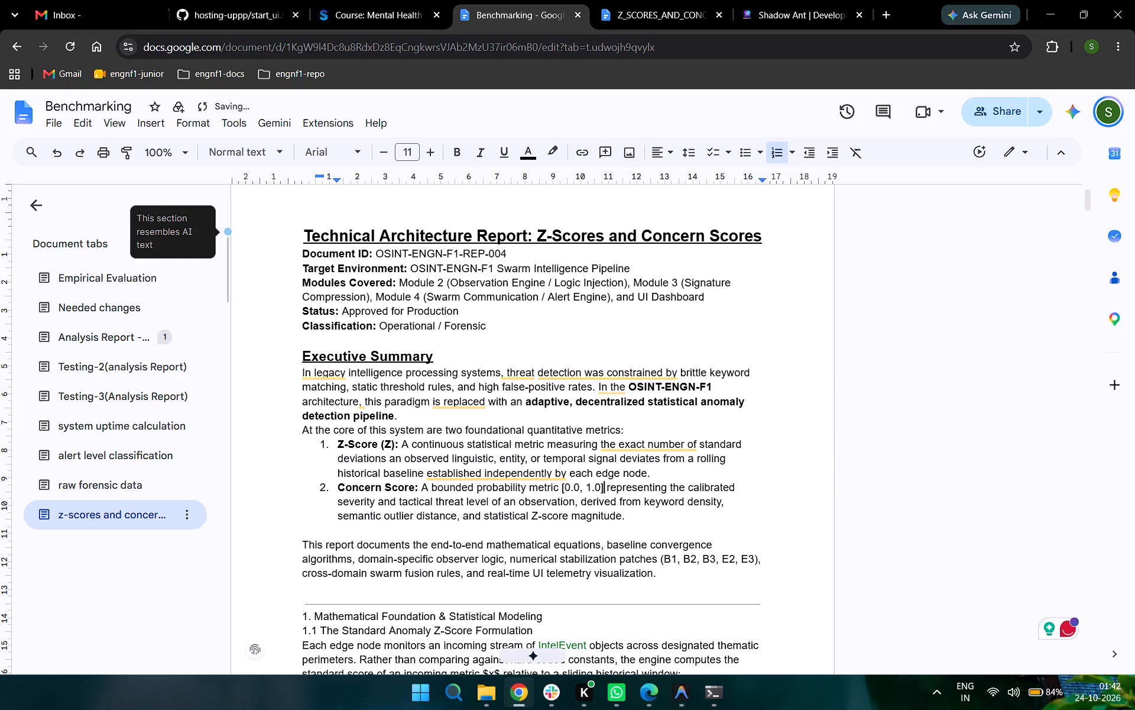
Delete the horizontal divider line above the "1. Mathematical Foundation & Statistical Modeling" heading, leaving one blank line.
scroll(549, 521, "down", 1)
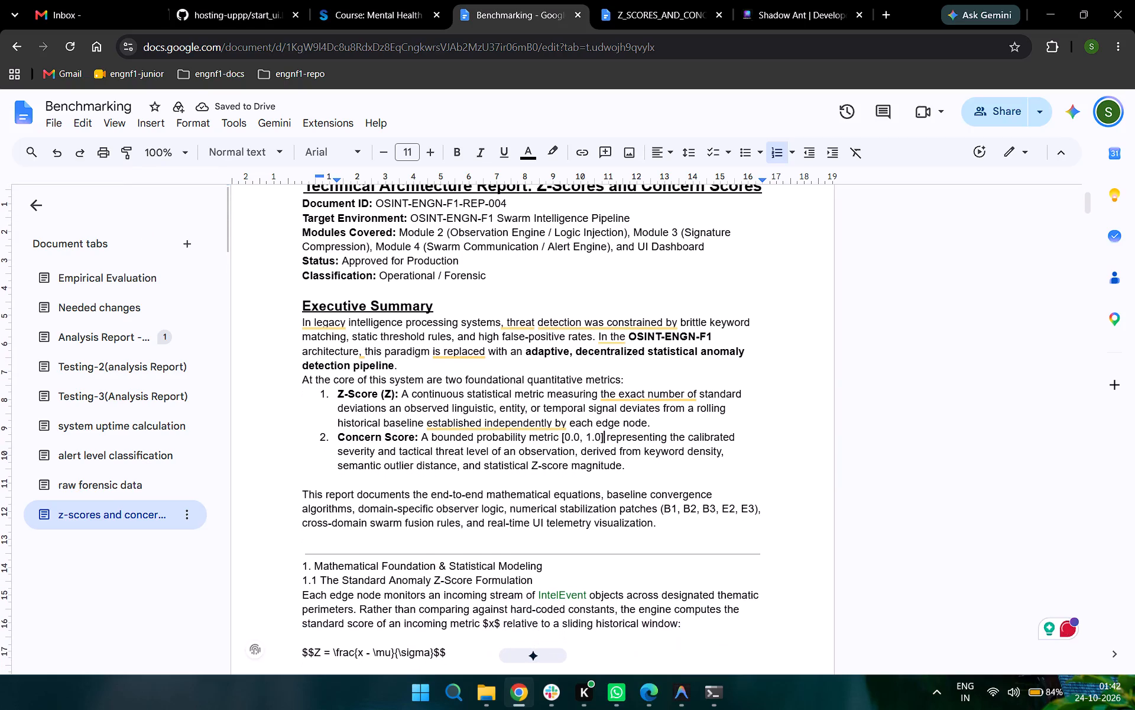
scroll(549, 521, "down", 1)
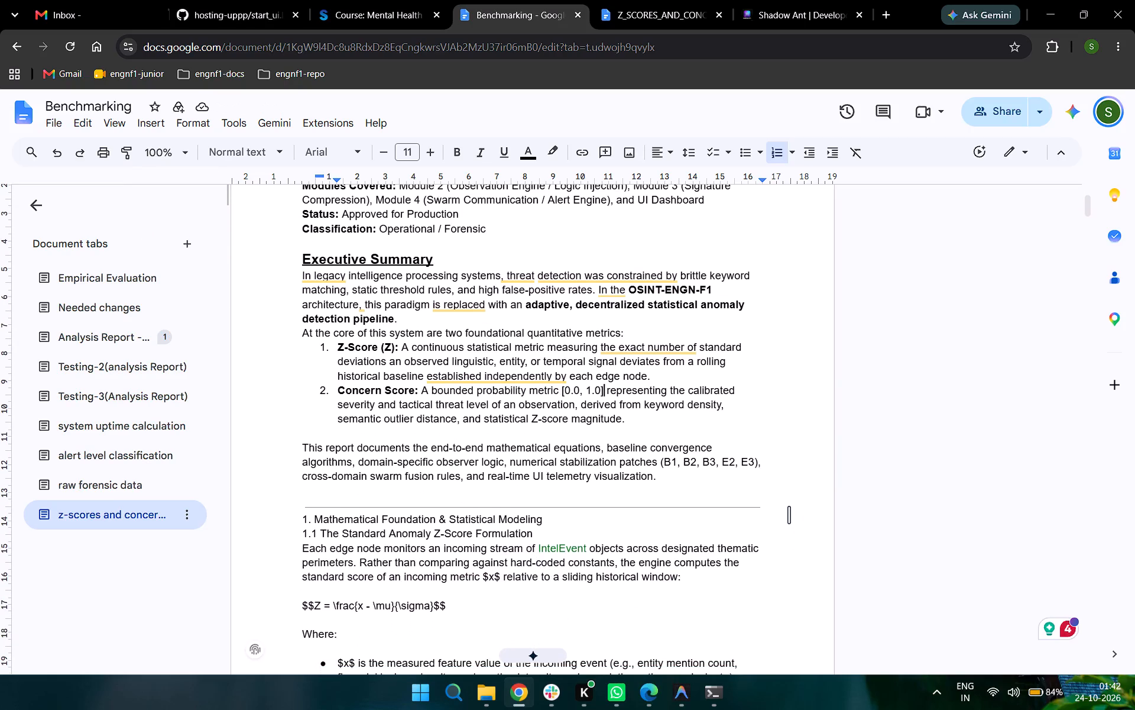
left_click(787, 514)
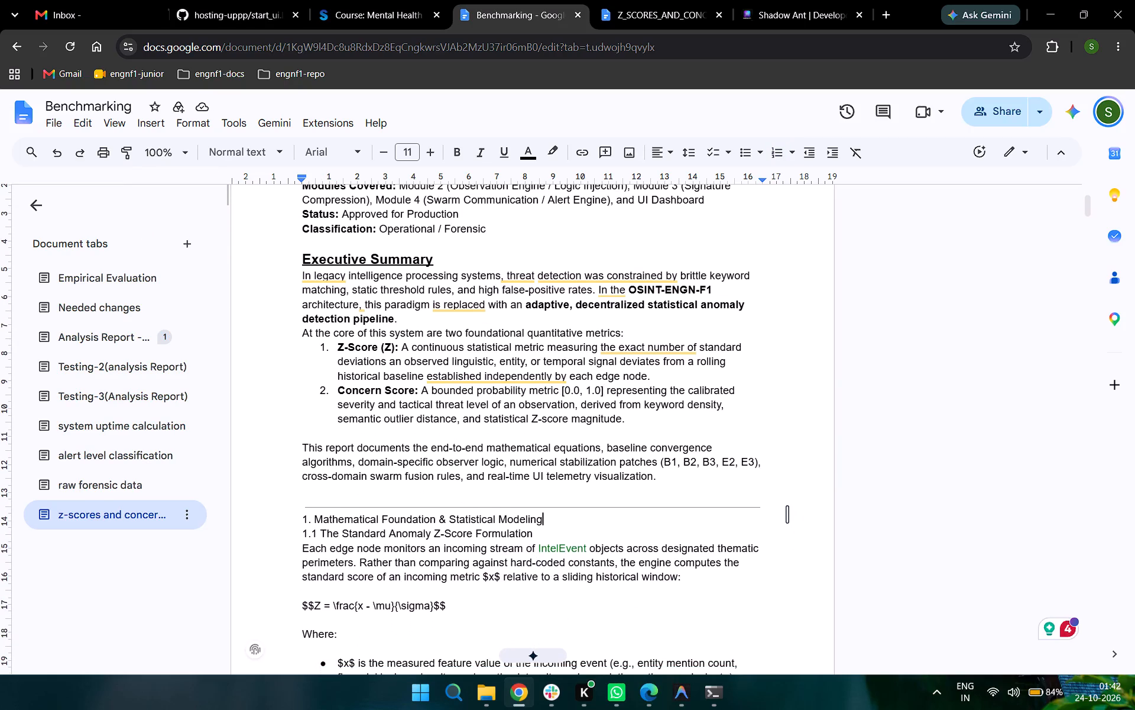
key("Up")
key("BackSpace")
key("BackSpace")
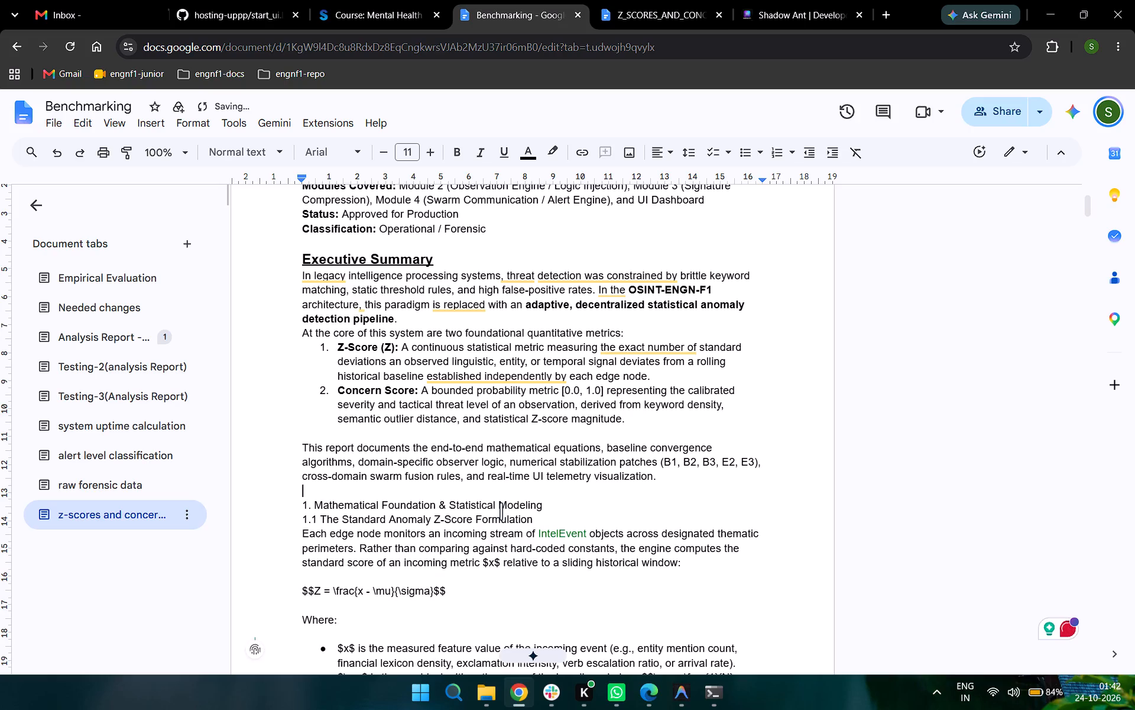
Set the text colour of the entire report to black.
key("ctrl+a")
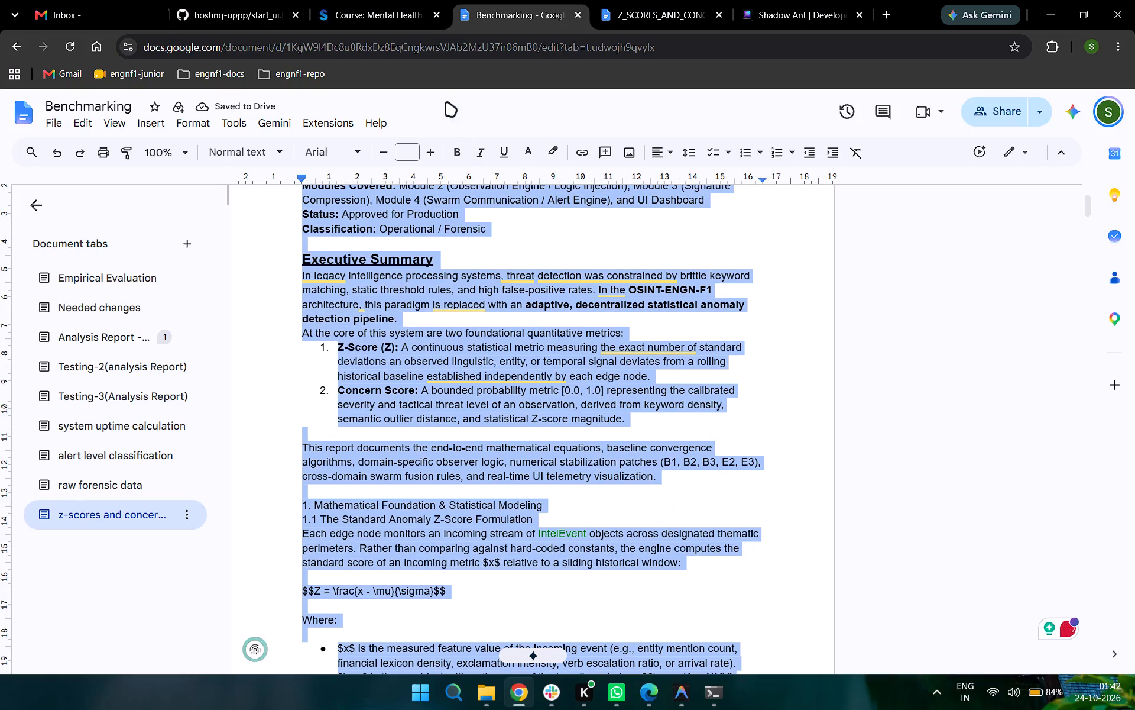
left_click(533, 155)
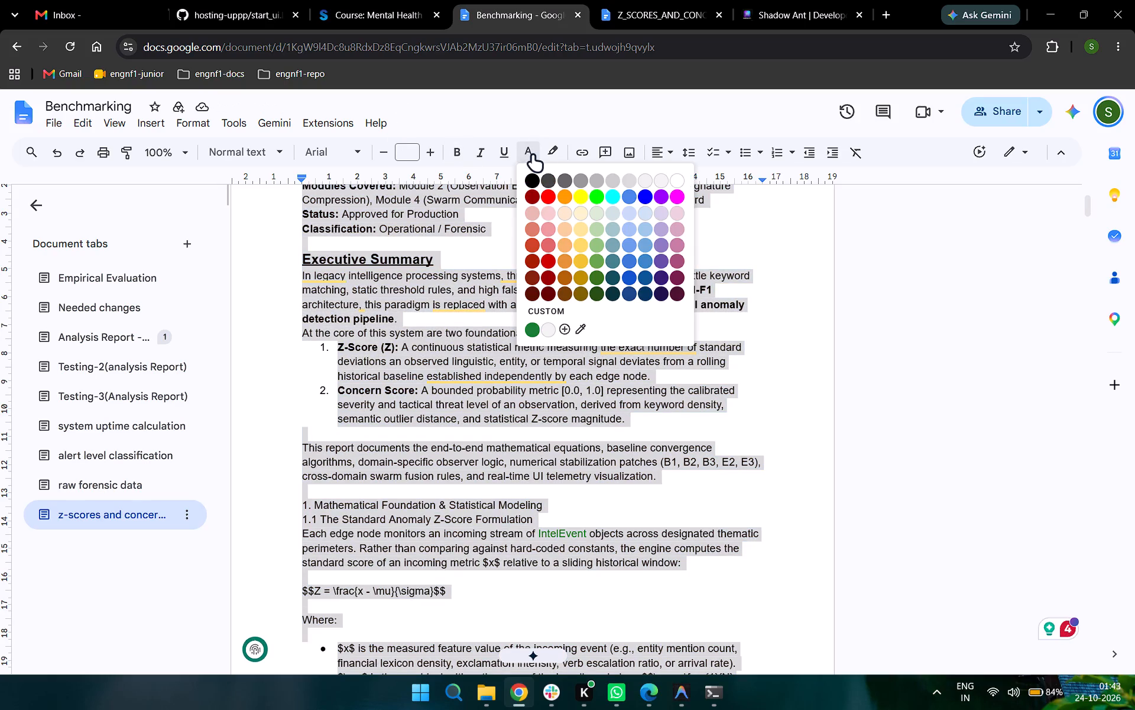
left_click(535, 177)
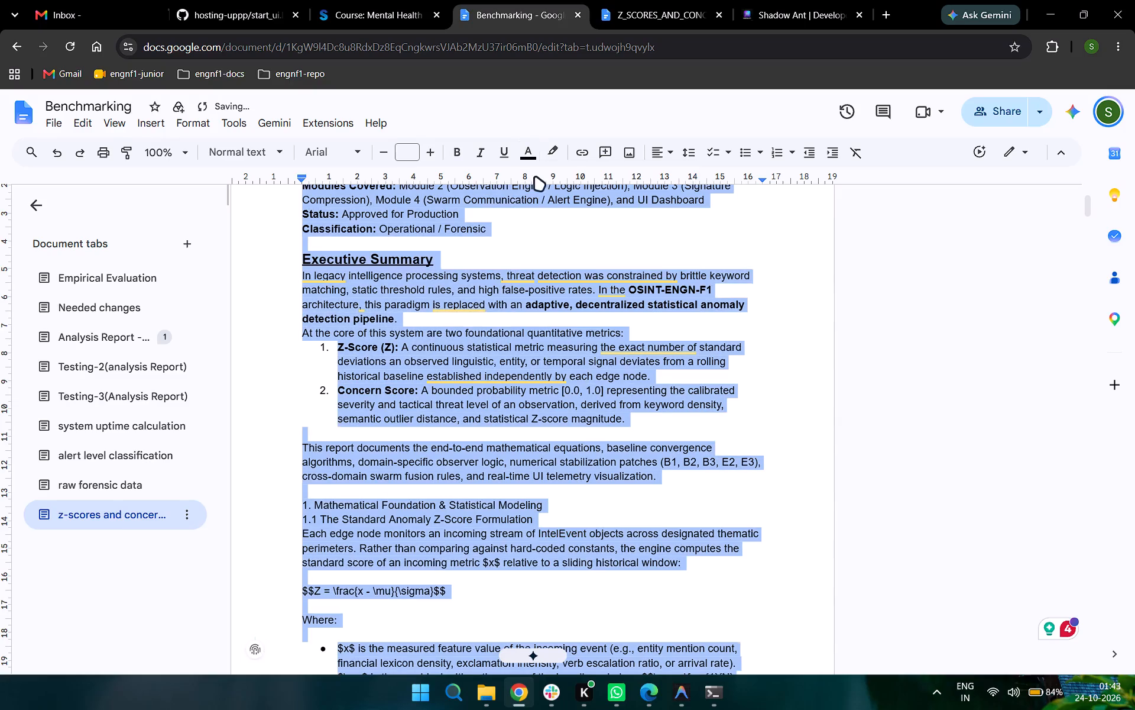
Format the heading "1. Mathematical Foundation & Statistical Modeling" as 14 pt, bold and underlined.
triple_click(531, 507)
key("ctrl+shift+period")
key("ctrl+shift+period")
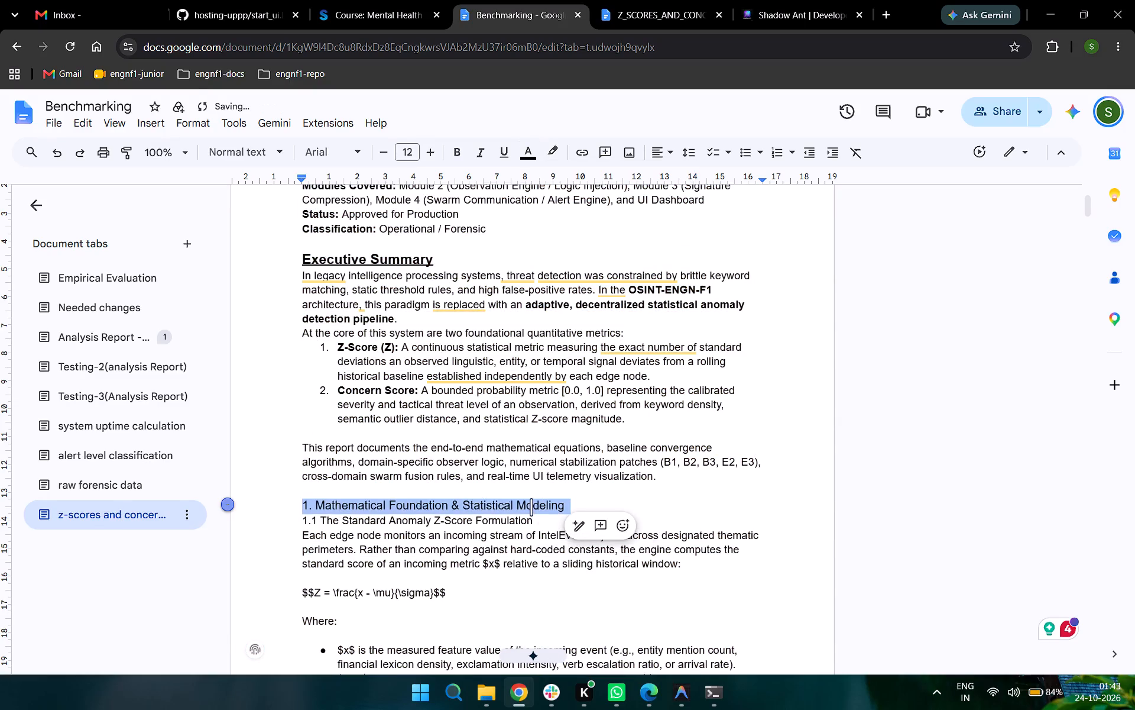
key("ctrl+shift+period")
key("ctrl+b")
key("ctrl+u")
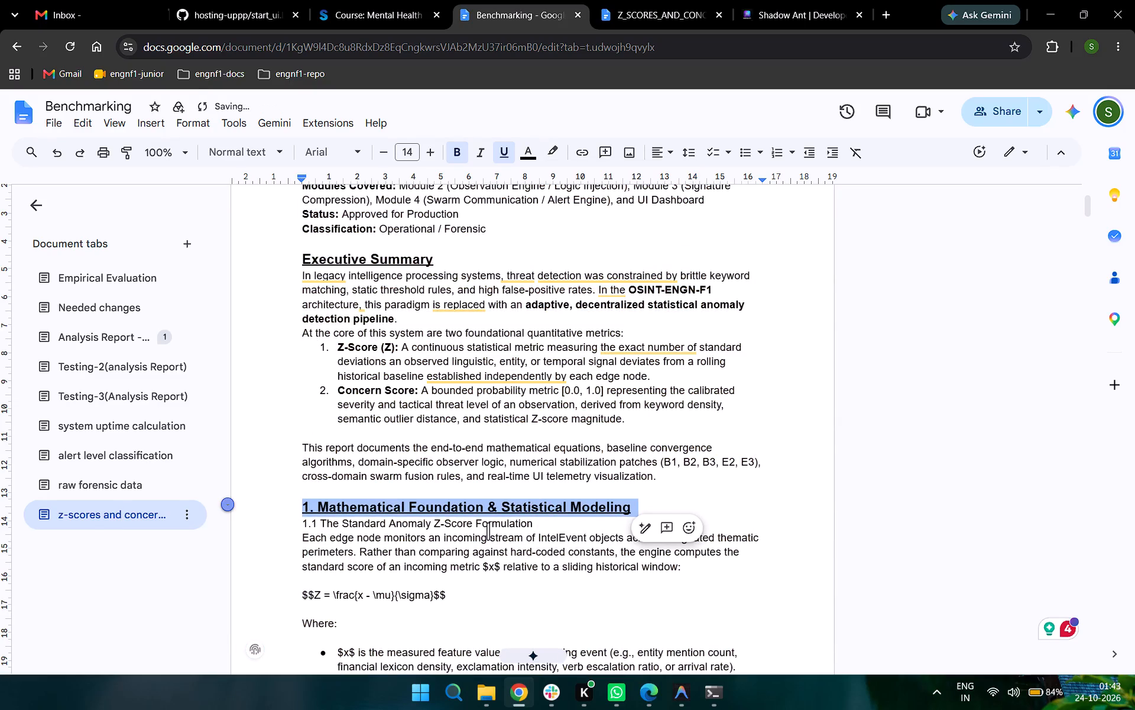
Format the subheading "1.1 The Standard Anomaly Z-Score Formulation" as 12 pt, bold and underlined.
triple_click(504, 520)
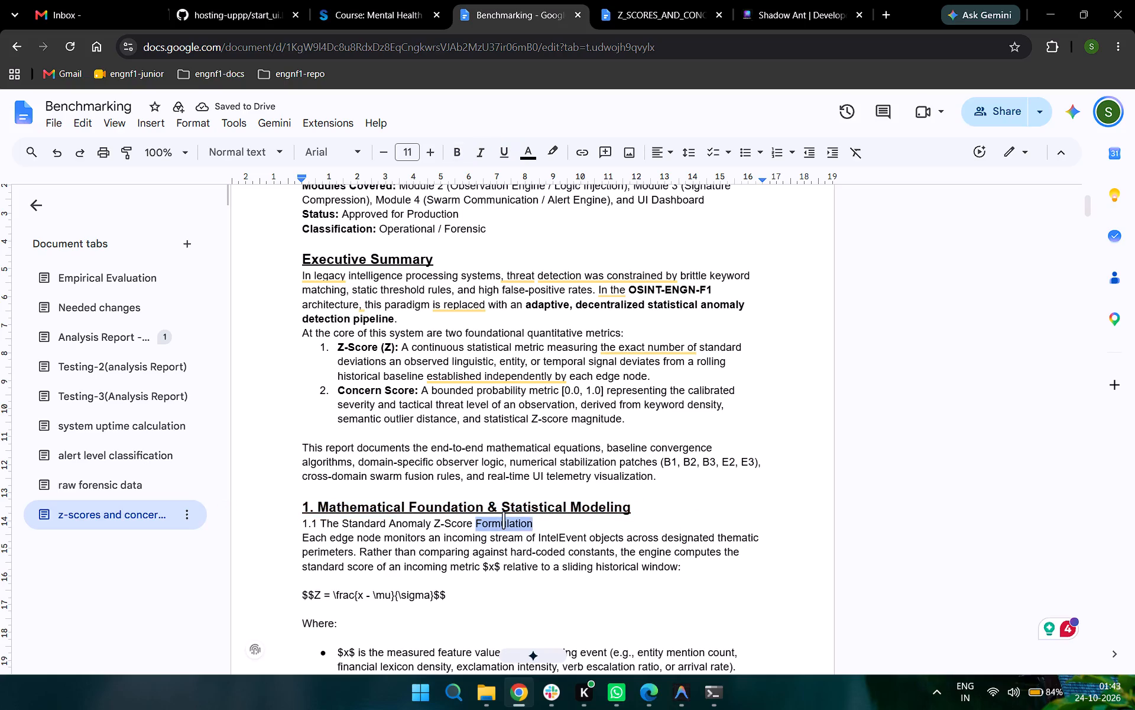
key("ctrl+shift+period")
key("ctrl+b")
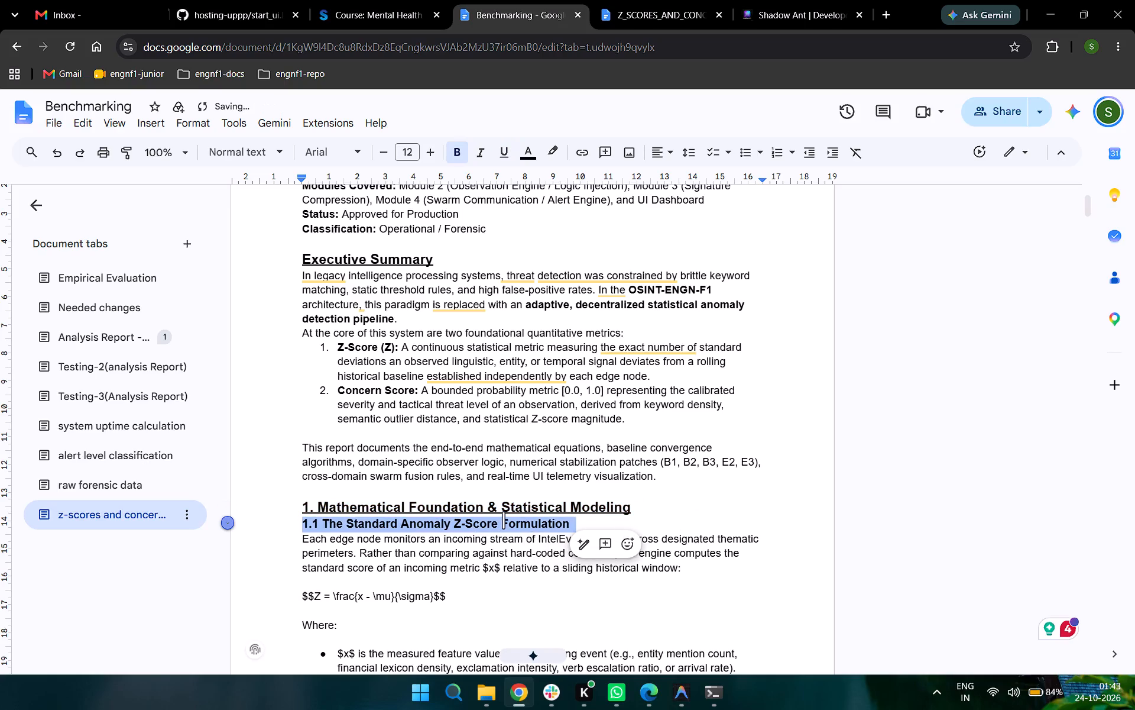
key("ctrl+u")
Remove the dollar signs around x in "incoming metric x" in the first paragraph of section 1.1.
scroll(504, 520, "down", 1)
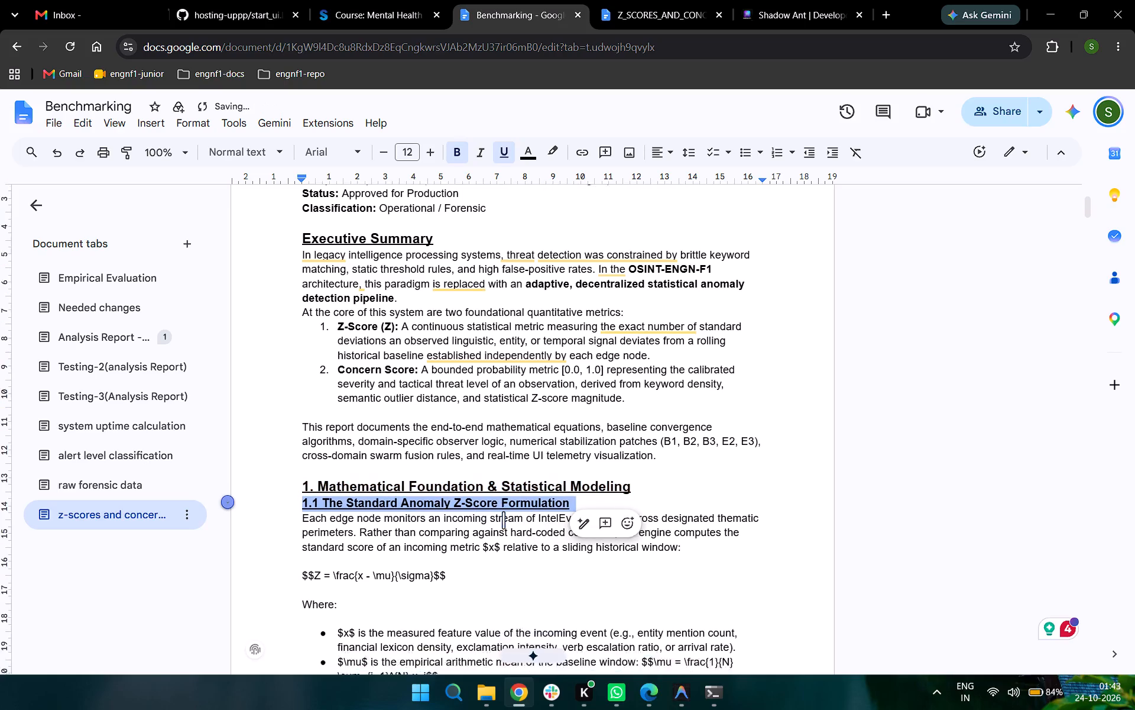
scroll(504, 520, "down", 1)
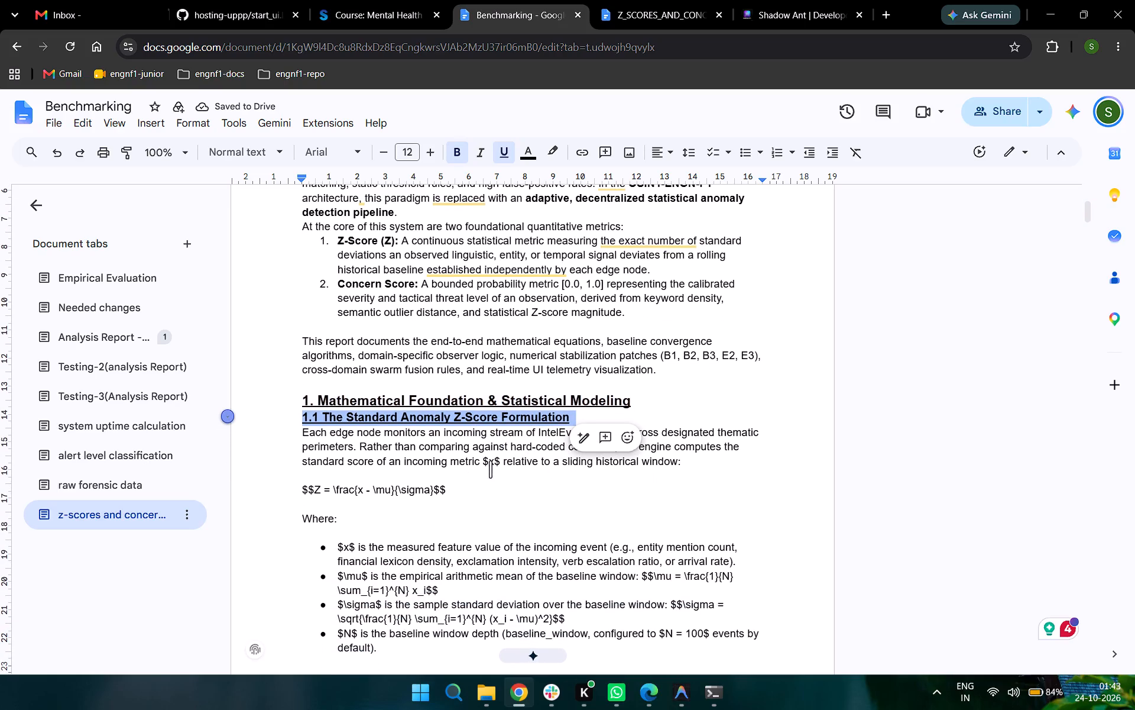
left_click(485, 464)
key("Delete")
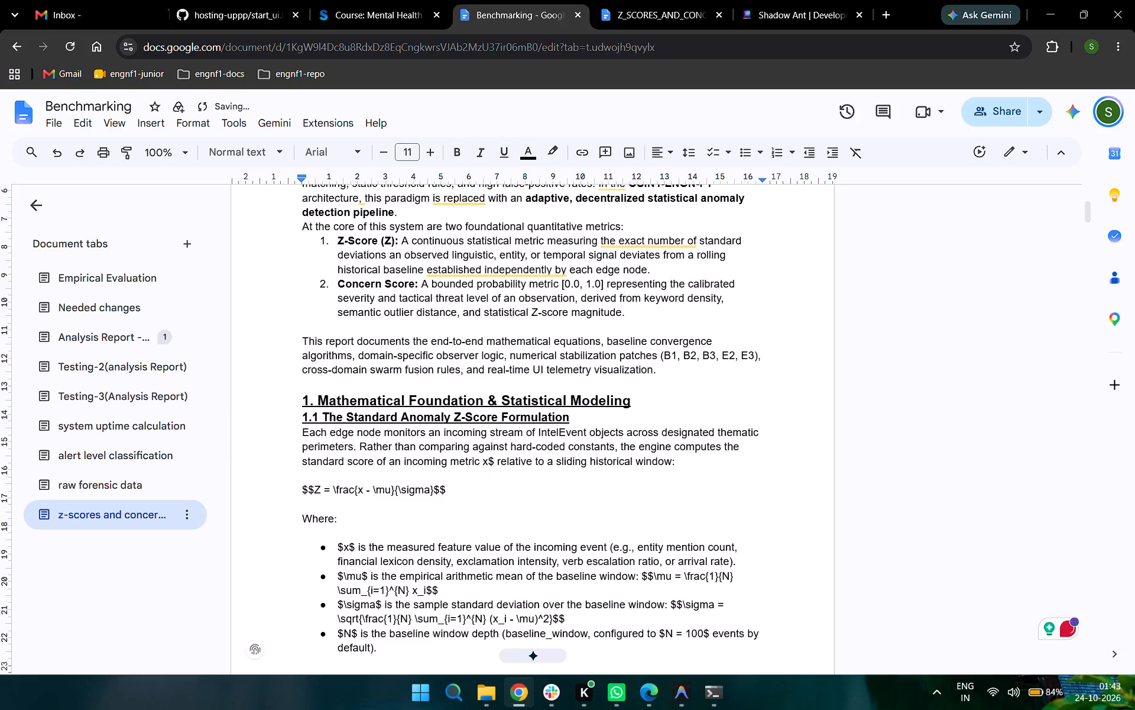
key("Right")
key("Delete")
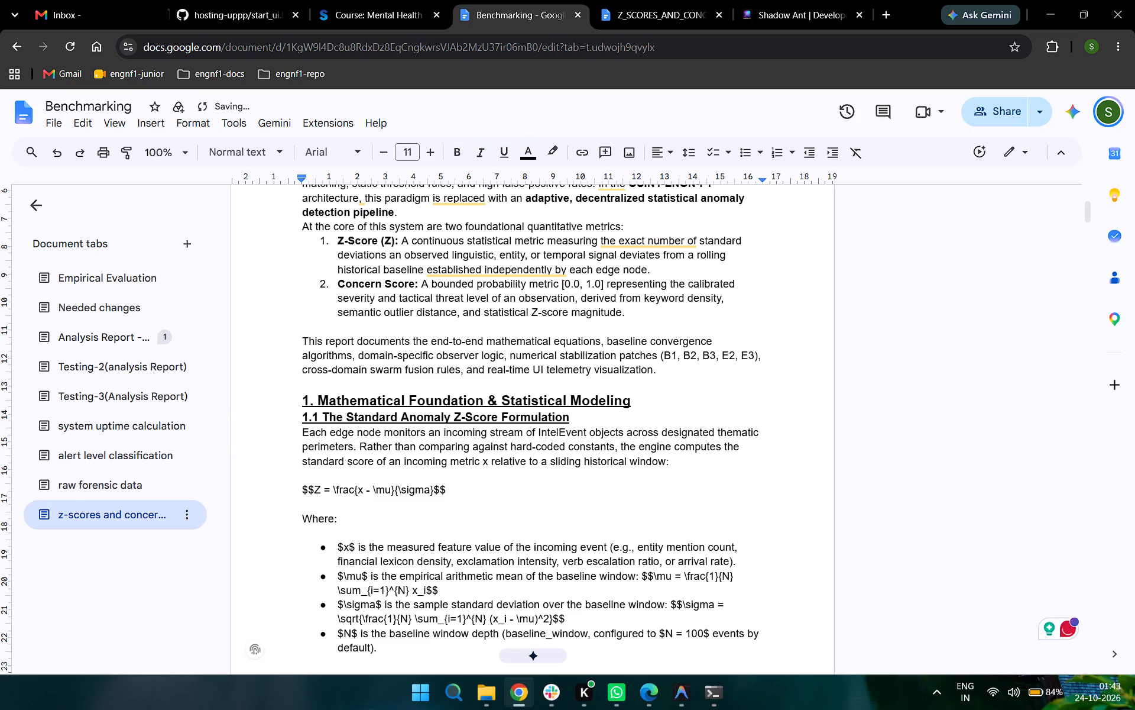
Strip the trailing dollar signs and braces from the Z formula in section 1.1 and write its denominator as "/ sigma".
key("Down")
key("Up")
key("Down")
key("Down")
key("BackSpace")
key("BackSpace")
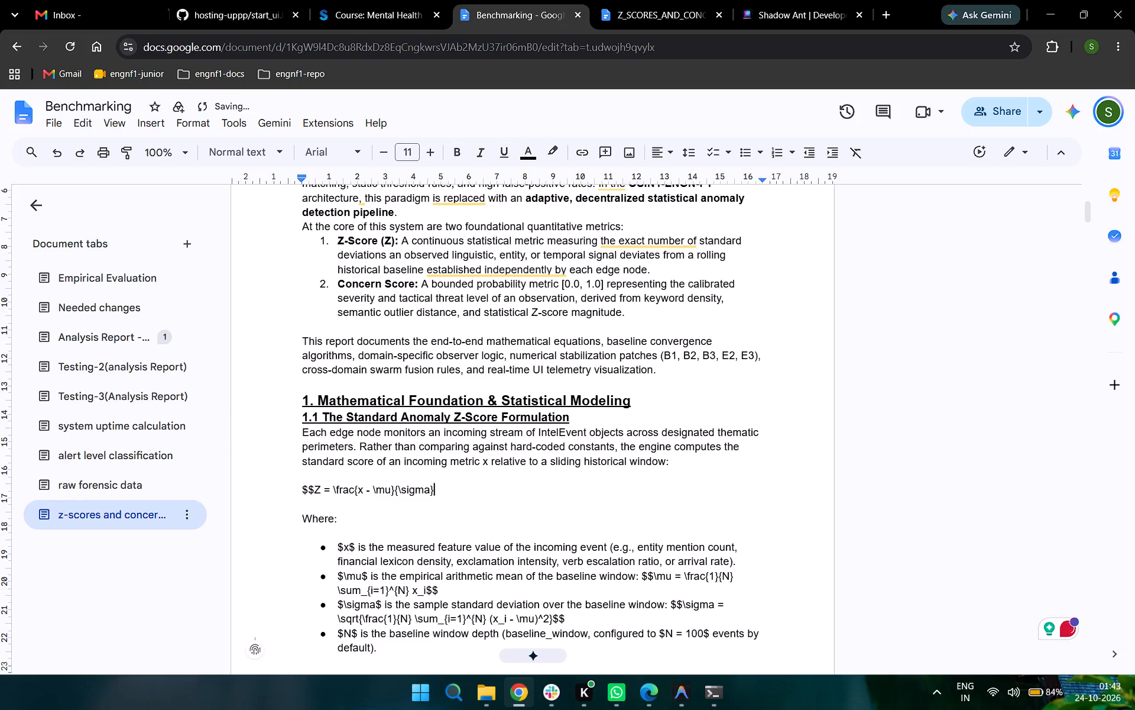
key("BackSpace")
key("Left")
key("Left")
key("Left")
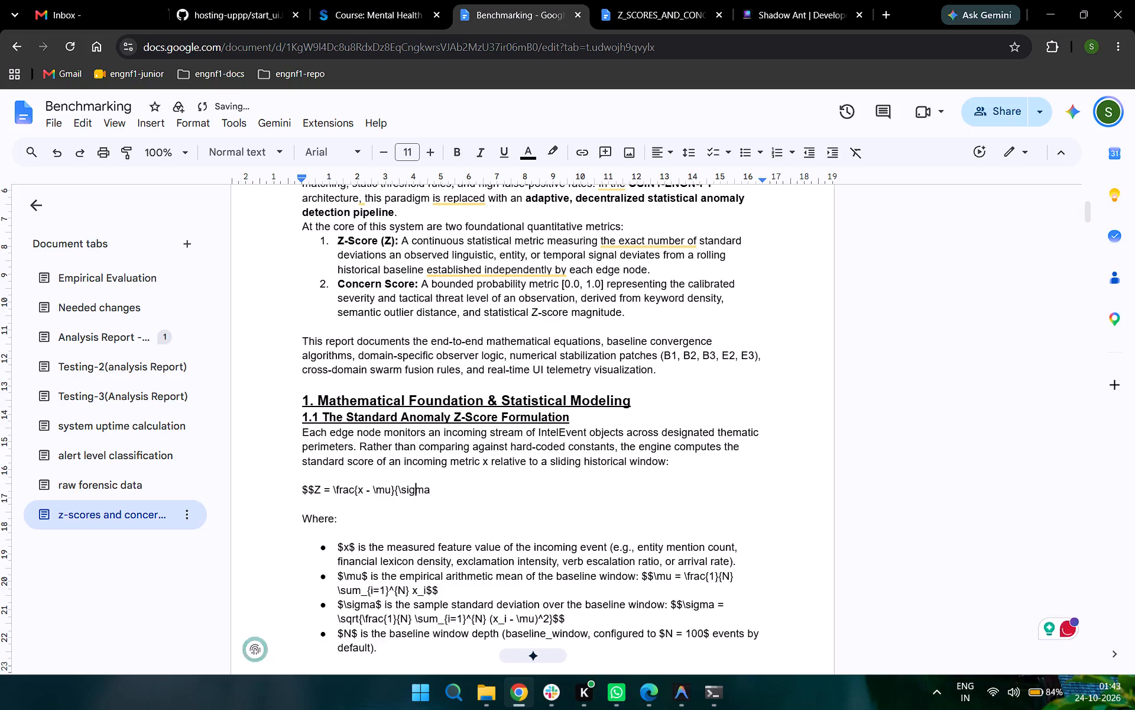
key("Left")
key("Left")
key("BackSpace")
key("BackSpace")
key("BackSpace")
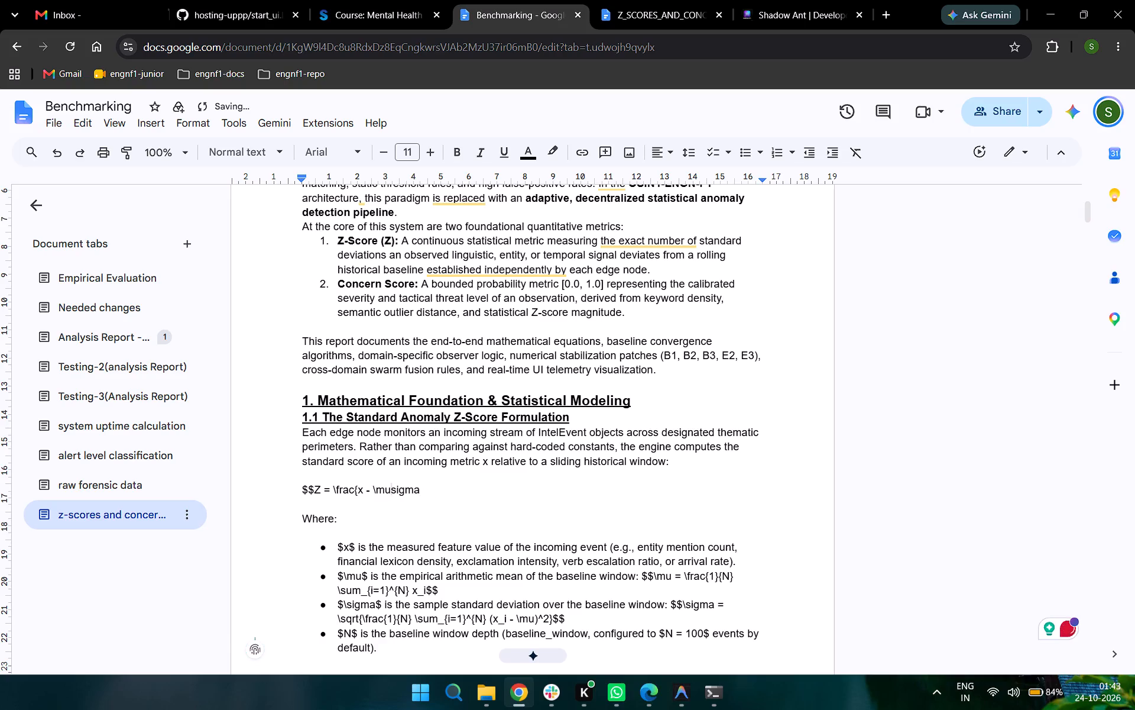
key("shift+parenright")
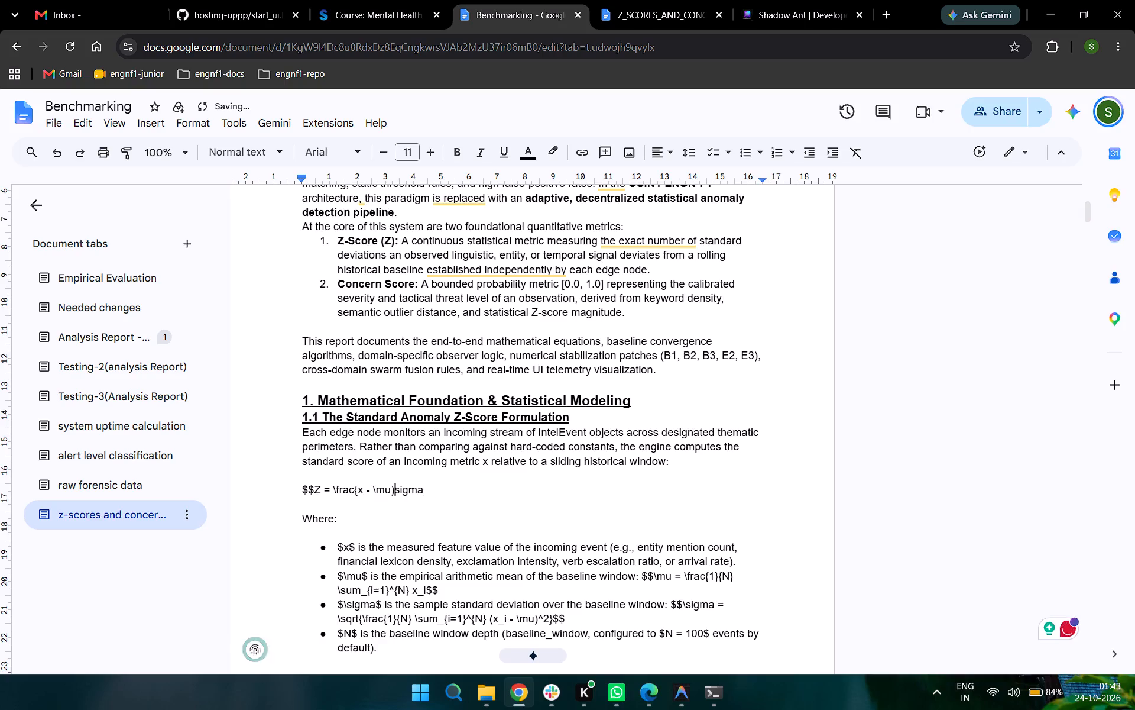
key("slash")
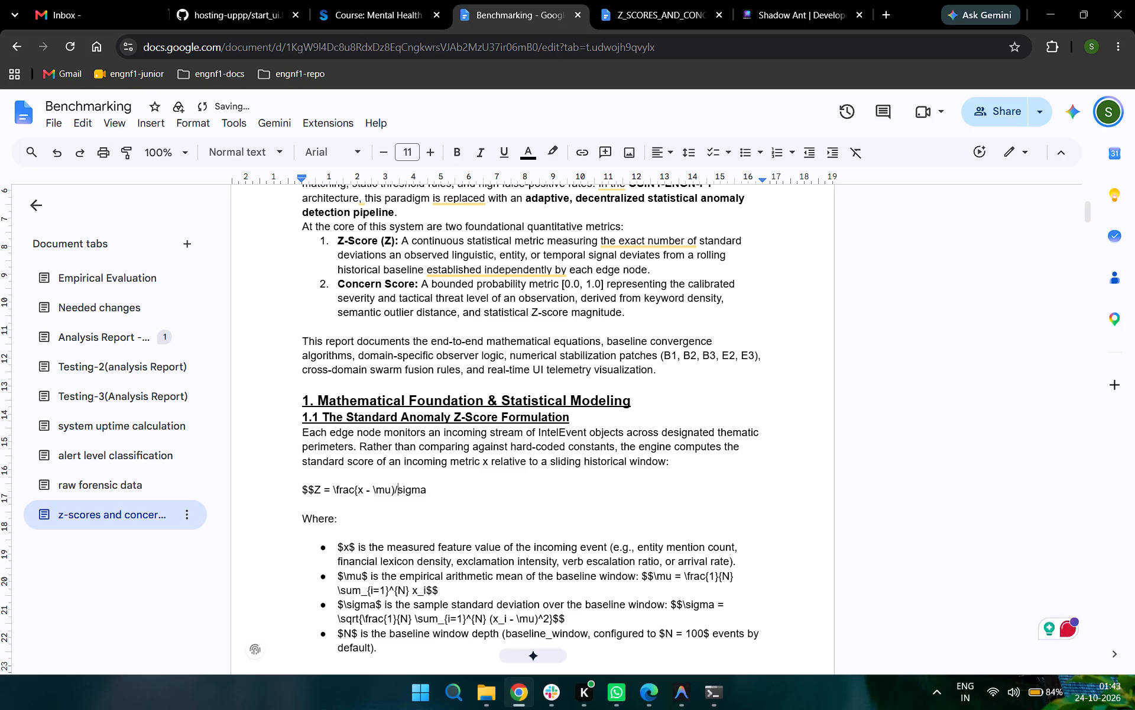
key("Left")
key("space")
key("Right")
key("space")
Rewrite the Z formula's numerator as "(x - mu)", removing the \frac code and the backslash before mu.
key("Left")
key("Left")
key("Left")
key("Left")
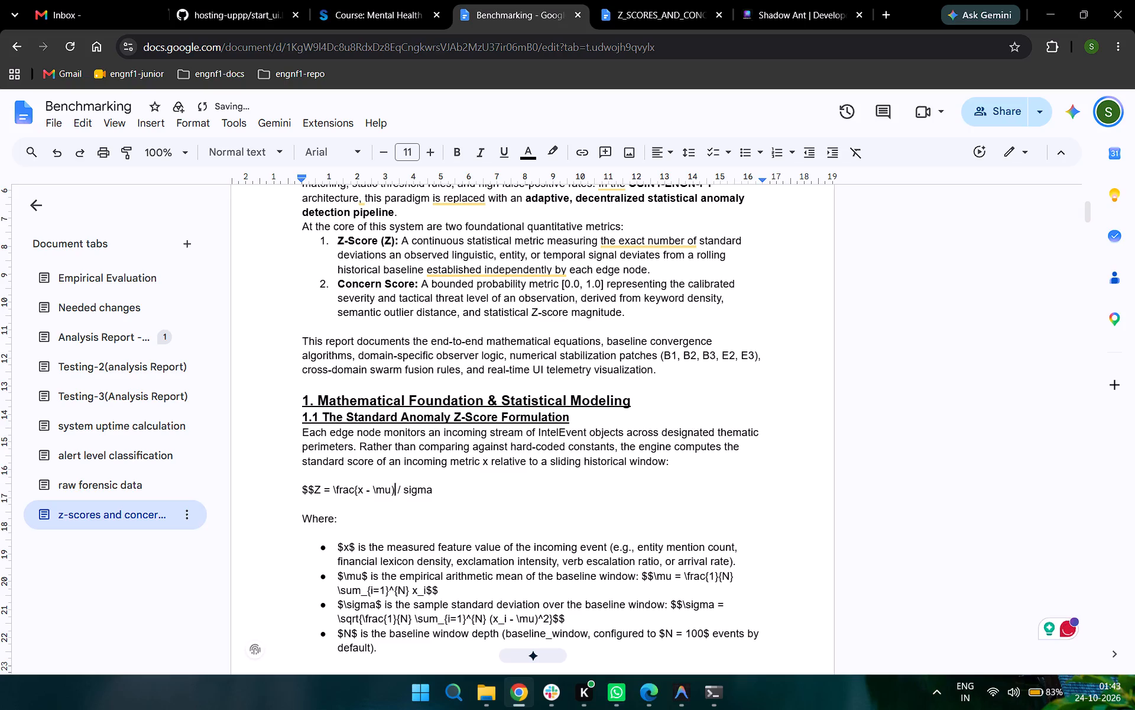
key("Left")
key("Left")
key("Left")
key("Right")
key("BackSpace")
key("Left")
key("Left")
key("Left")
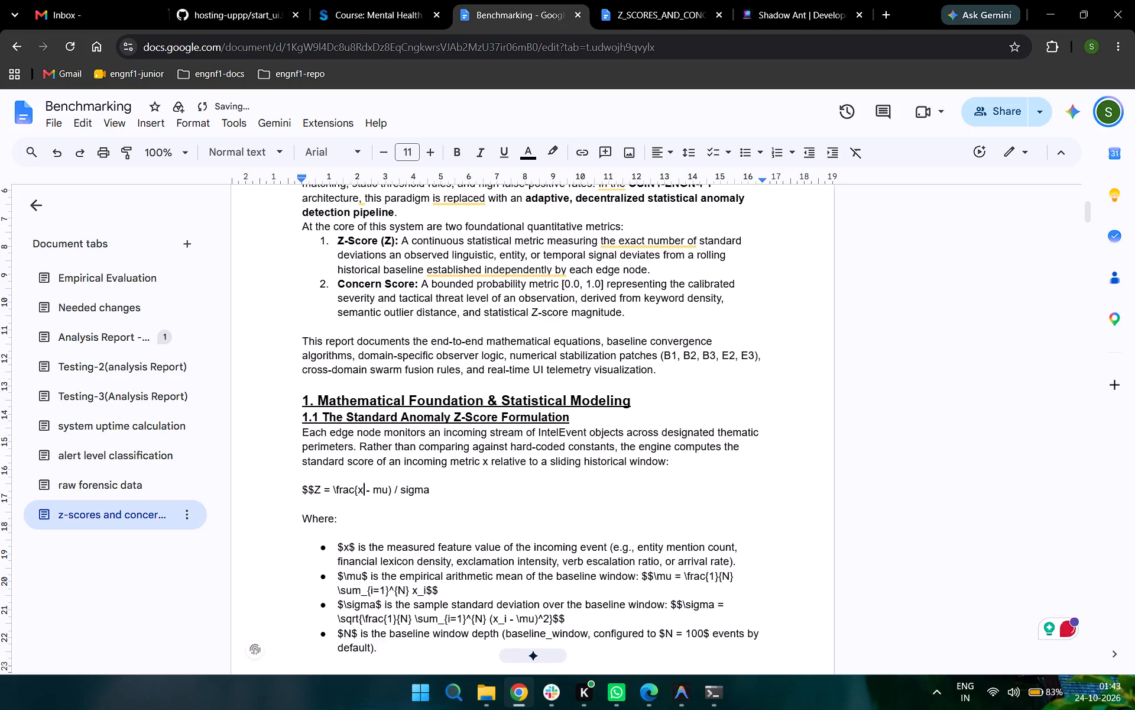
key("Left")
key("Left")
key("Right")
key("BackSpace")
key("BackSpace")
key("BackSpace")
key("BackSpace")
key("BackSpace")
key("BackSpace")
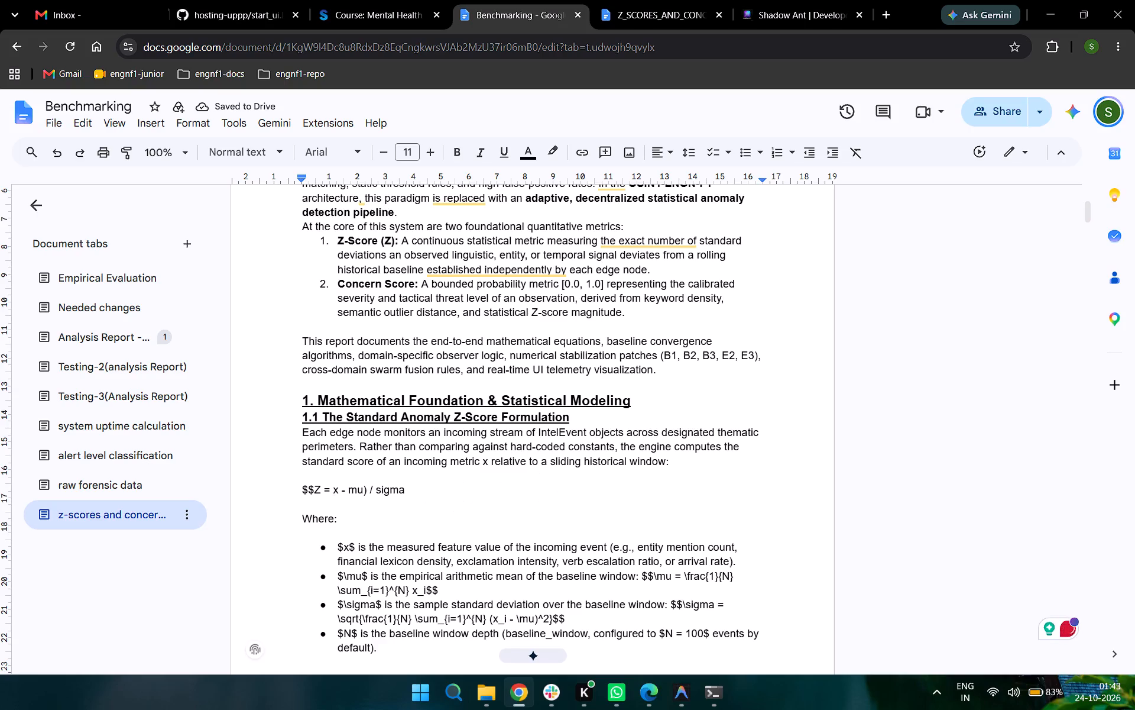
key("shift+parenleft")
Remove the leading dollar signs from the Z formula and have it start with "Z=".
key("Left")
key("Left")
key("Left")
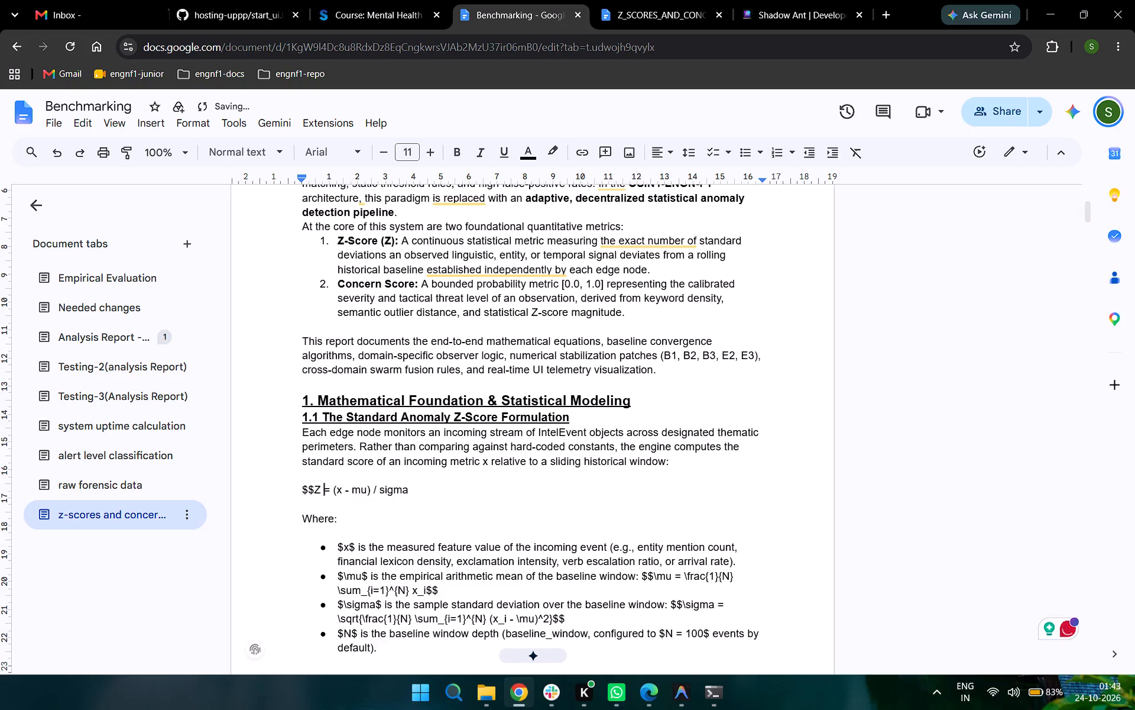
key("Left")
key("Left")
key("Delete")
key("Delete")
key("Left")
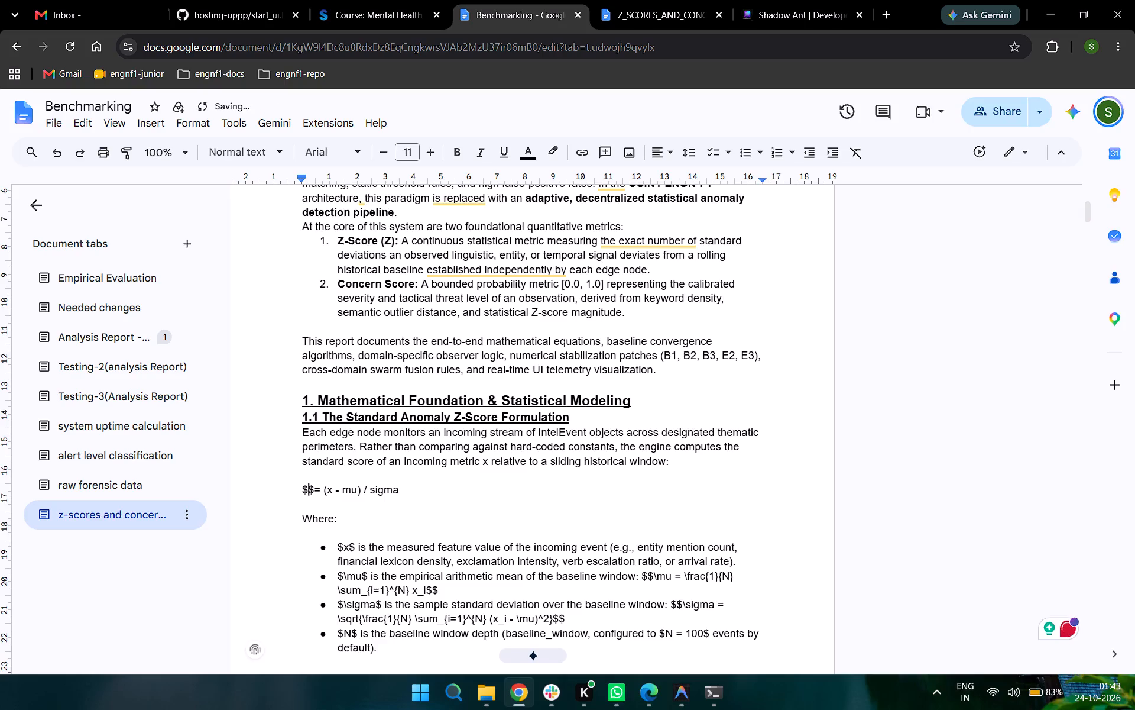
key("Right")
key("BackSpace")
key("BackSpace")
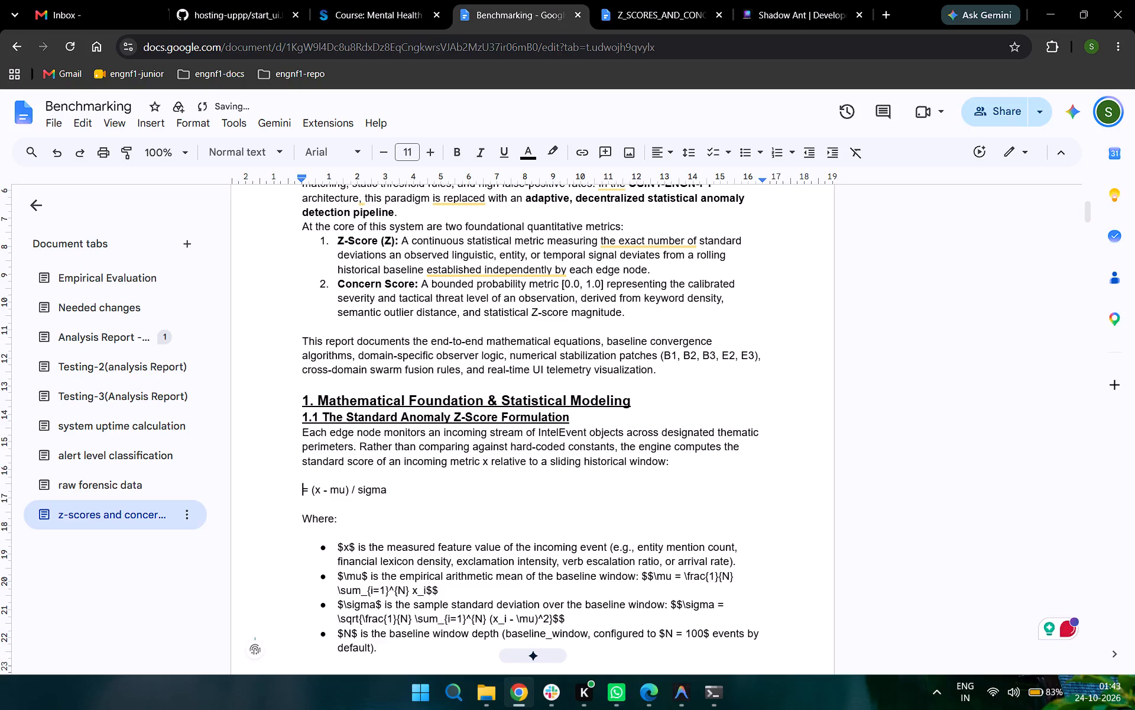
key("shift+z")
Delete the blank line between "Where:" and the bullet list in section 1.1.
scroll(485, 464, "right", 1)
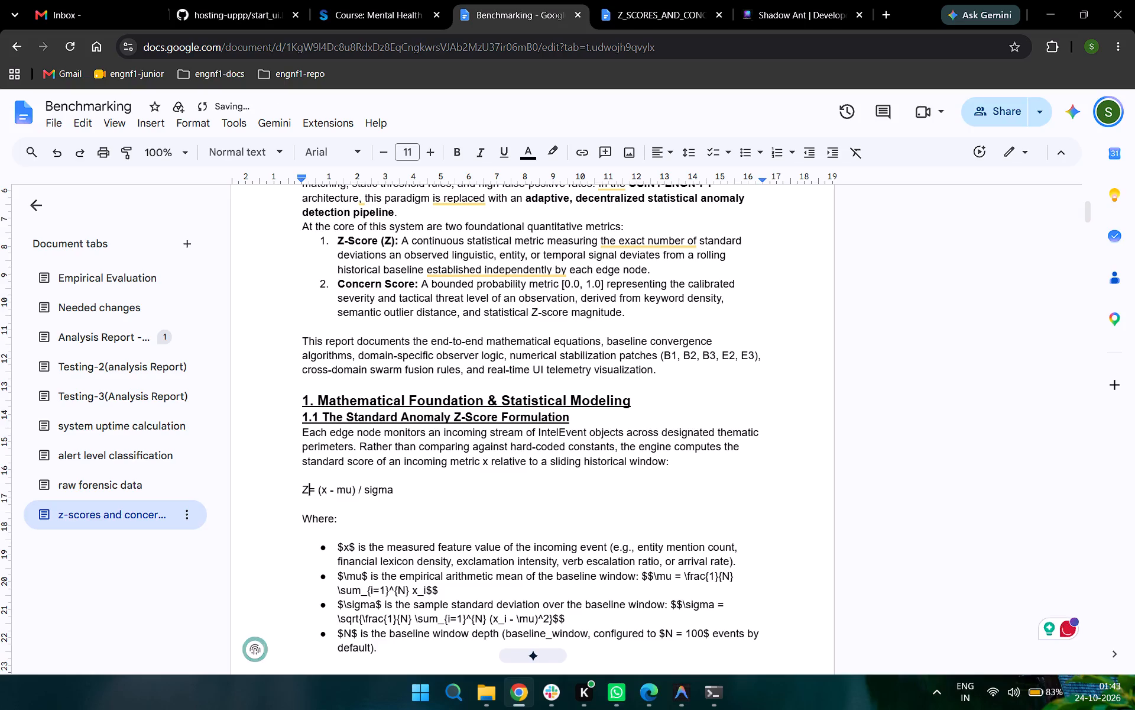
scroll(485, 464, "right", 1)
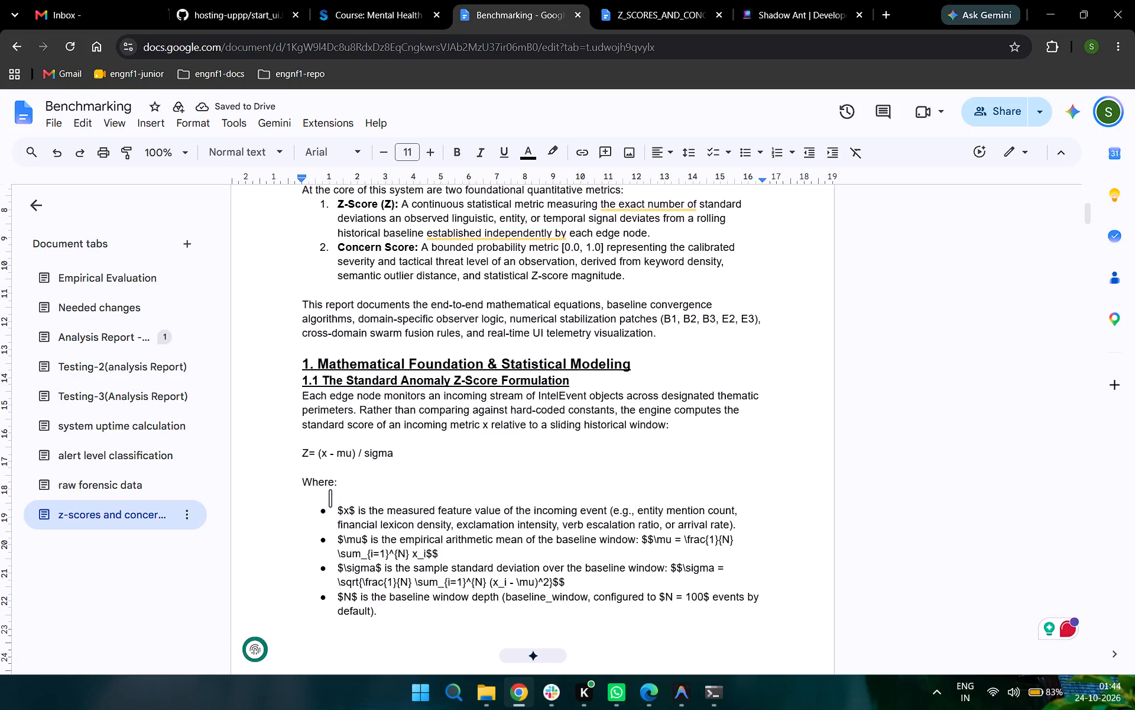
left_click(330, 495)
key("BackSpace")
Remove the dollar signs around x at the start of the first bullet under "Where:".
key("Down")
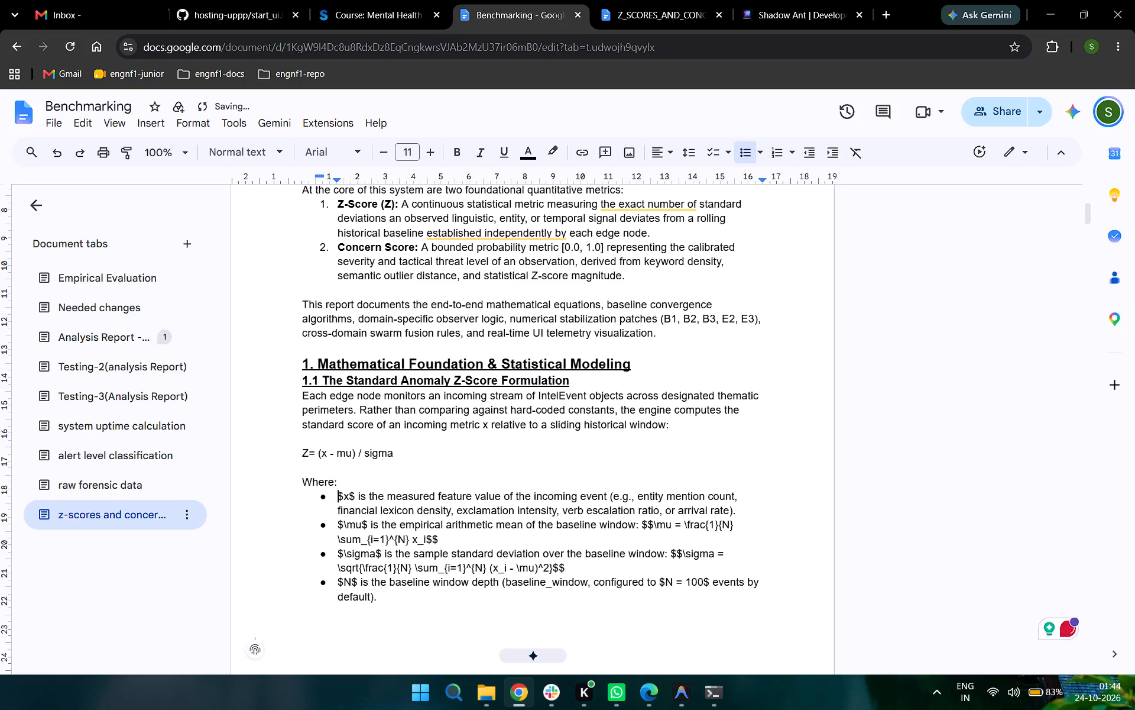
key("Delete")
key("Right")
key("Delete")
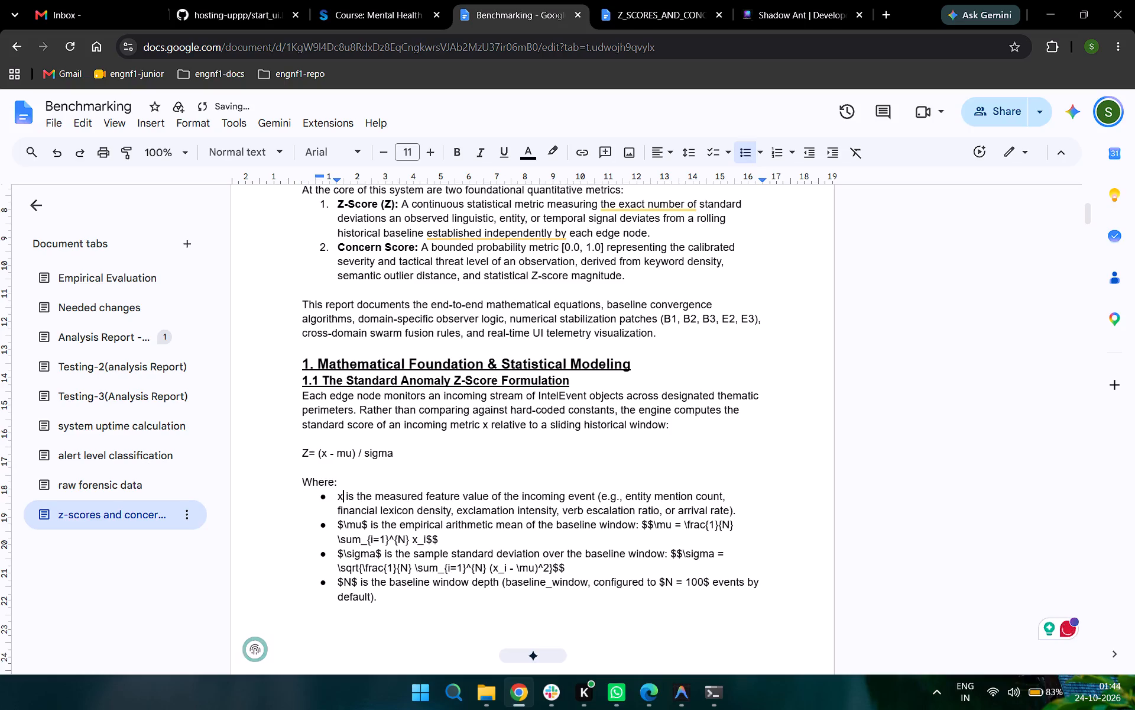
Remove the dollar signs and backslash around mu at the start of the second bullet.
key("Down")
key("Down")
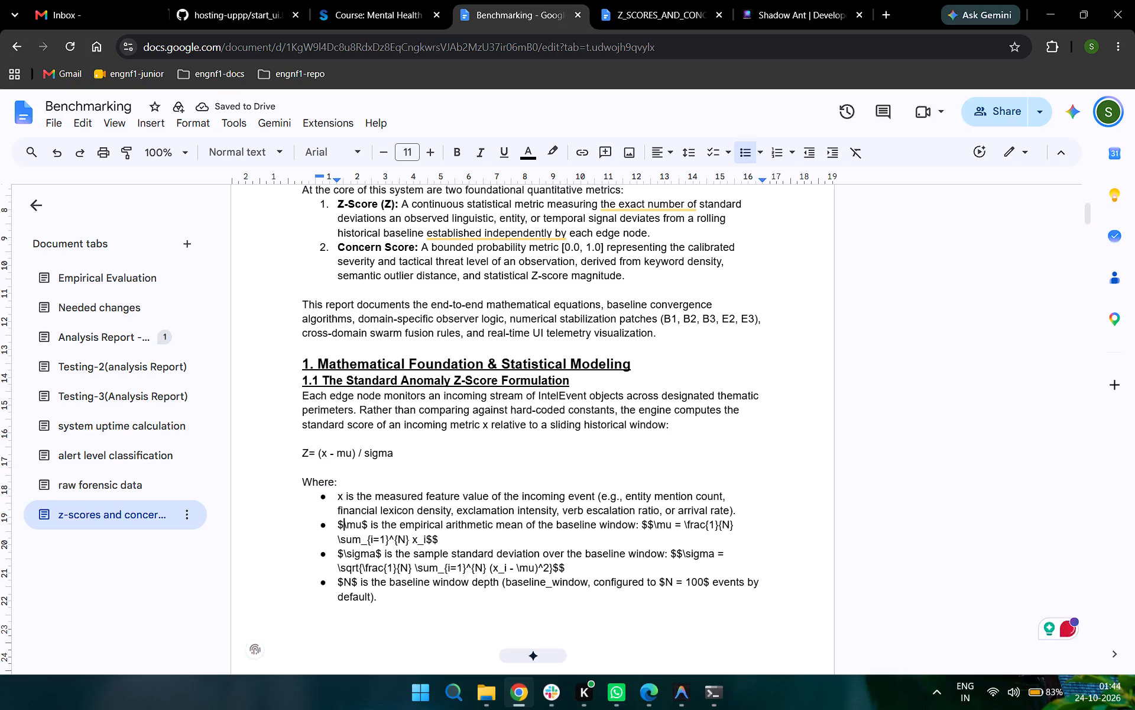
key("BackSpace")
key("Delete")
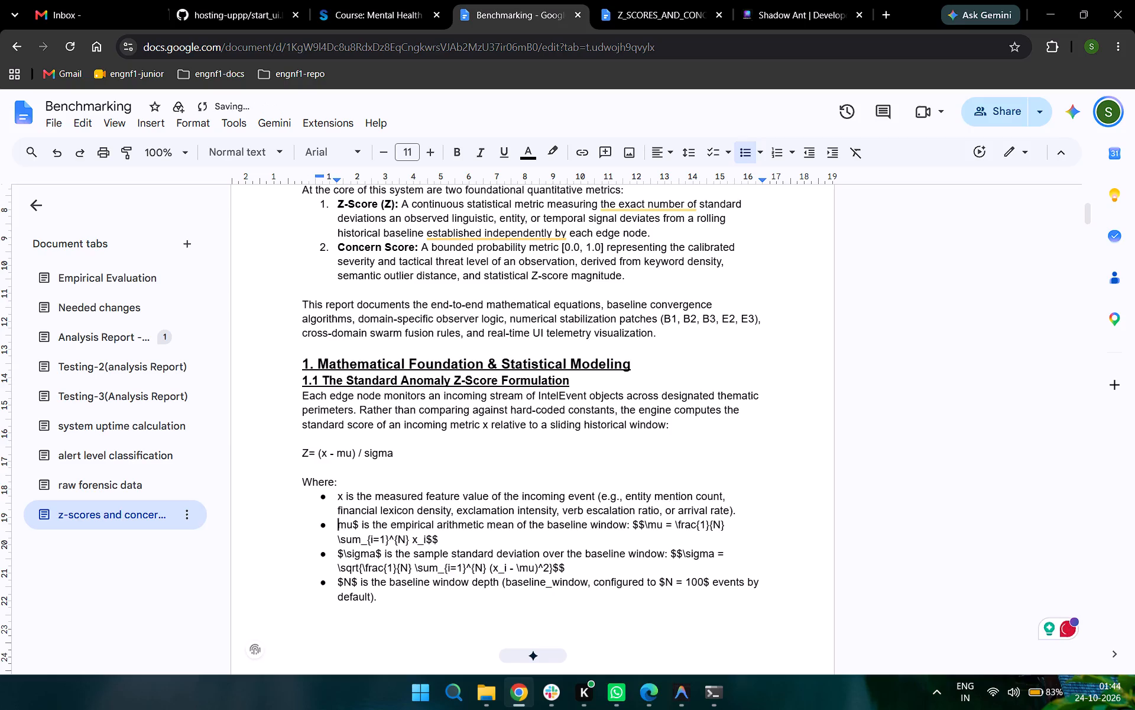
key("Right")
key("Right")
key("Delete")
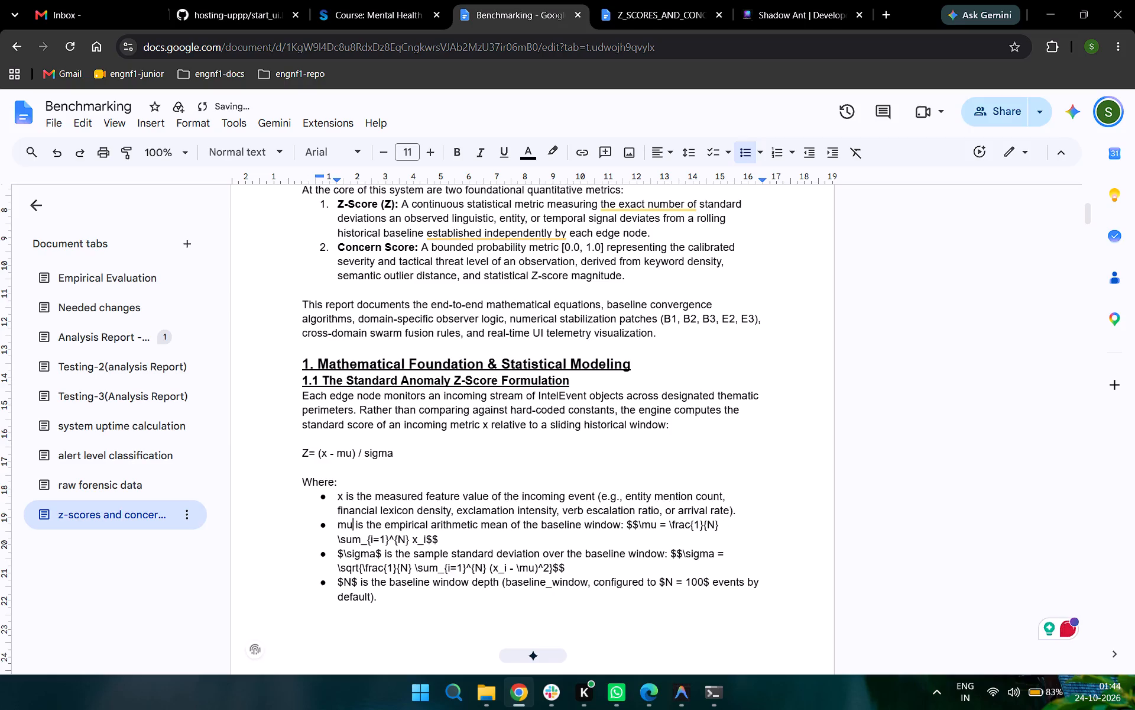
Remove the dollar signs and backslash before mu in the baseline mean formula of the second bullet.
key("Right")
key("Right")
key("Right")
key("Right")
key("Right")
key("Right")
key("Right")
key("Right")
key("Right")
key("Right")
key("Right")
key("Right")
key("Right")
key("Right")
key("Right")
key("Right")
key("Right")
key("Right")
key("Right")
key("Right")
key("Left")
key("Left")
key("Left")
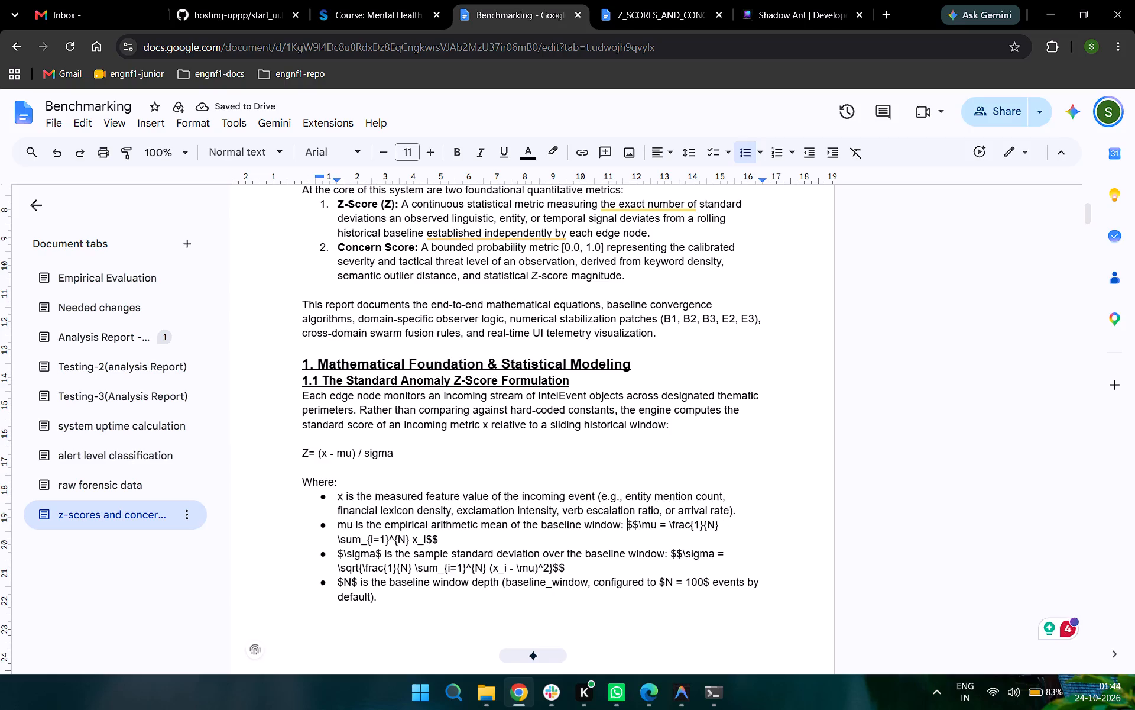
key("Delete")
key("Delete")
key("Delete")
Replace the \frac{1}{N} code in the second bullet's mean formula with "1/N".
key("Right")
key("Right")
key("Right")
key("Right")
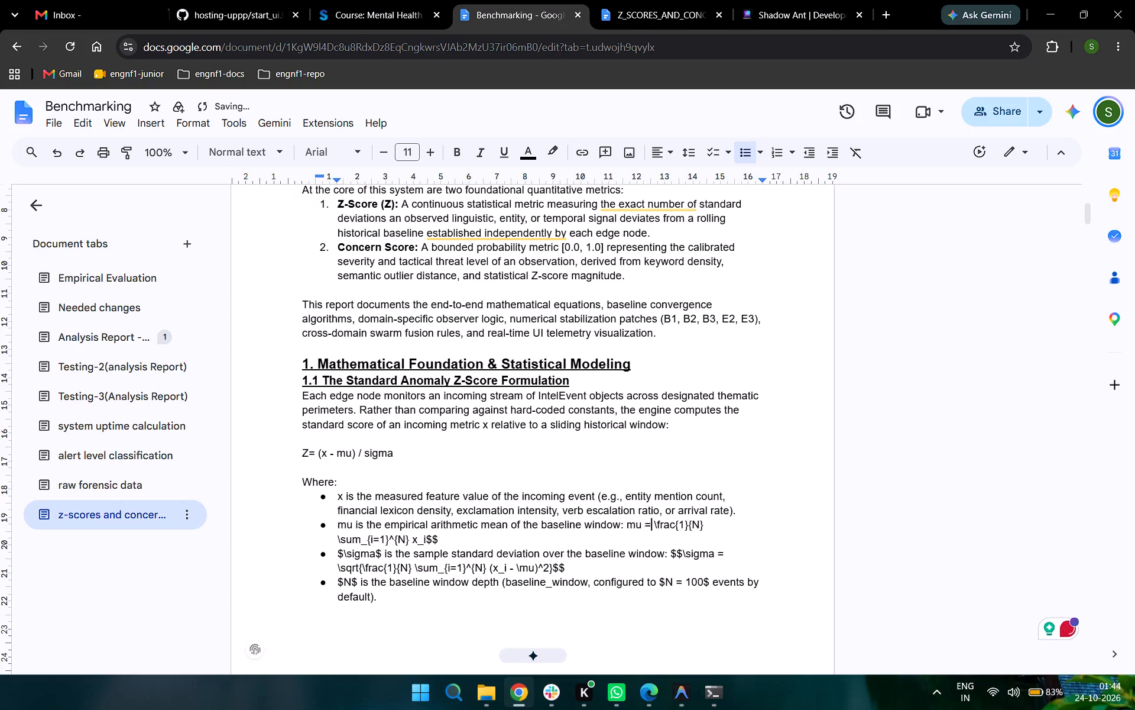
key("Right")
key("Delete")
key("Delete")
key("Delete")
key("Delete")
key("Delete")
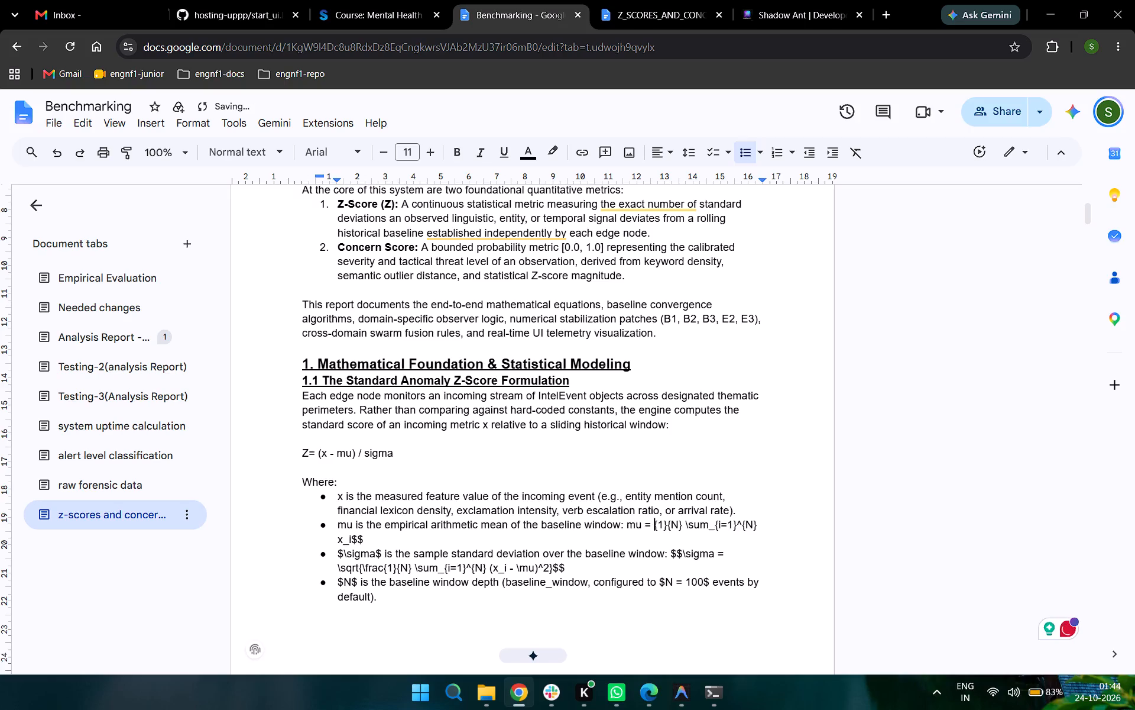
key("Delete")
key("Right")
key("Right")
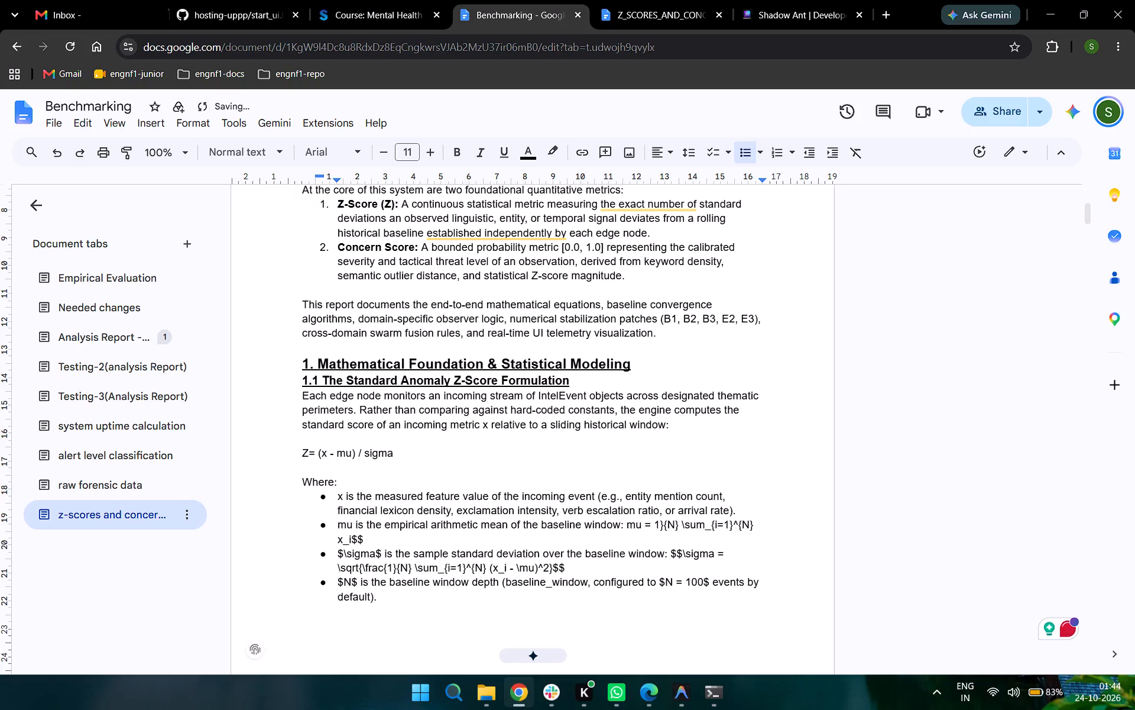
key("BackSpace")
key("Delete")
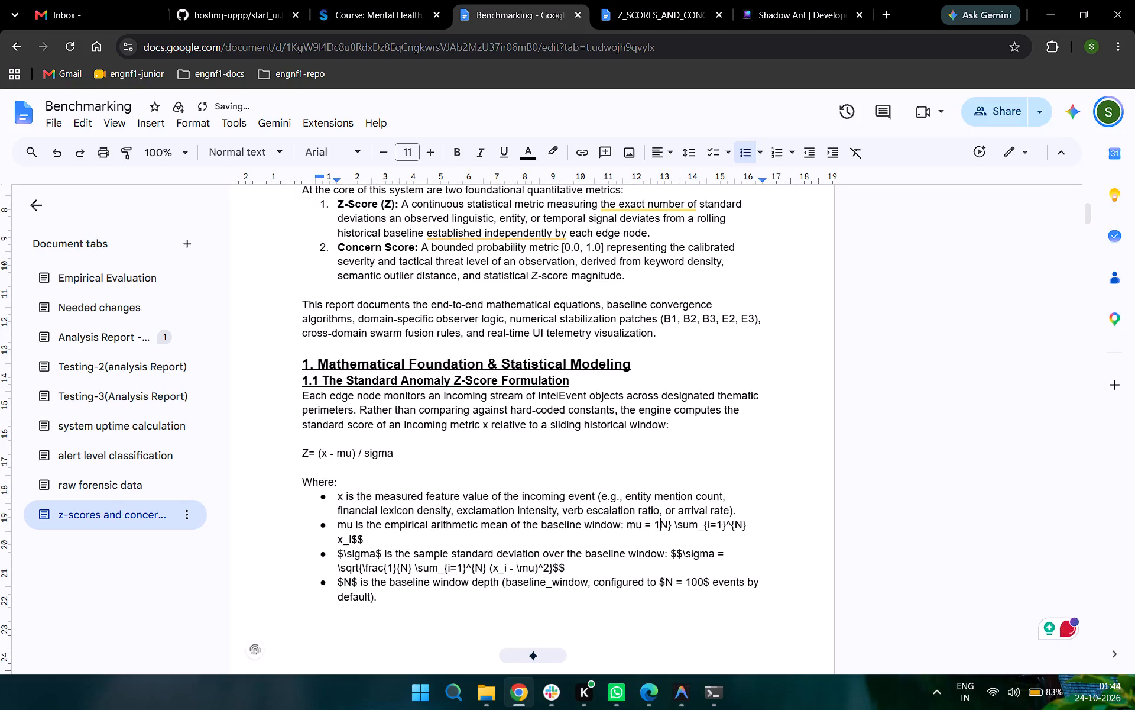
key("shift+question")
key("Delete")
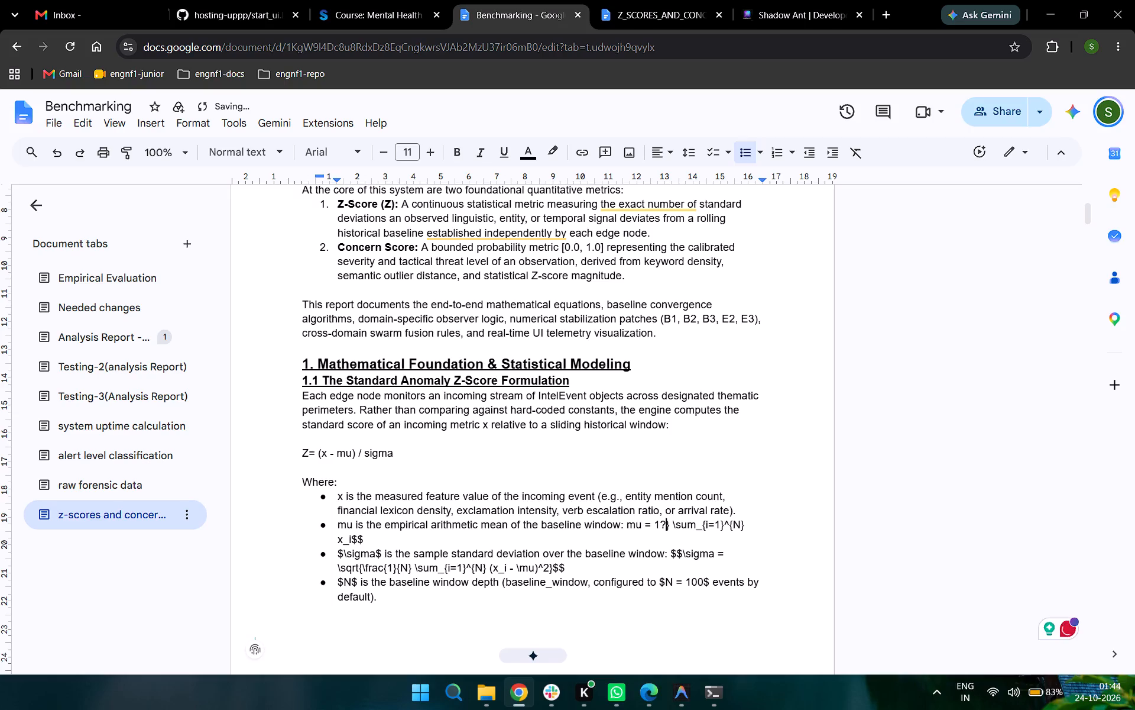
key("BackSpace")
key("BackSpace")
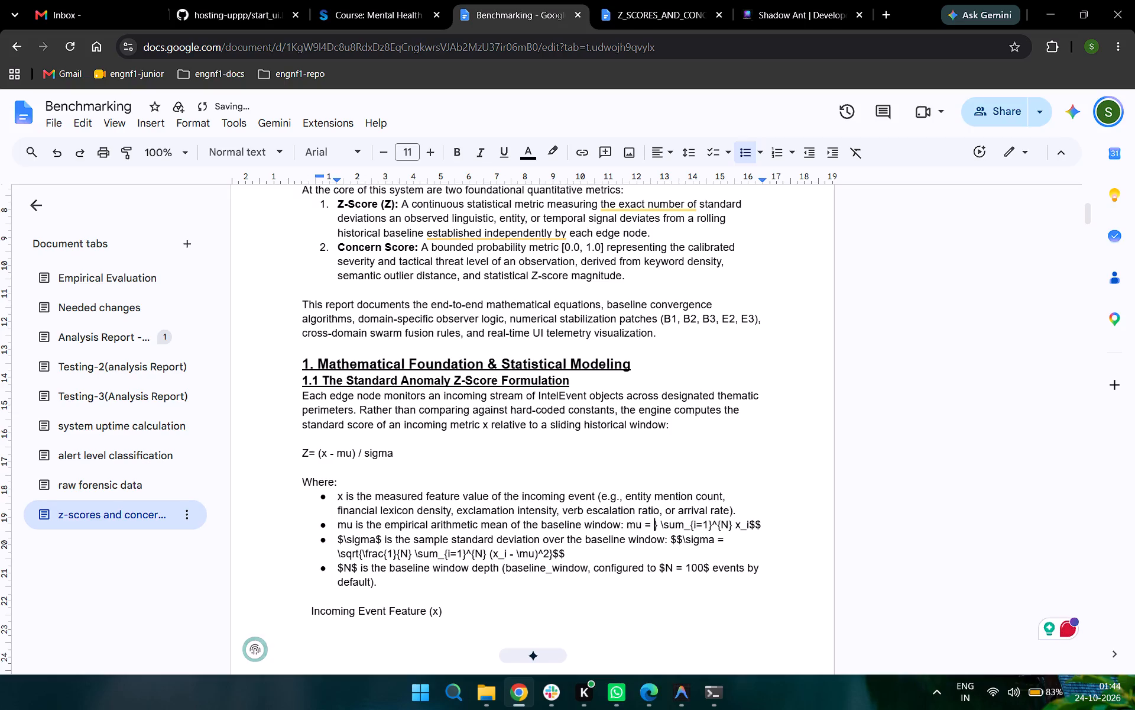
type("1/N")
key("Delete")
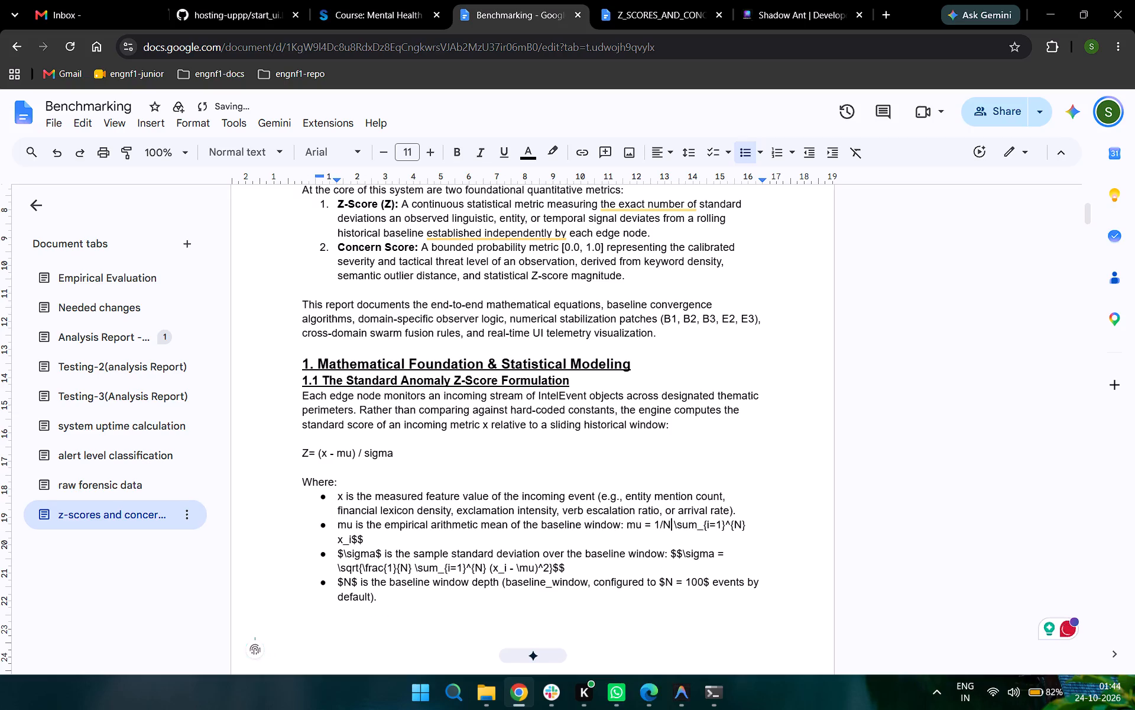
key("Right")
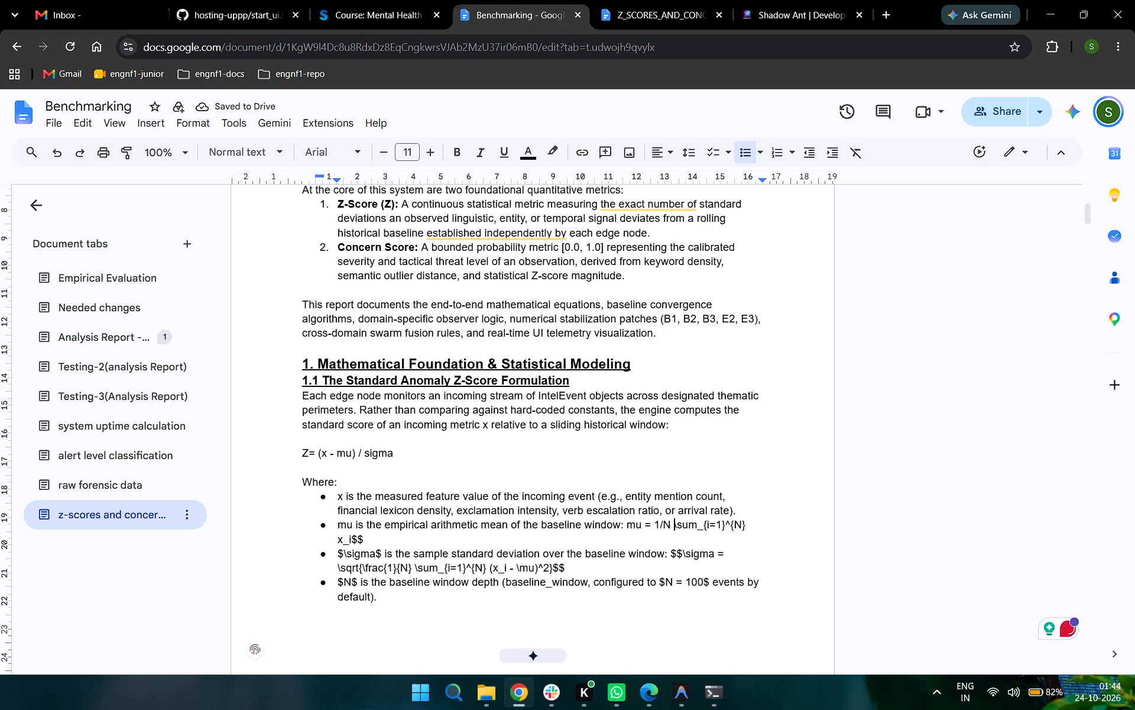
Look over the remaining bullets of section 1.1 and the baseline window diagram that follows them.
scroll(330, 495, "down", 1)
scroll(330, 495, "right", 1)
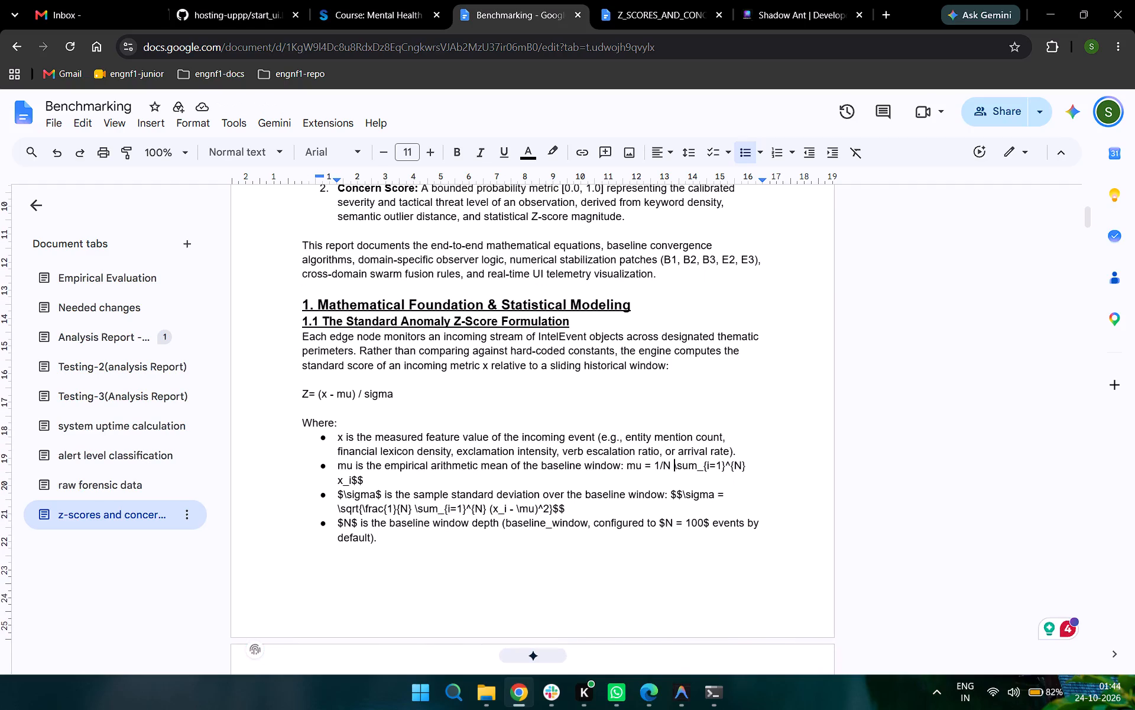
scroll(330, 495, "right", 1)
scroll(330, 495, "down", 1)
scroll(330, 495, "right", 1)
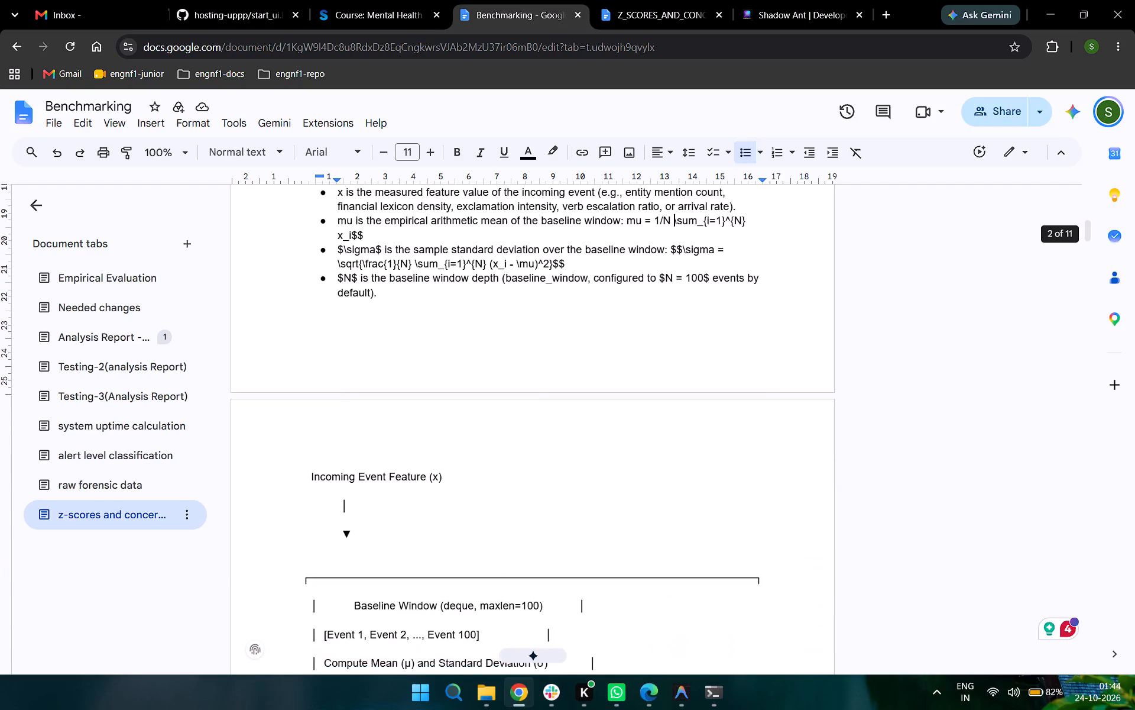
scroll(330, 495, "down", 1)
scroll(330, 495, "right", 2)
scroll(330, 495, "up", 5)
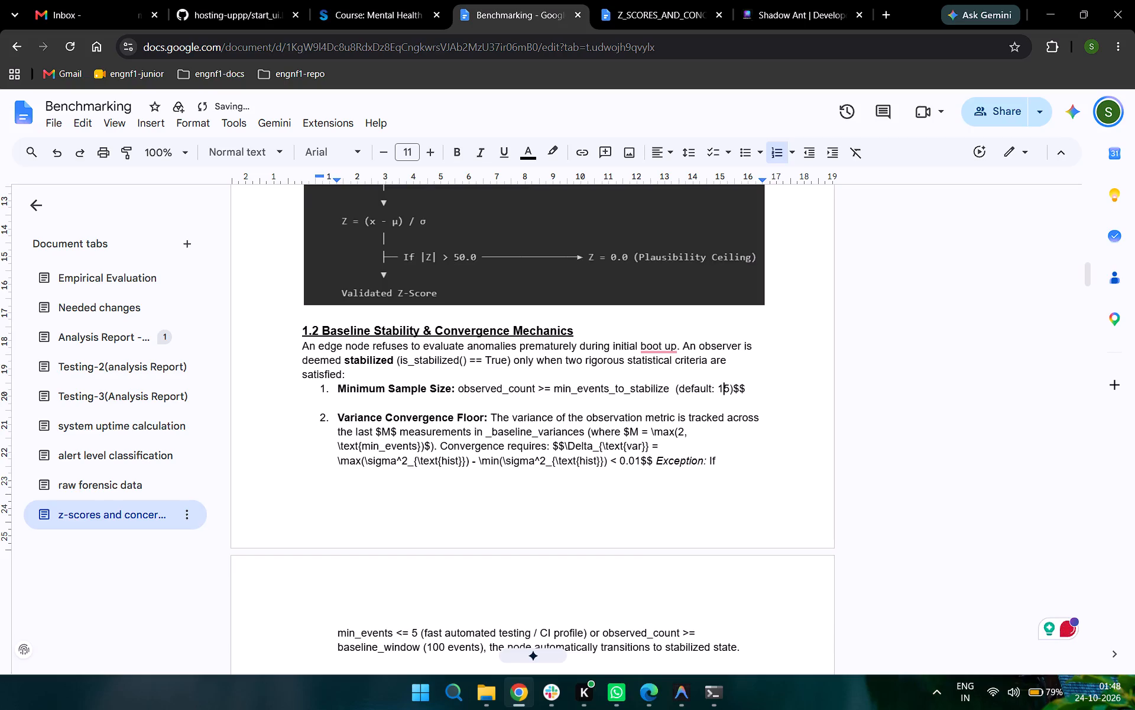
key("Right")
key("Delete")
key("Delete")
key("Delete")
key("shift+parenright")
Delete the blank line between the Minimum Sample Size and Variance Convergence Floor items.
key("Down")
key("BackSpace")
key("BackSpace")
Remove the dollar signs around M in "the last M measurements" of the Variance Convergence Floor item.
key("Down")
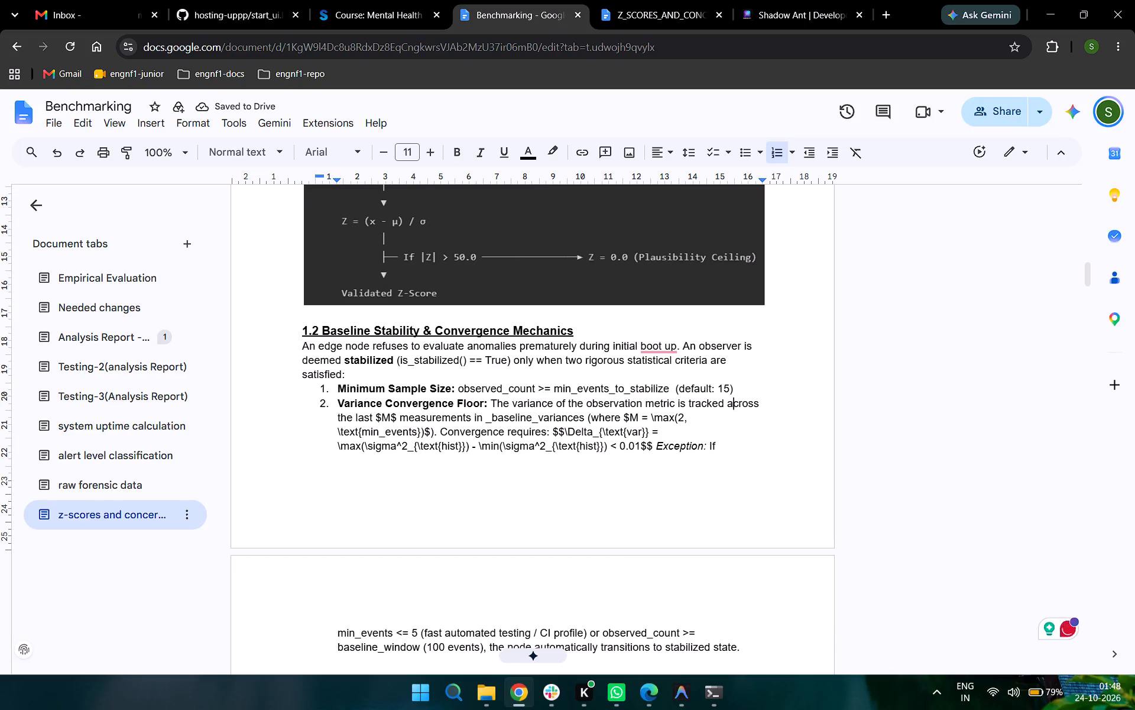
key("Down")
key("Left")
key("Left")
key("Left")
key("Left")
key("Left")
key("Left")
key("Left")
key("Left")
key("Left")
key("Left")
key("Left")
key("Left")
key("Left")
key("Left")
key("Left")
key("Left")
key("Left")
key("Left")
key("Left")
key("Left")
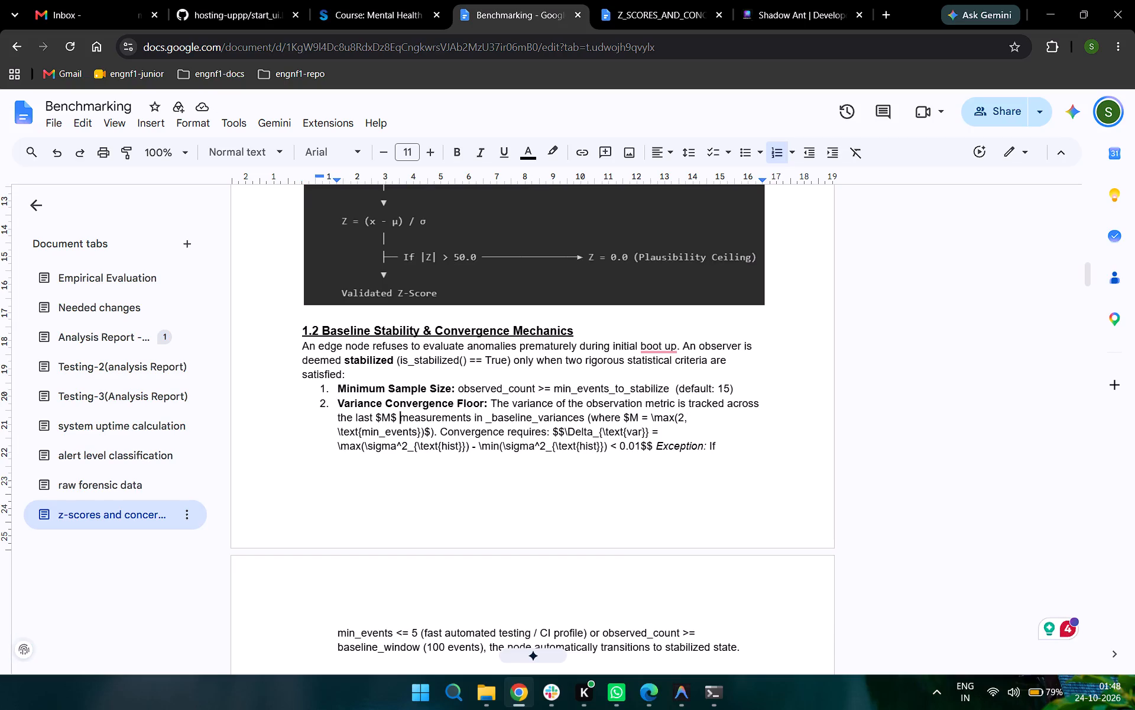
key("Left")
key("BackSpace")
key("Left")
key("BackSpace")
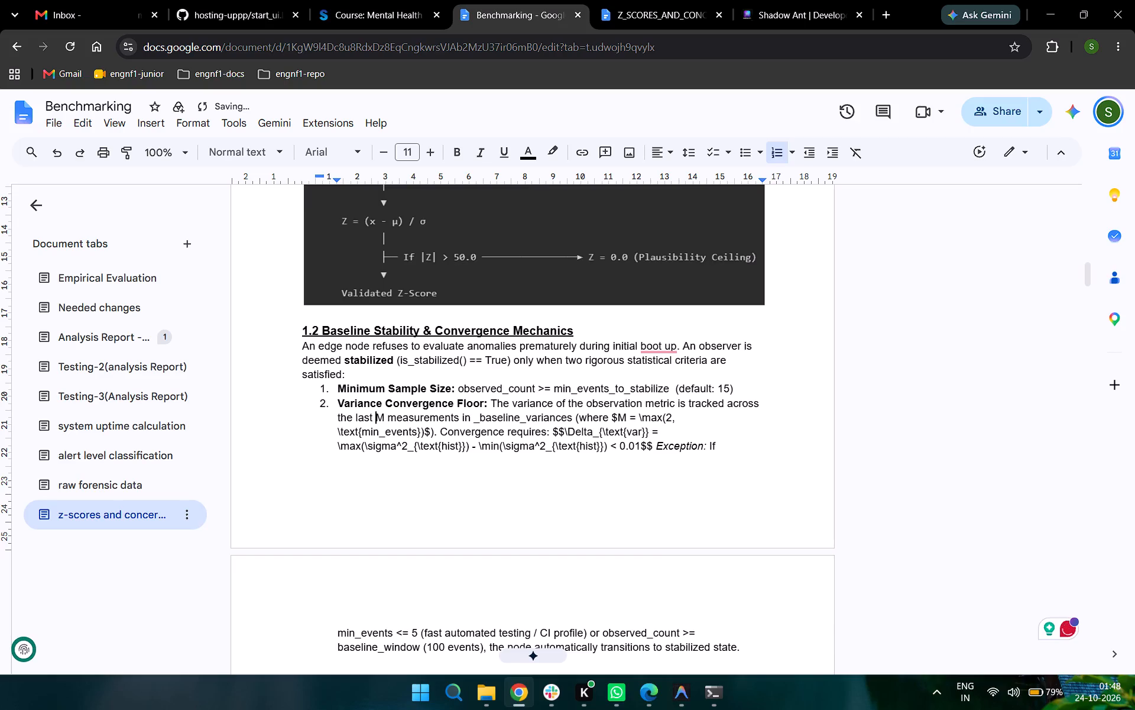
Remove the dollar sign before "M =" in the parenthesis following _baseline_variances.
key("Right")
key("Right")
key("Right")
key("Right")
key("Right")
key("Right")
key("Right")
key("Right")
key("Right")
key("Right")
key("Right")
key("Right")
key("Right")
key("Right")
key("Right")
key("Right")
key("Right")
key("Right")
key("Right")
key("Right")
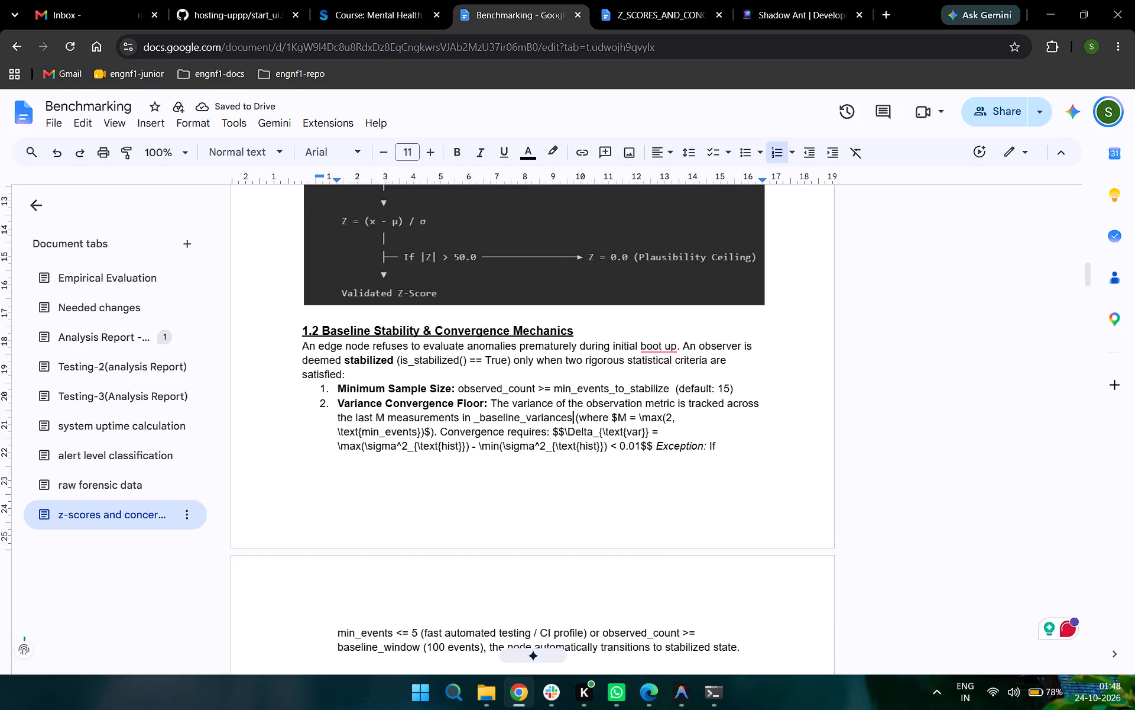
key("Right")
key("Right")
key("Right")
key("Right")
key("Right")
key("Right")
key("Right")
key("Right")
key("Right")
key("BackSpace")
Remove the backslash before "max(2," in the Variance Convergence Floor item.
key("Right")
key("Right")
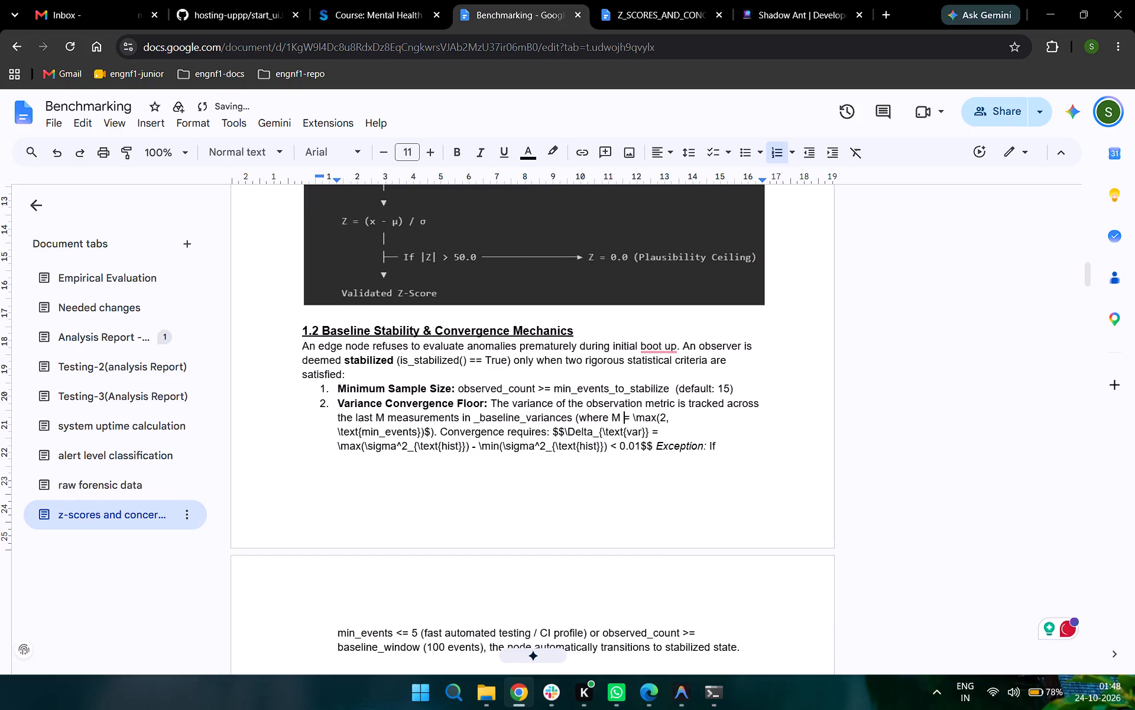
key("Right")
key("Right")
key("Right")
key("BackSpace")
Remove the "\text{" code before min_events inside the max(2, ...) expression of the Variance Convergence Floor item.
key("Right")
key("Right")
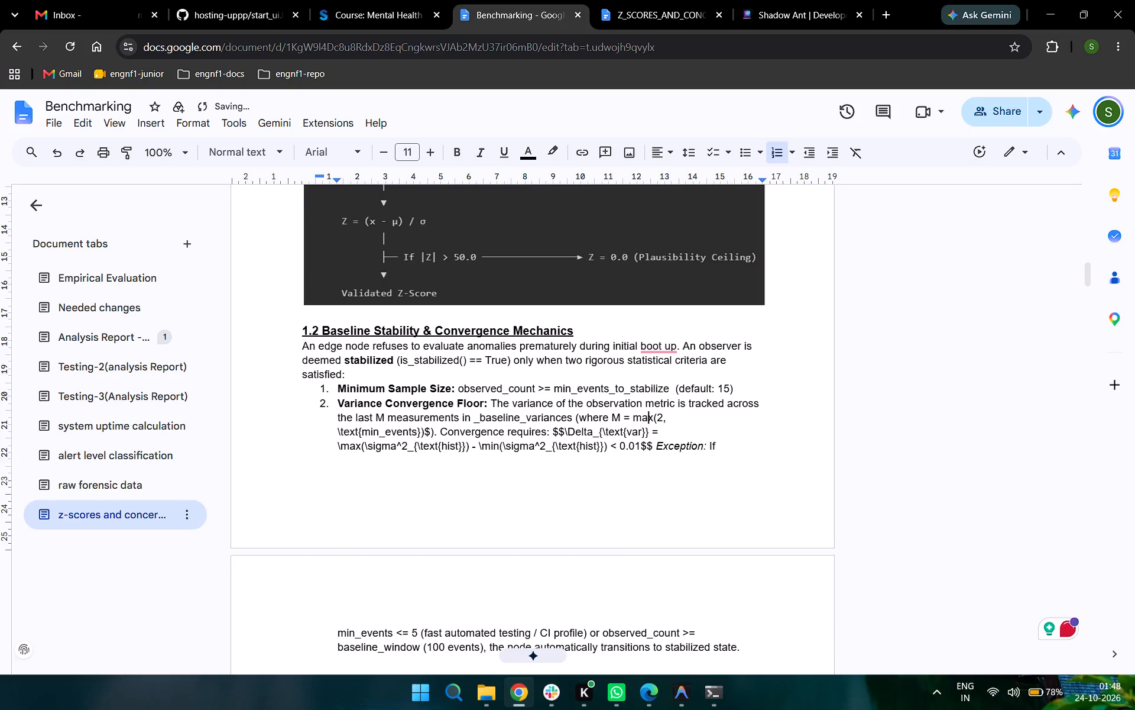
key("Right")
key("Right")
key("Right")
key("Right")
key("Right")
key("Delete")
key("Delete")
key("Delete")
key("Delete")
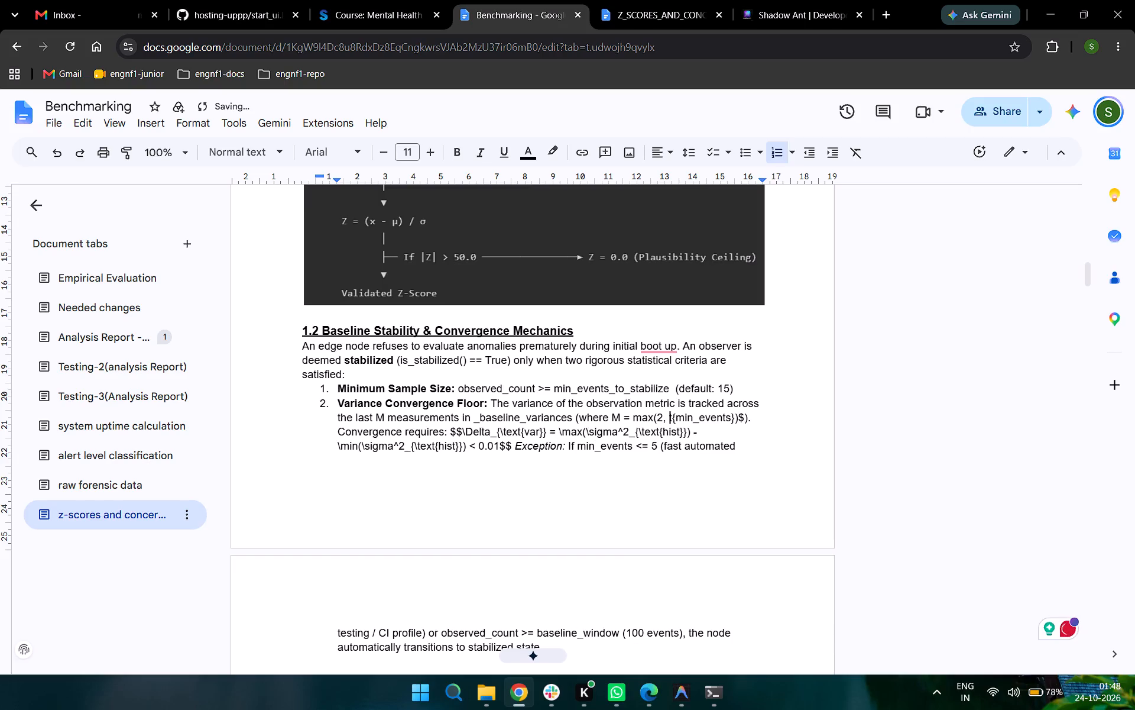
key("Delete")
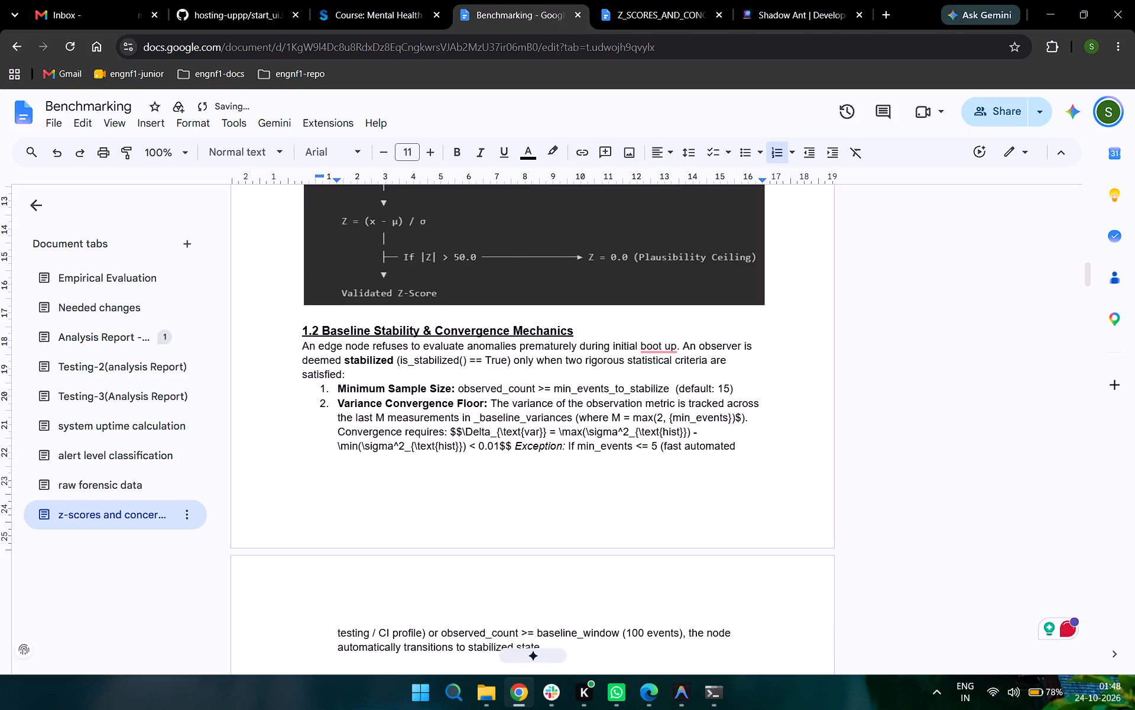
key("Delete")
Remove the closing brace and the dollar sign after min_events so the expression reads "max(2, min_events))".
key("Right")
key("Right")
key("Right")
key("Right")
key("Right")
key("Right")
key("Right")
key("Right")
key("Right")
key("Right")
key("Right")
key("Right")
key("Right")
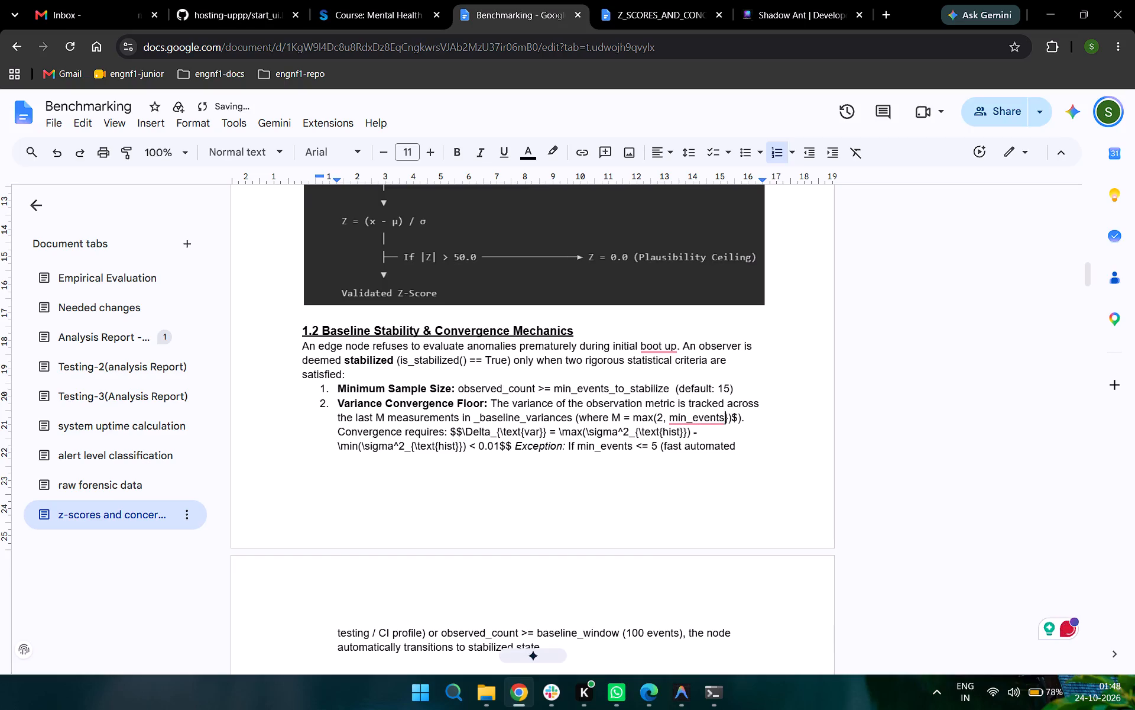
key("Left")
key("Left")
key("Left")
key("Left")
key("Right")
key("Delete")
key("Right")
key("Delete")
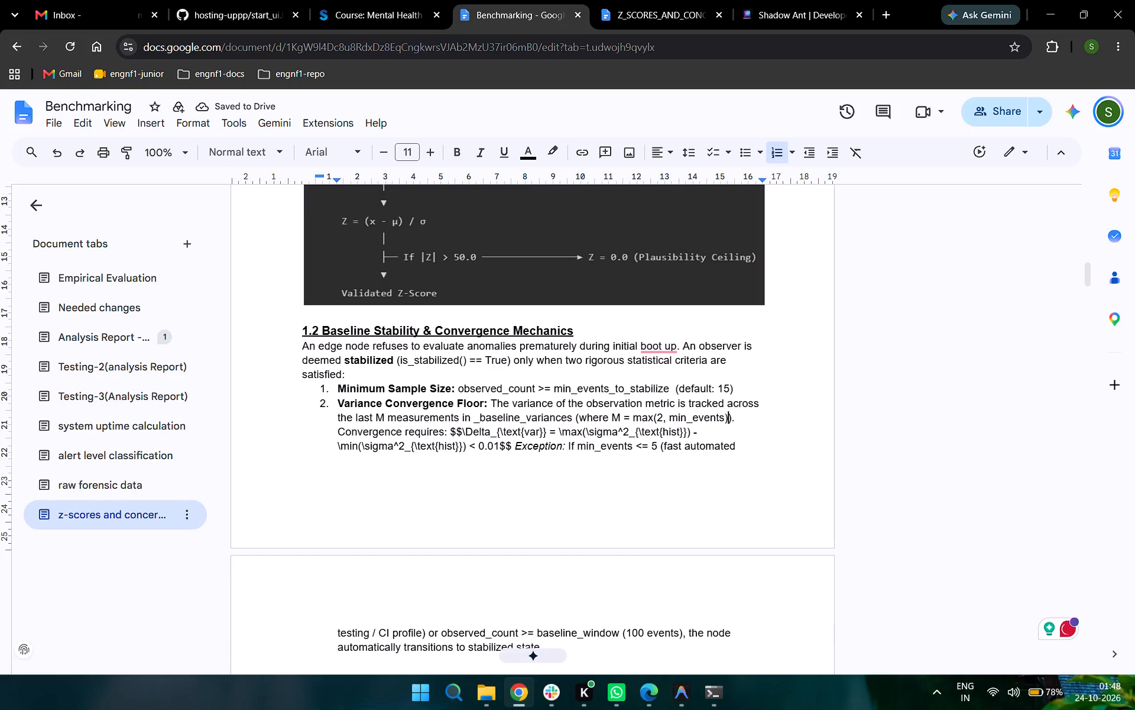
Examine the rest of the report from section 1.3 to section 5 for remaining LaTeX code and text diagrams.
key("Down")
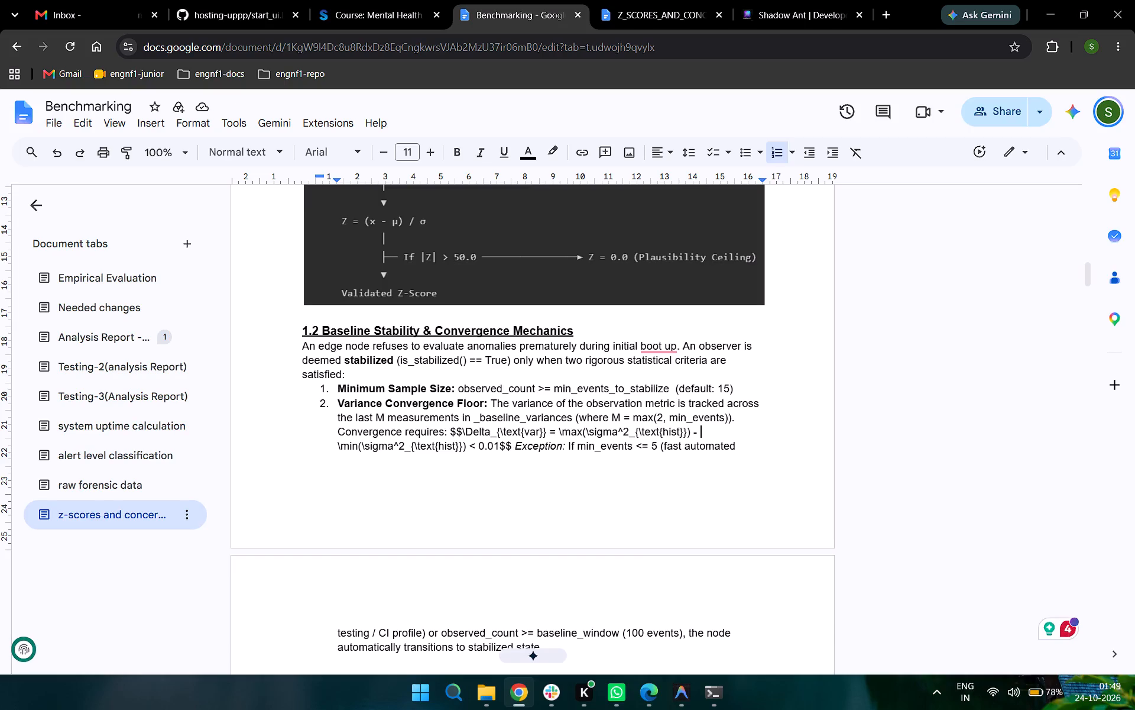
scroll(466, 364, "down", 4)
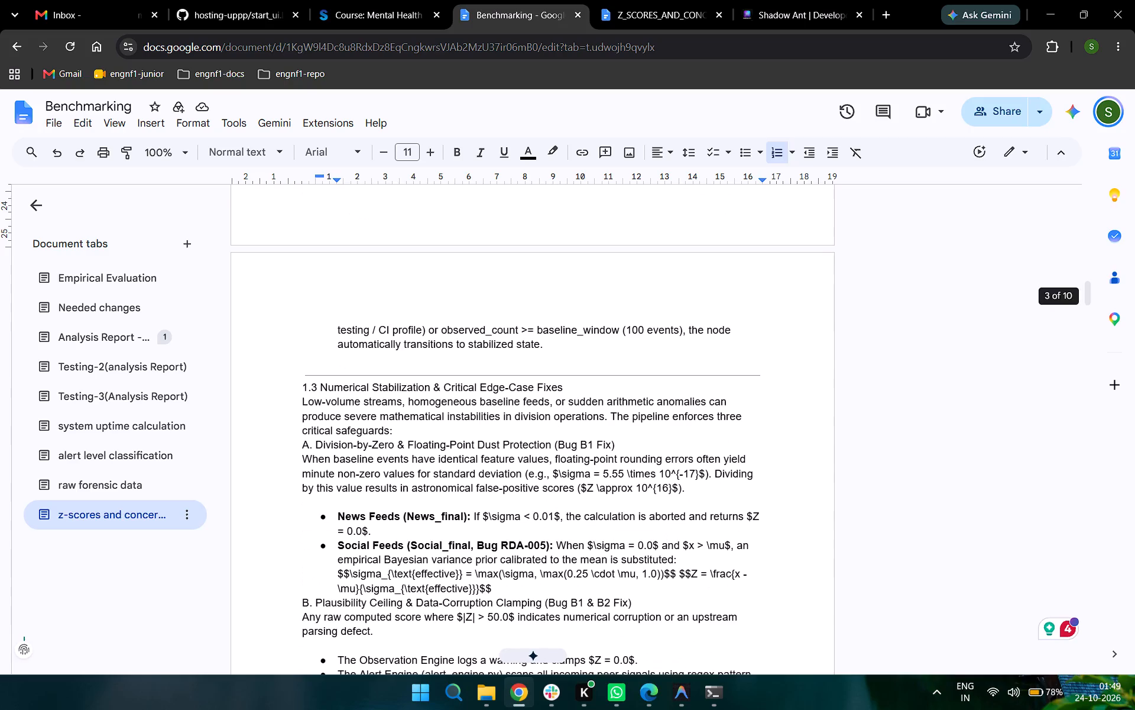
scroll(466, 364, "down", 3)
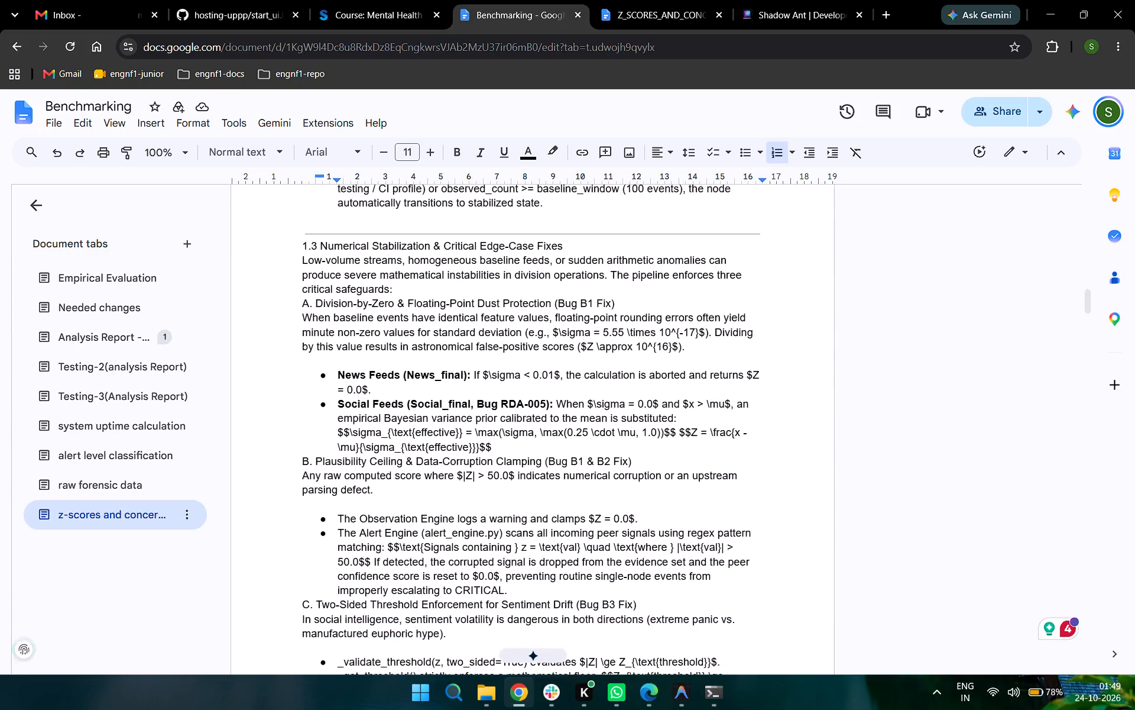
scroll(466, 364, "down", 1)
scroll(466, 364, "up", 2)
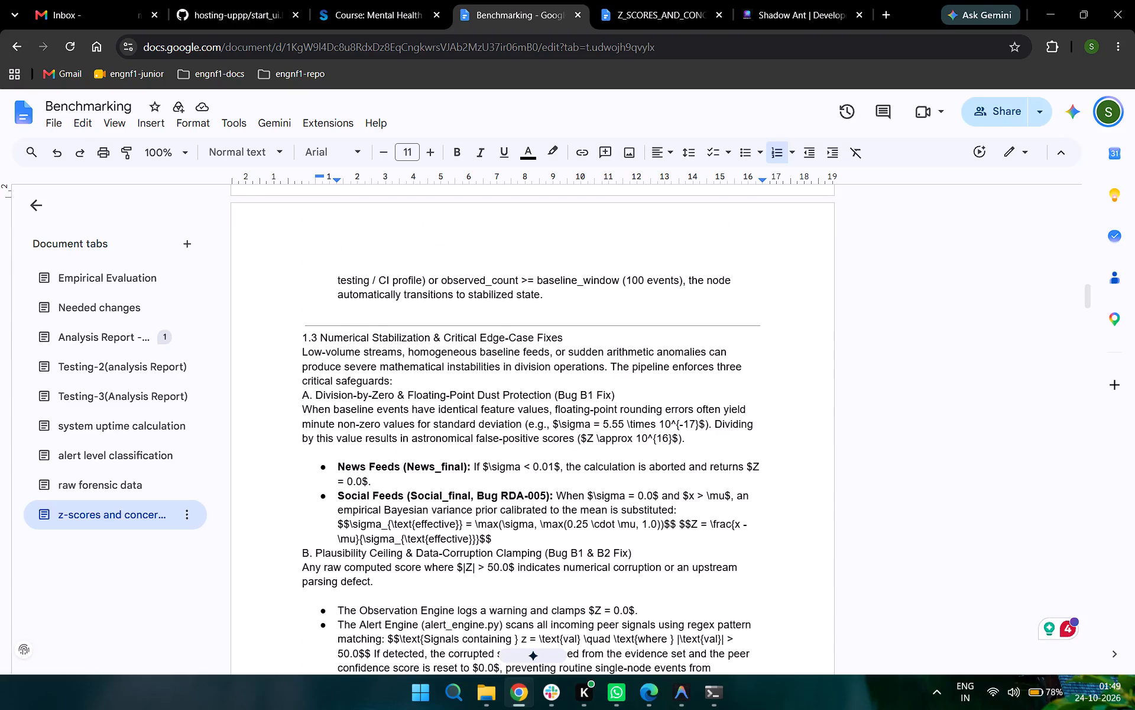
scroll(466, 364, "down", 7)
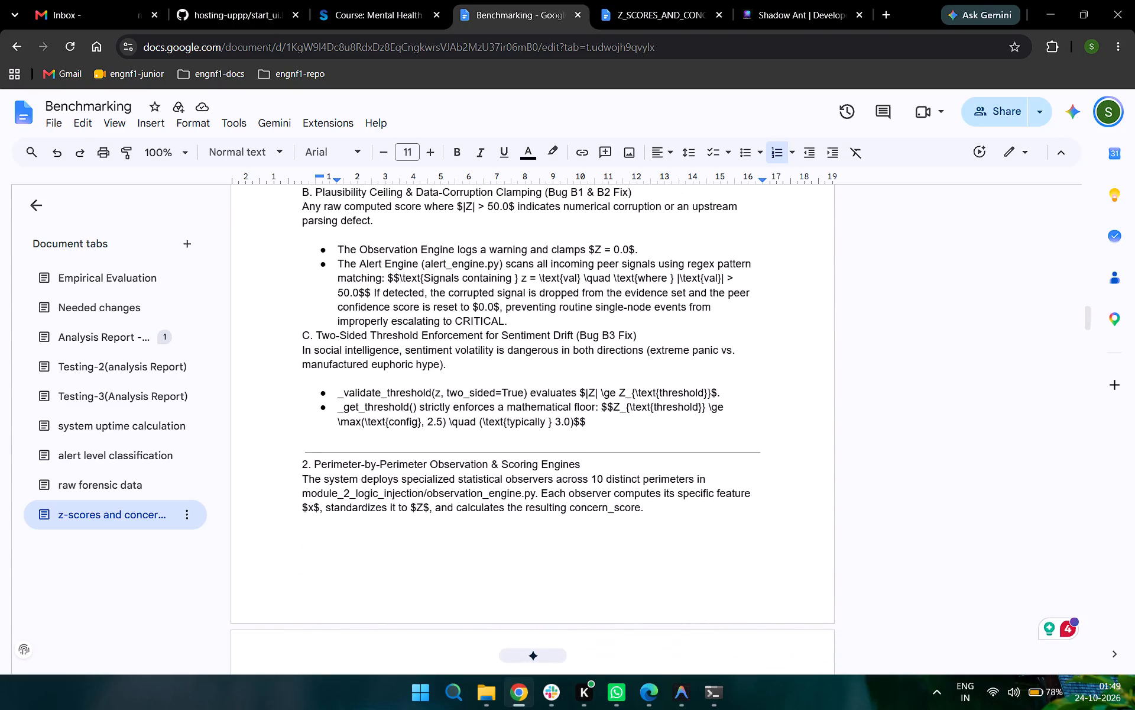
scroll(466, 364, "down", 10)
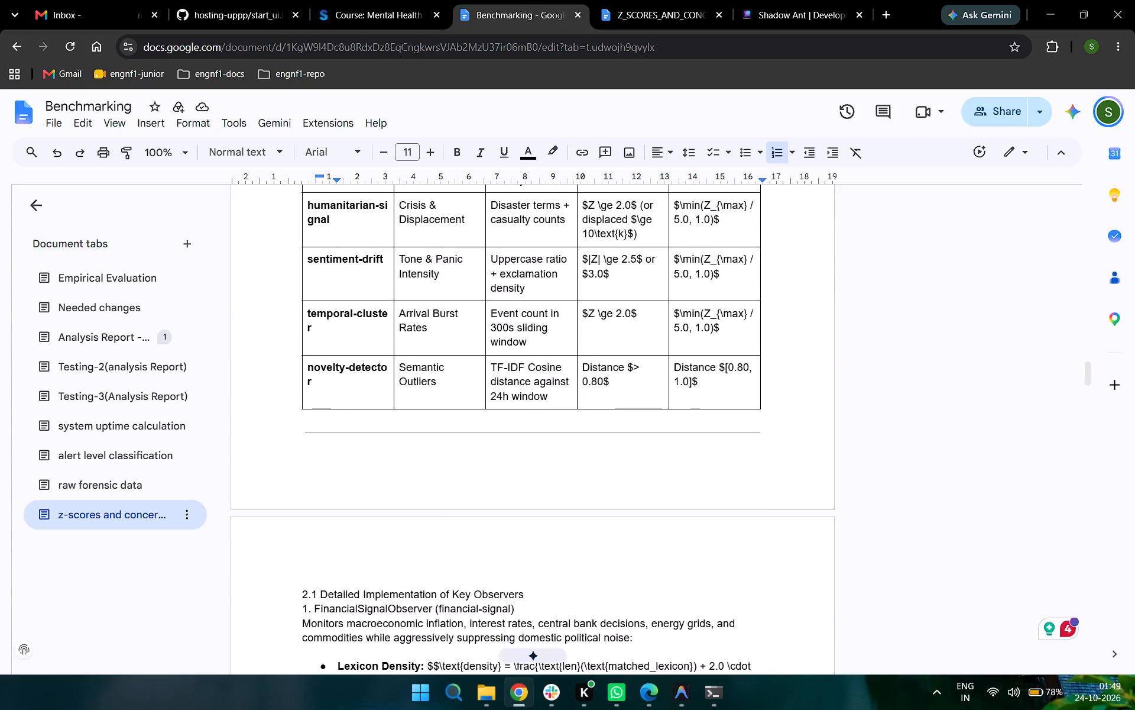
scroll(466, 364, "down", 8)
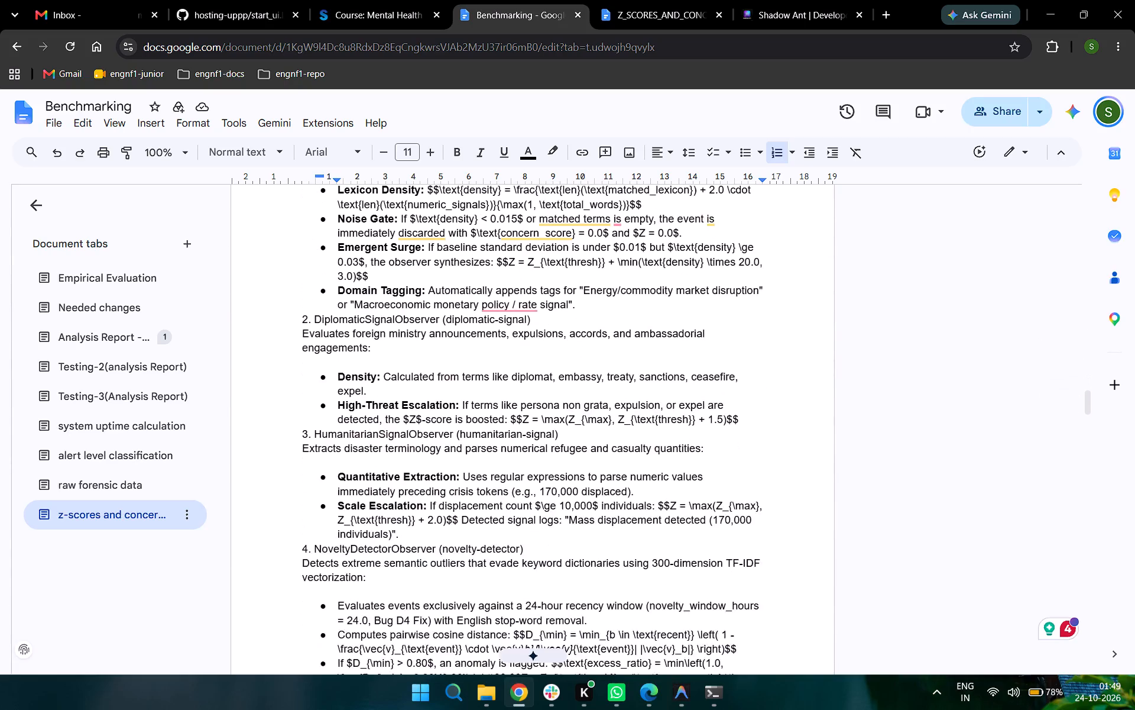
scroll(466, 364, "down", 5)
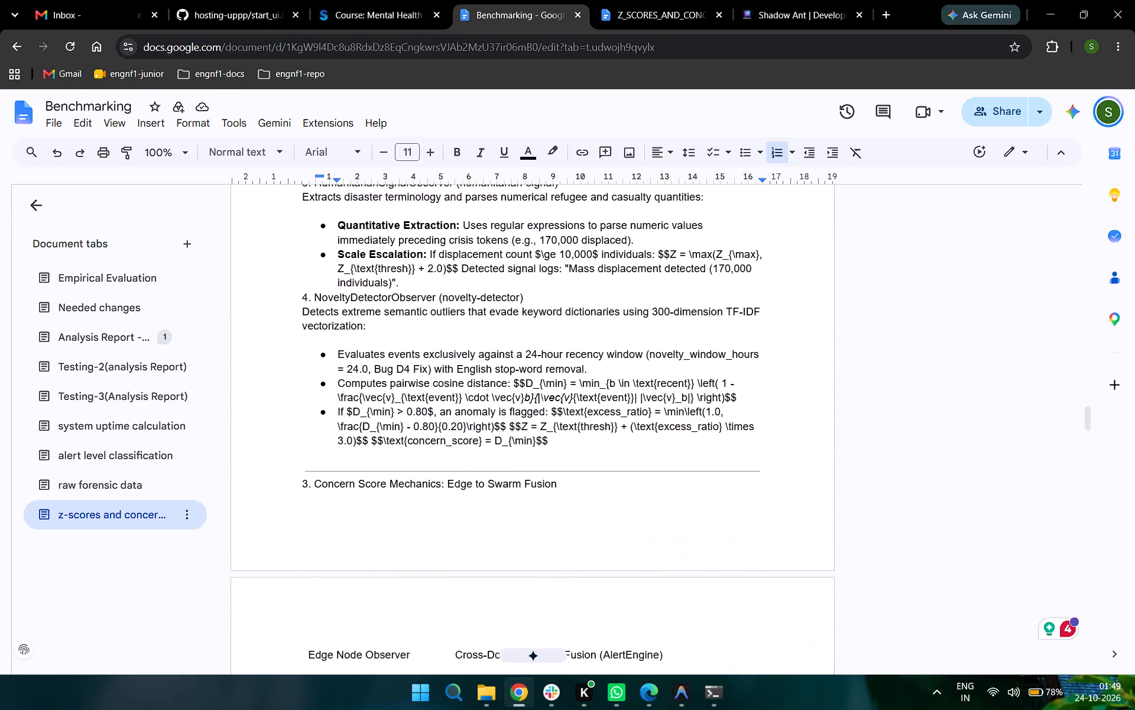
scroll(466, 364, "down", 6)
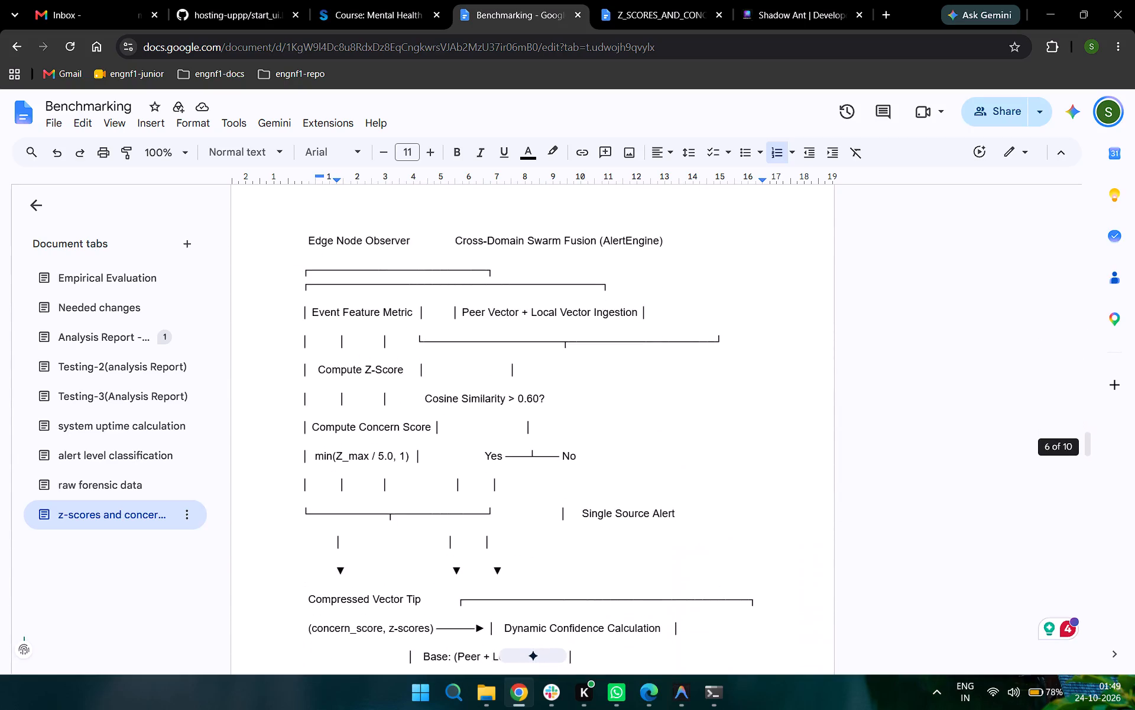
scroll(466, 364, "down", 5)
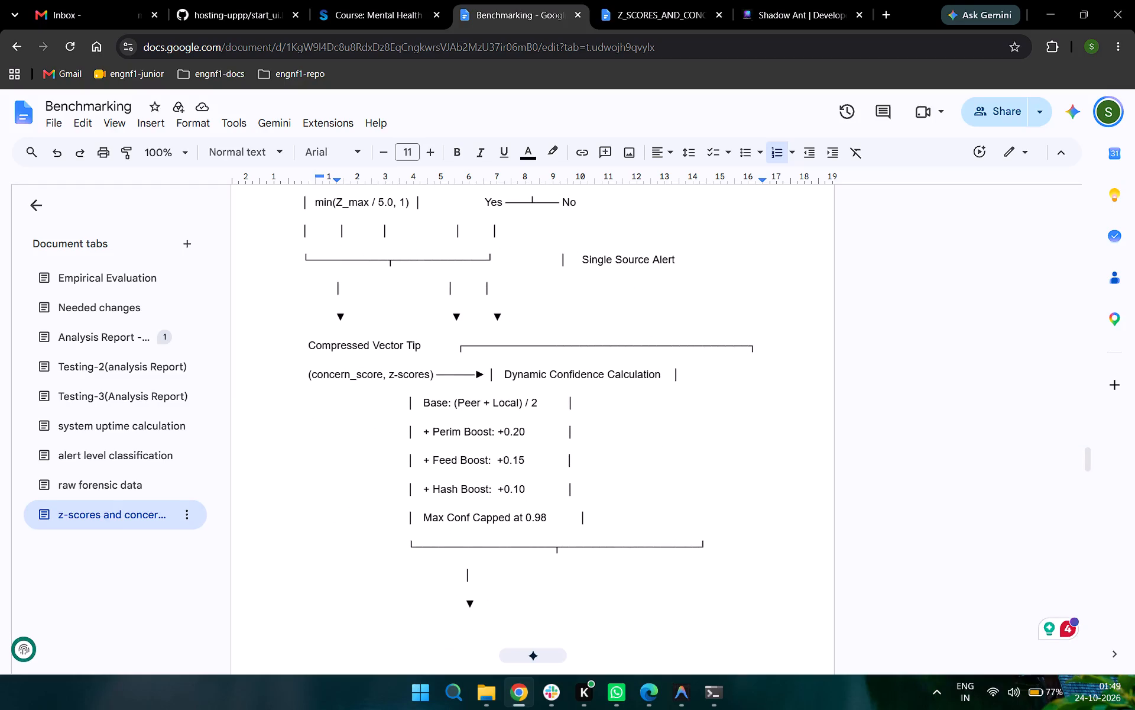
scroll(466, 364, "down", 5)
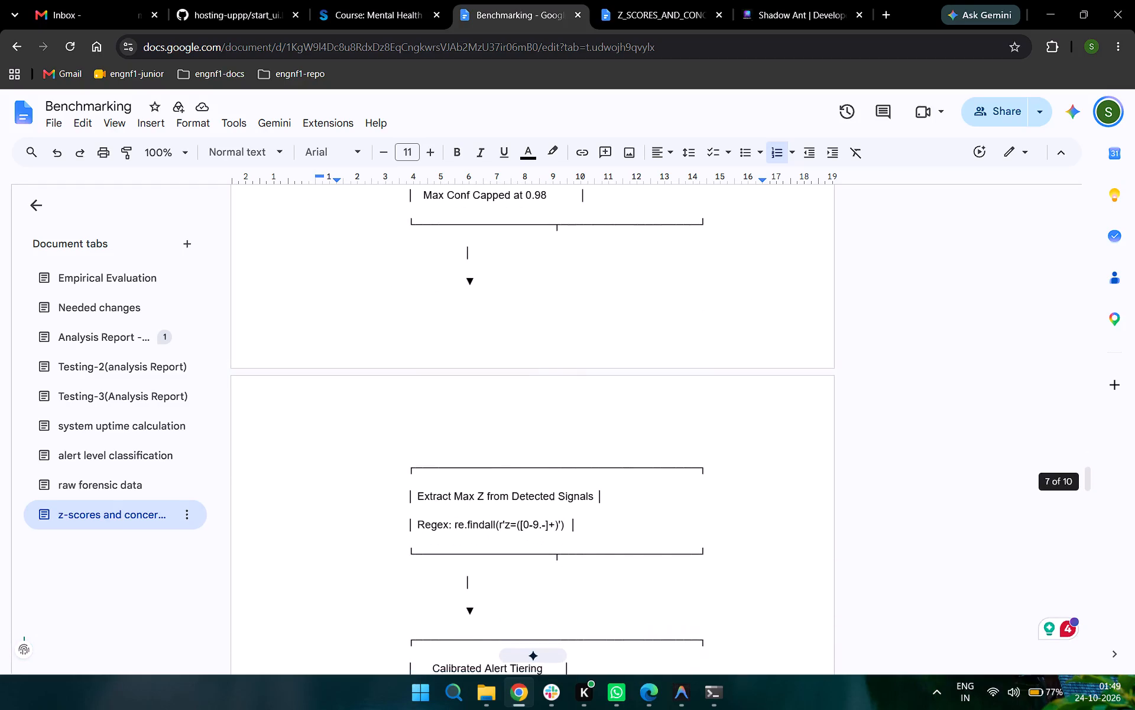
scroll(466, 364, "down", 4)
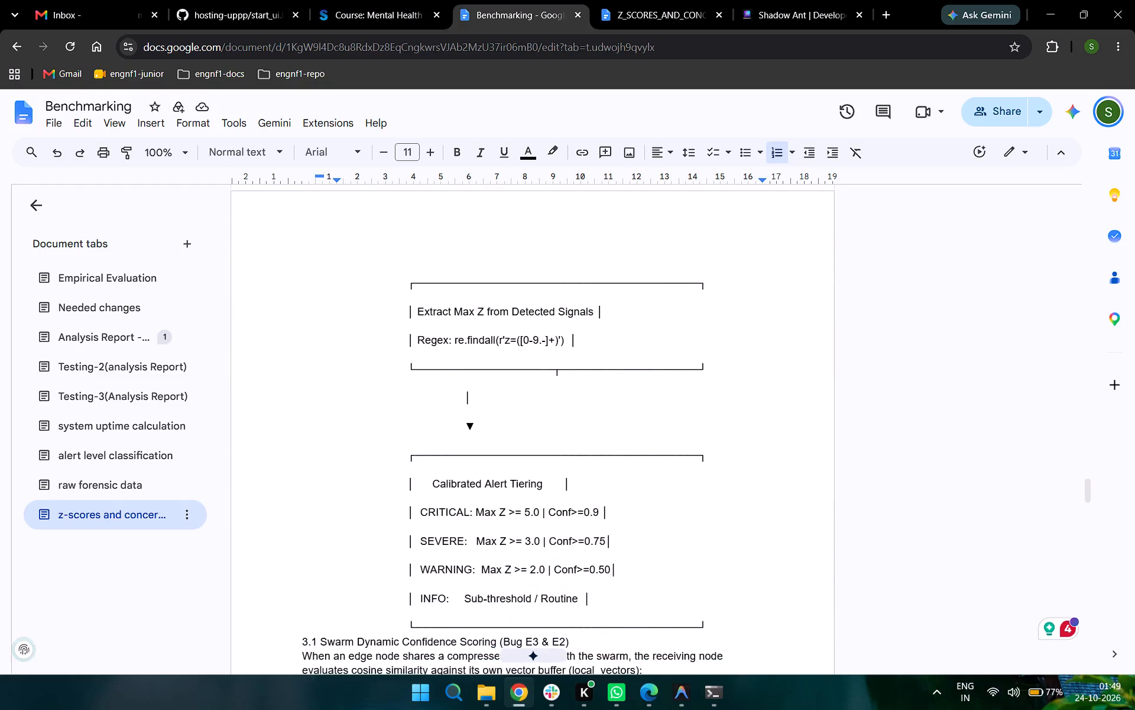
scroll(466, 364, "down", 2)
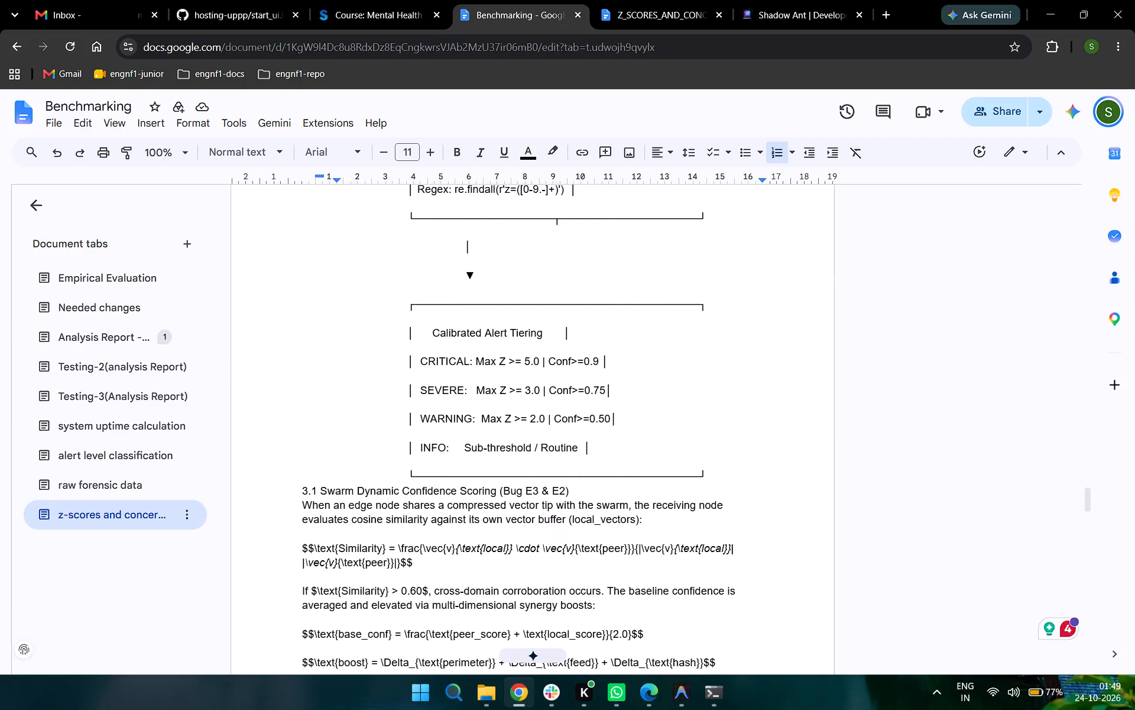
scroll(466, 364, "down", 1)
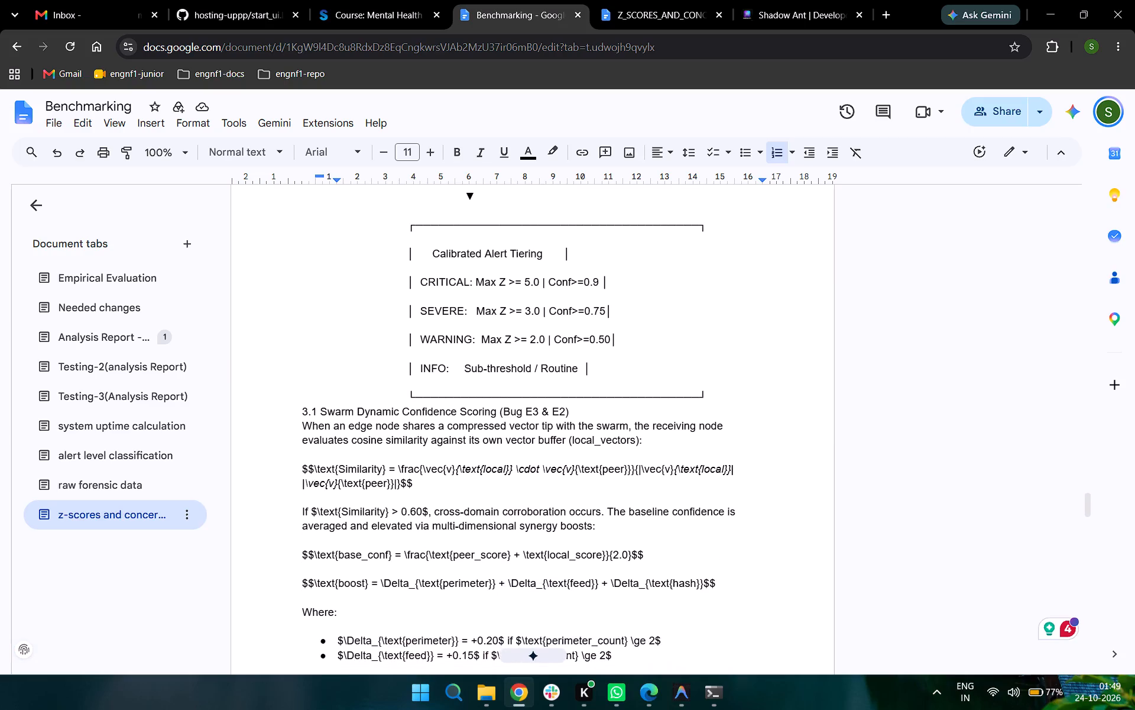
scroll(466, 364, "down", 5)
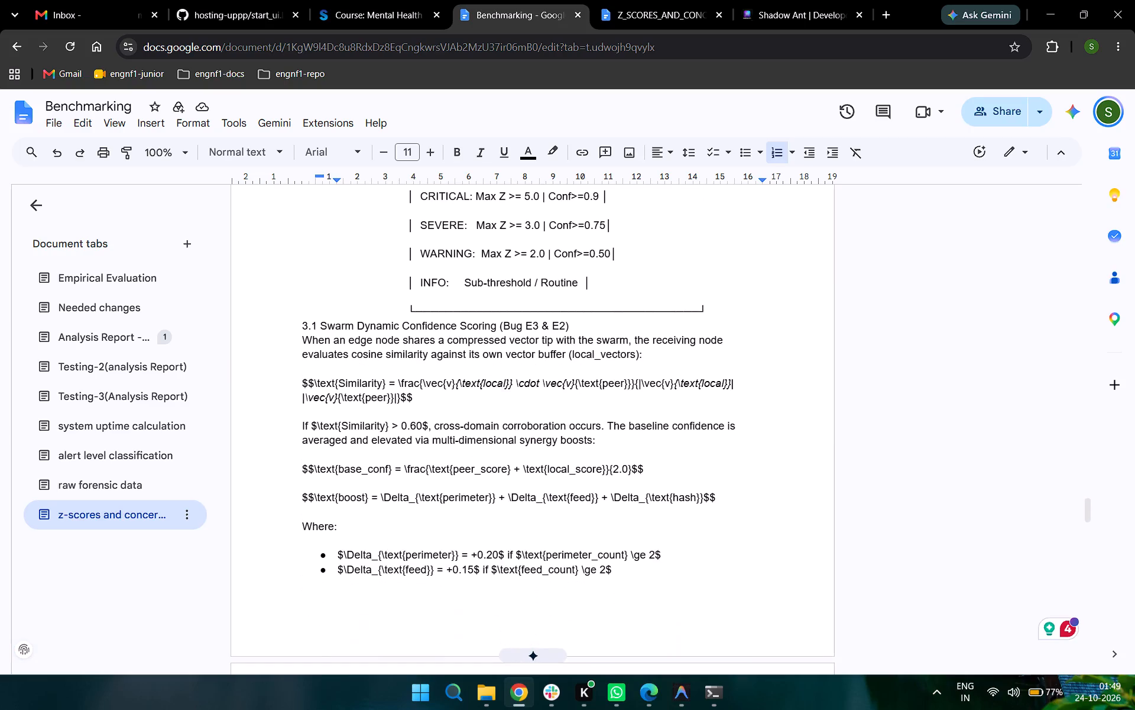
scroll(466, 364, "down", 10)
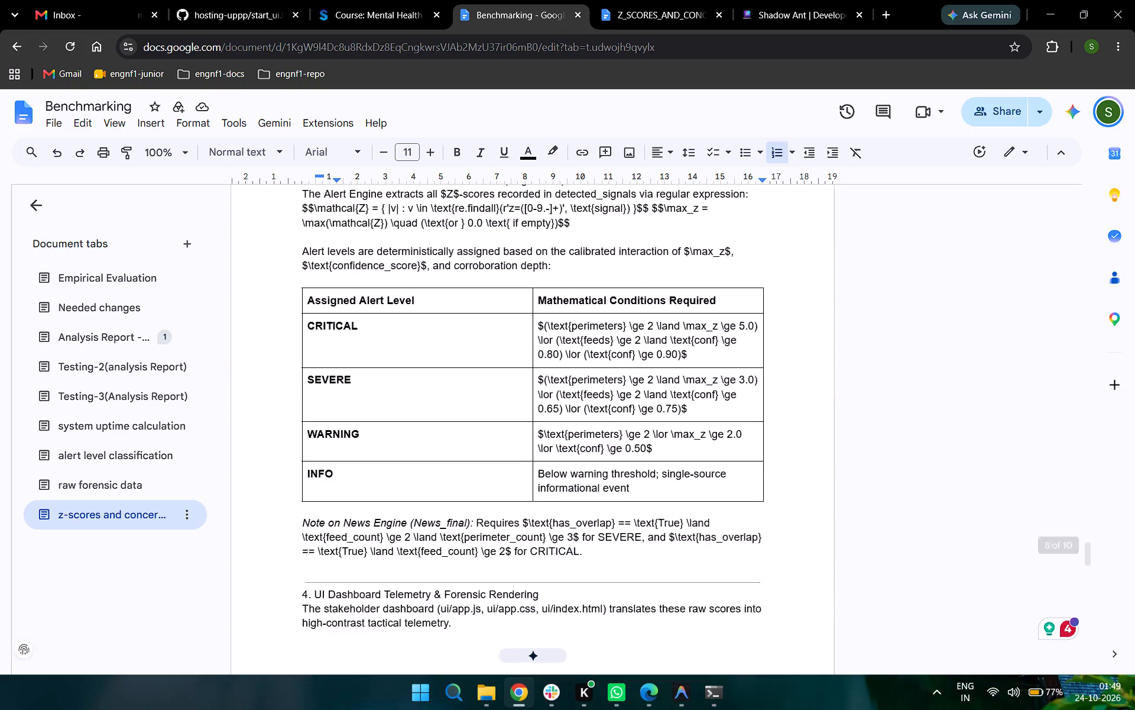
scroll(466, 364, "down", 8)
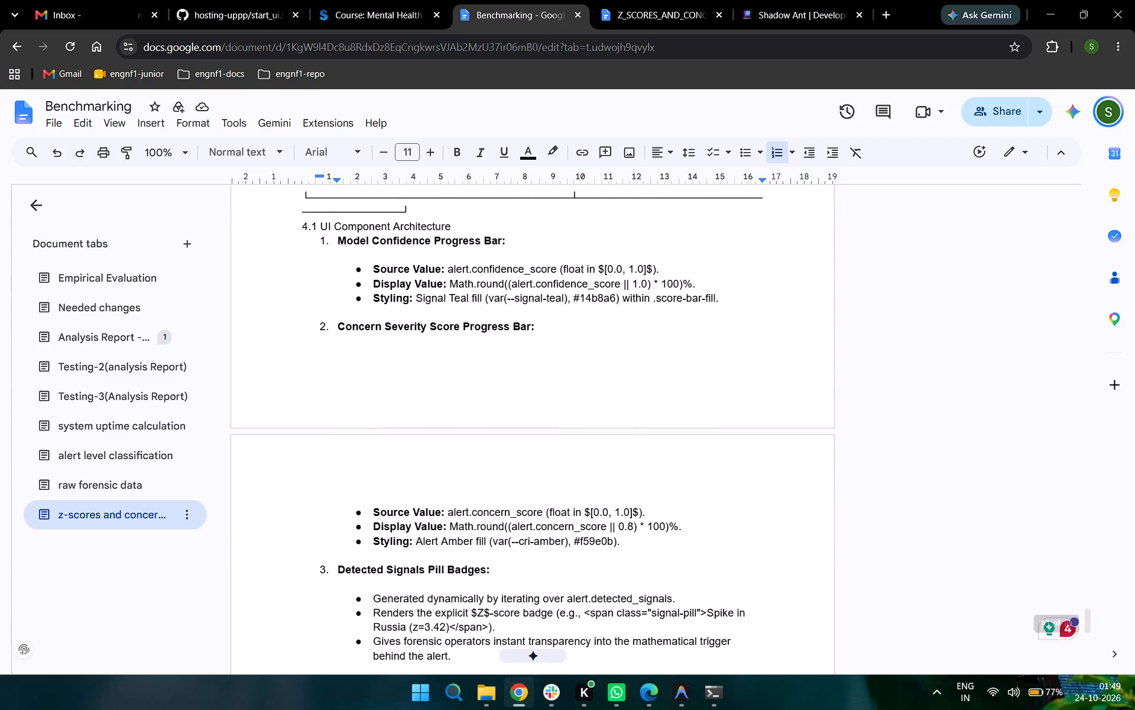
scroll(466, 364, "down", 3)
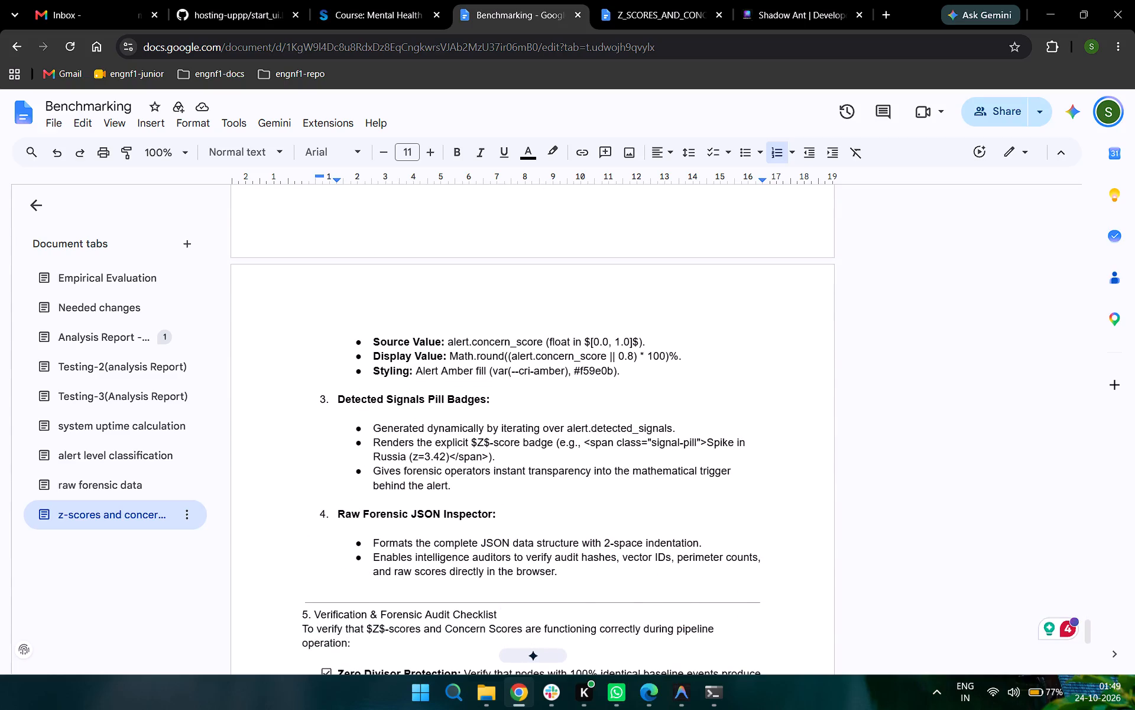
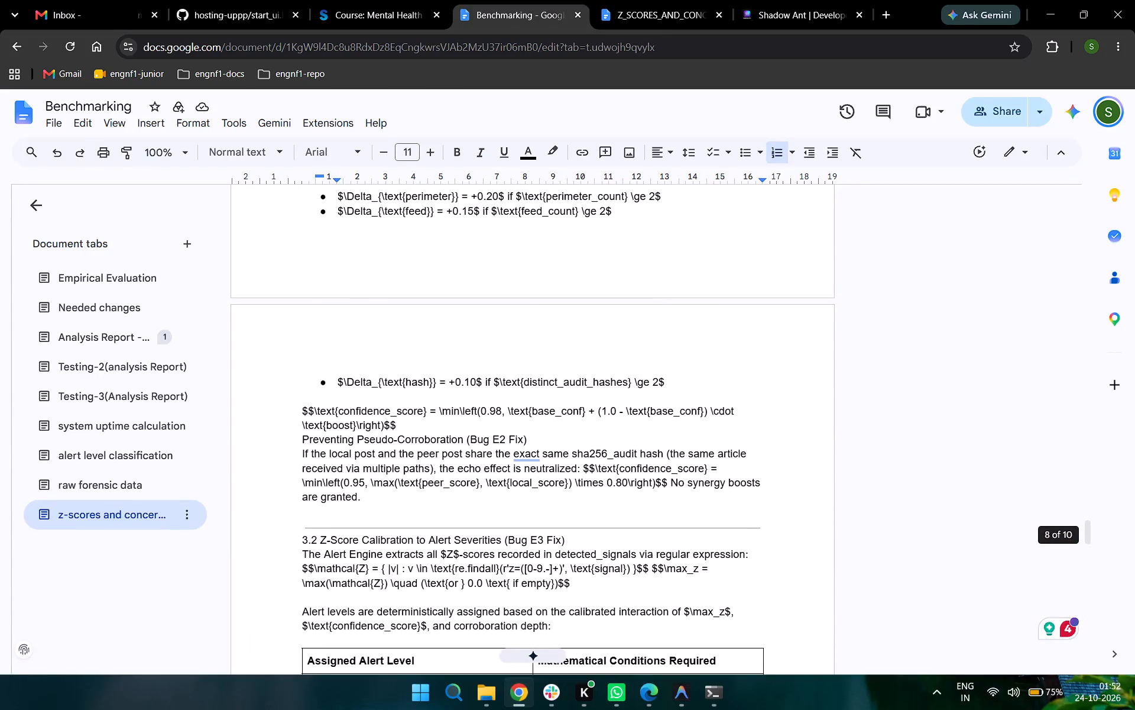
Review the report from its title through section 1.2, checking the reformatted text, formula captures and the Variance Convergence Floor item.
scroll(466, 364, "up", 18)
scroll(466, 364, "up", 10)
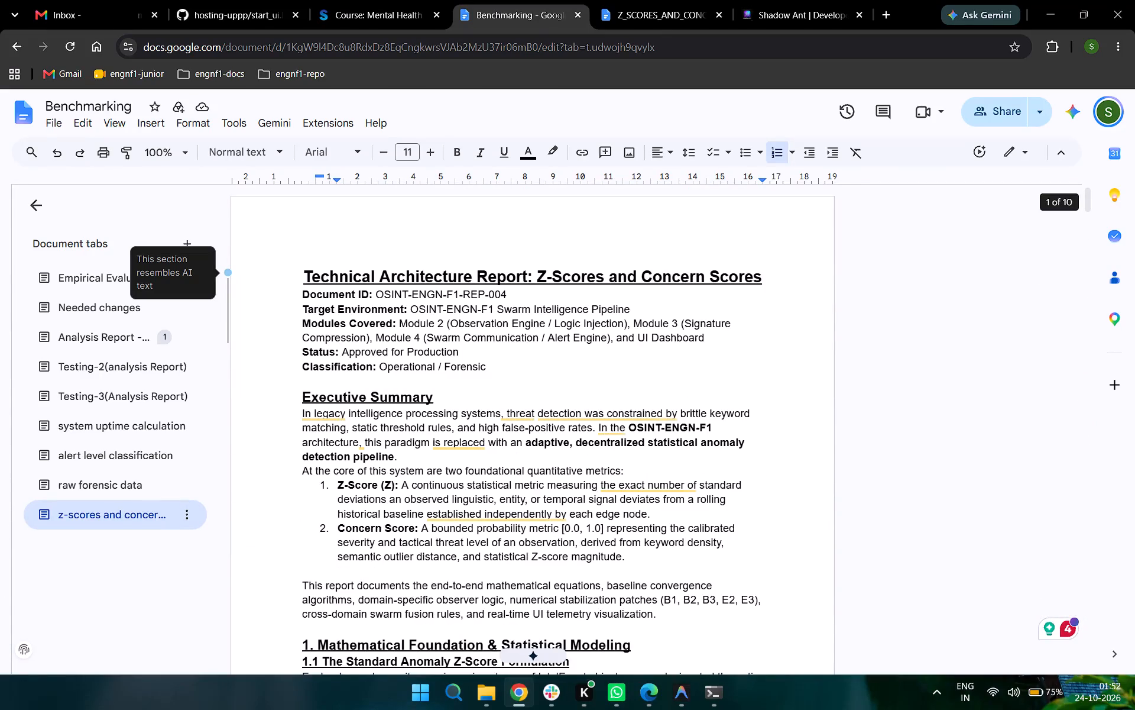
scroll(466, 364, "up", 1)
scroll(466, 364, "down", 3)
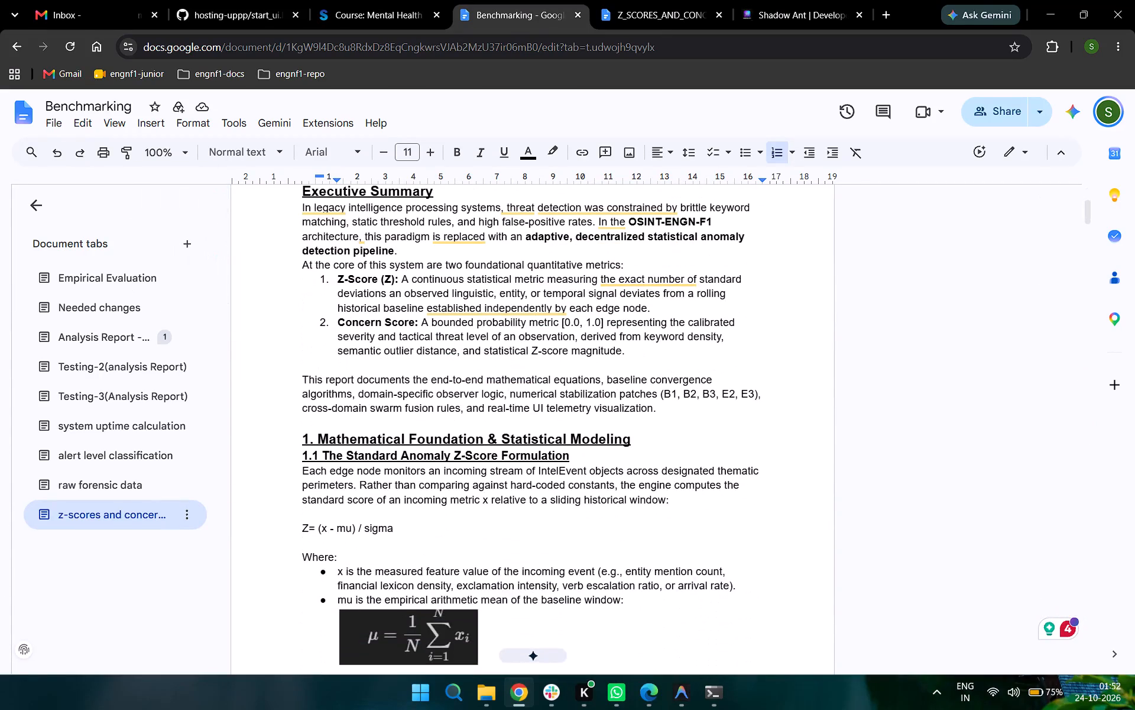
scroll(466, 364, "down", 2)
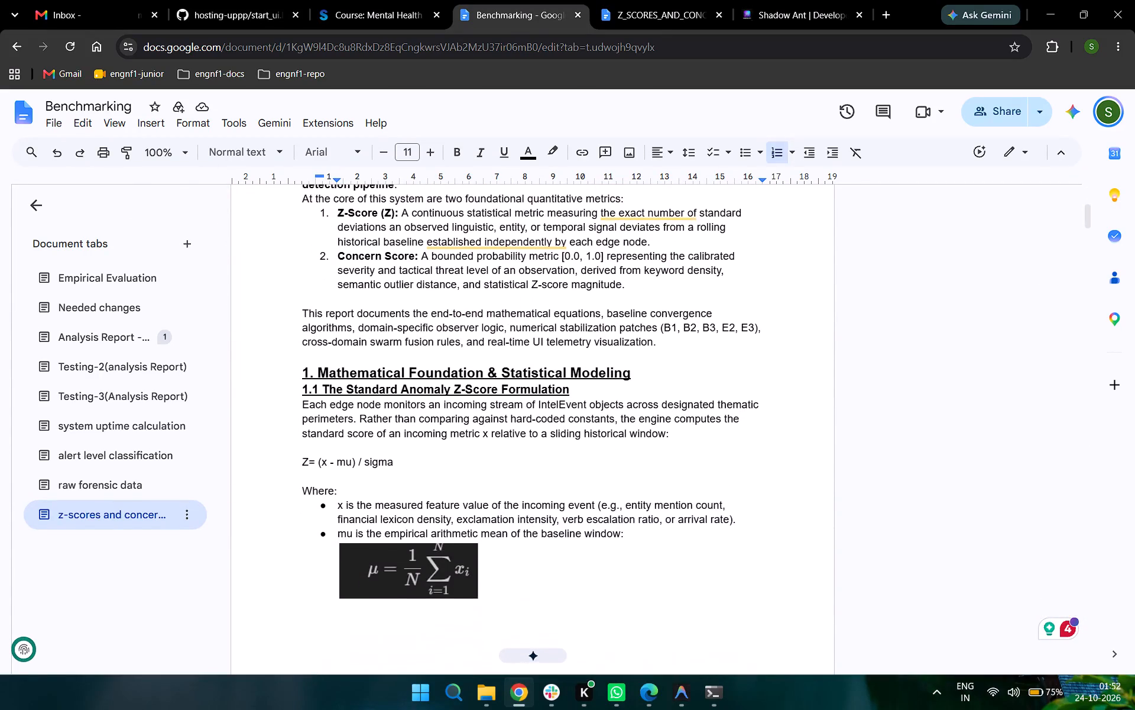
scroll(466, 364, "down", 3)
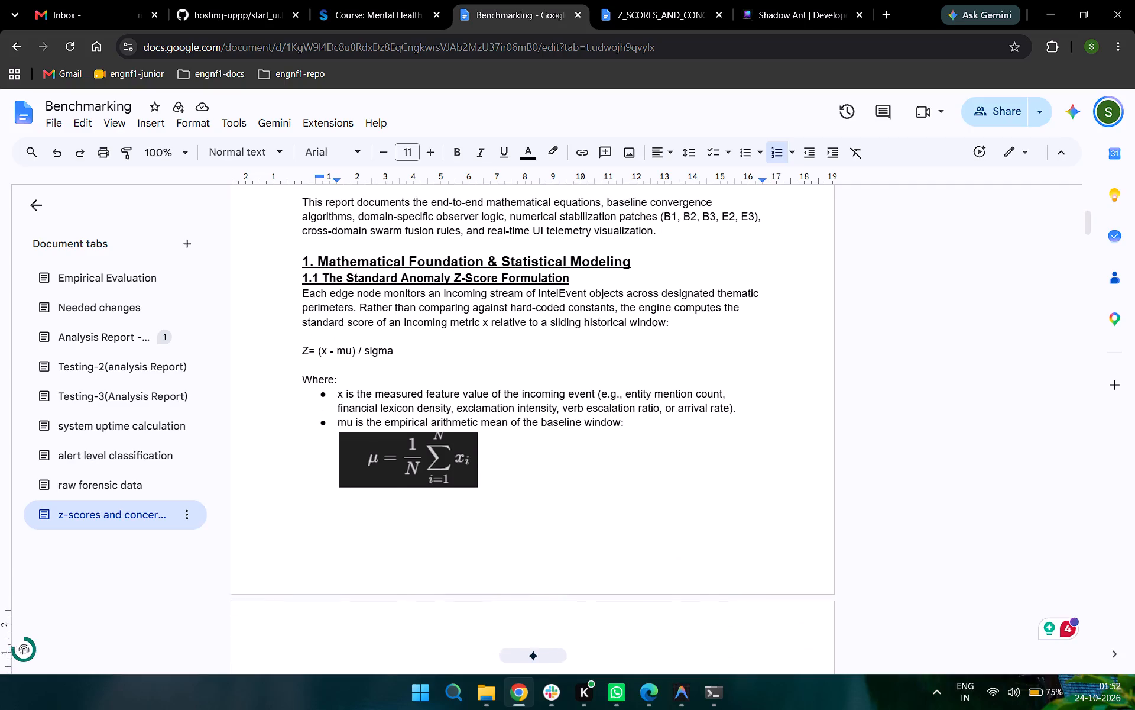
scroll(466, 364, "down", 4)
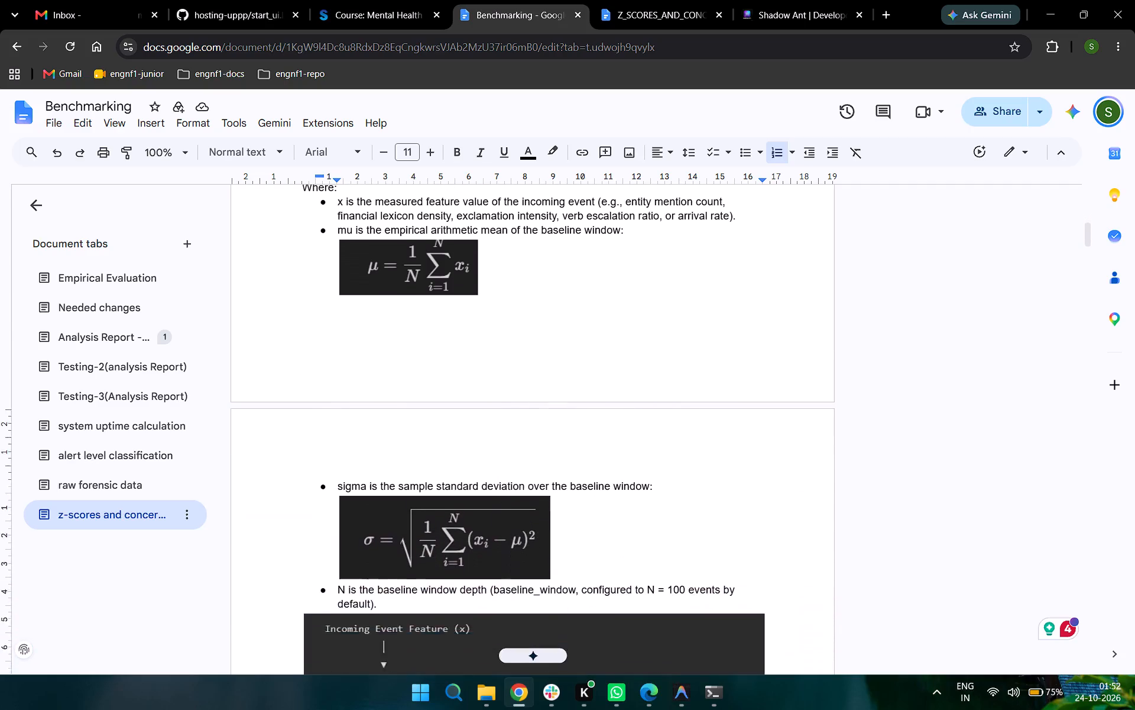
scroll(466, 364, "down", 8)
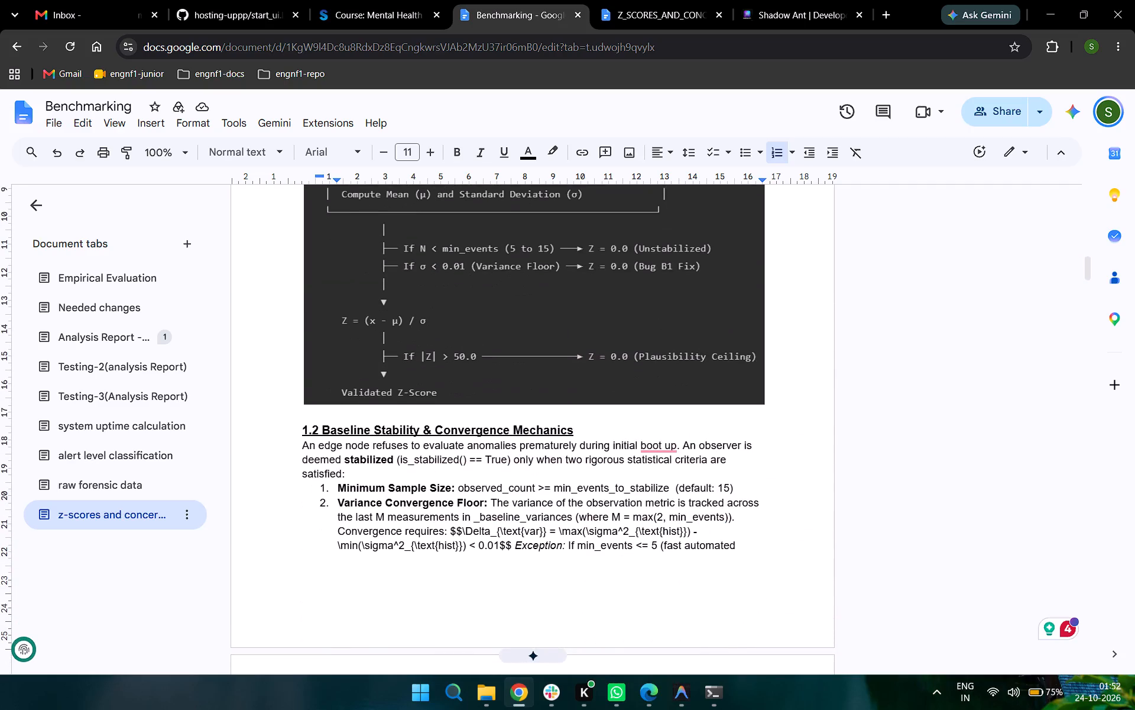
scroll(466, 364, "down", 2)
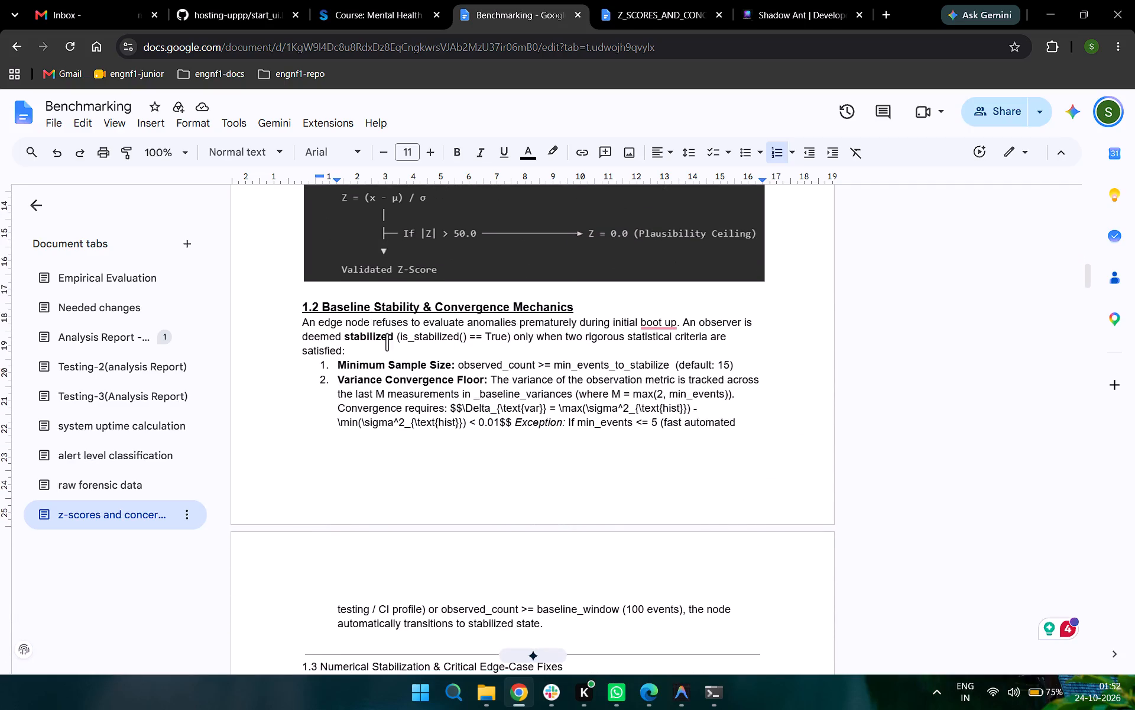
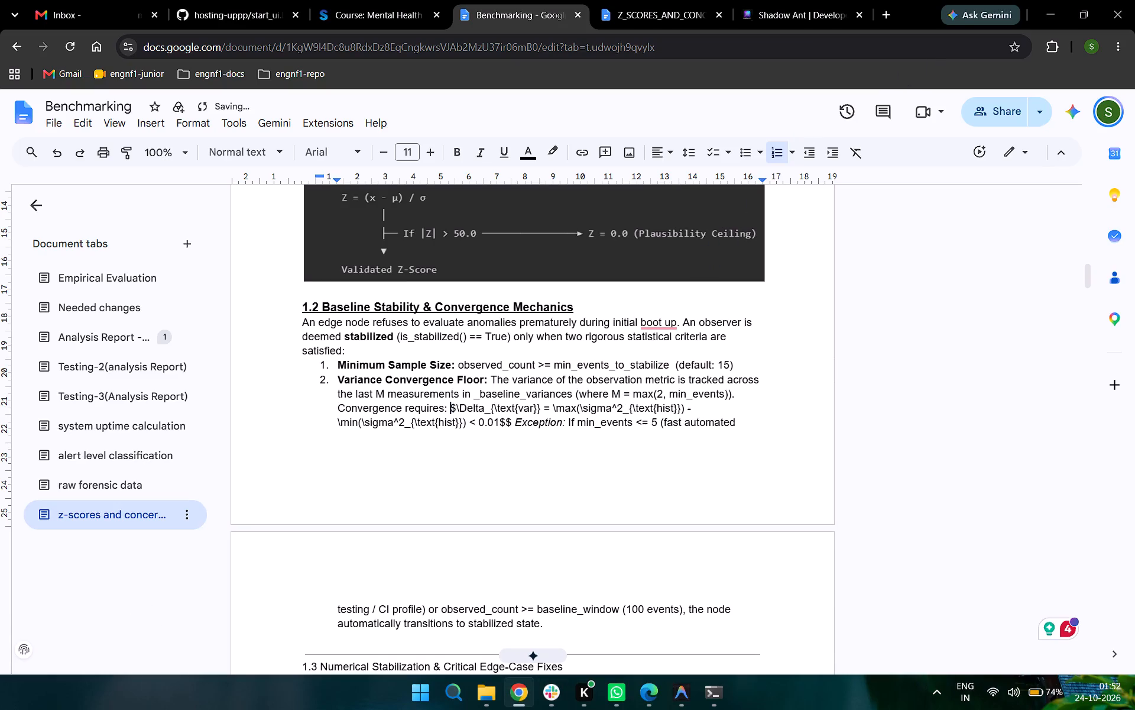
key("Delete")
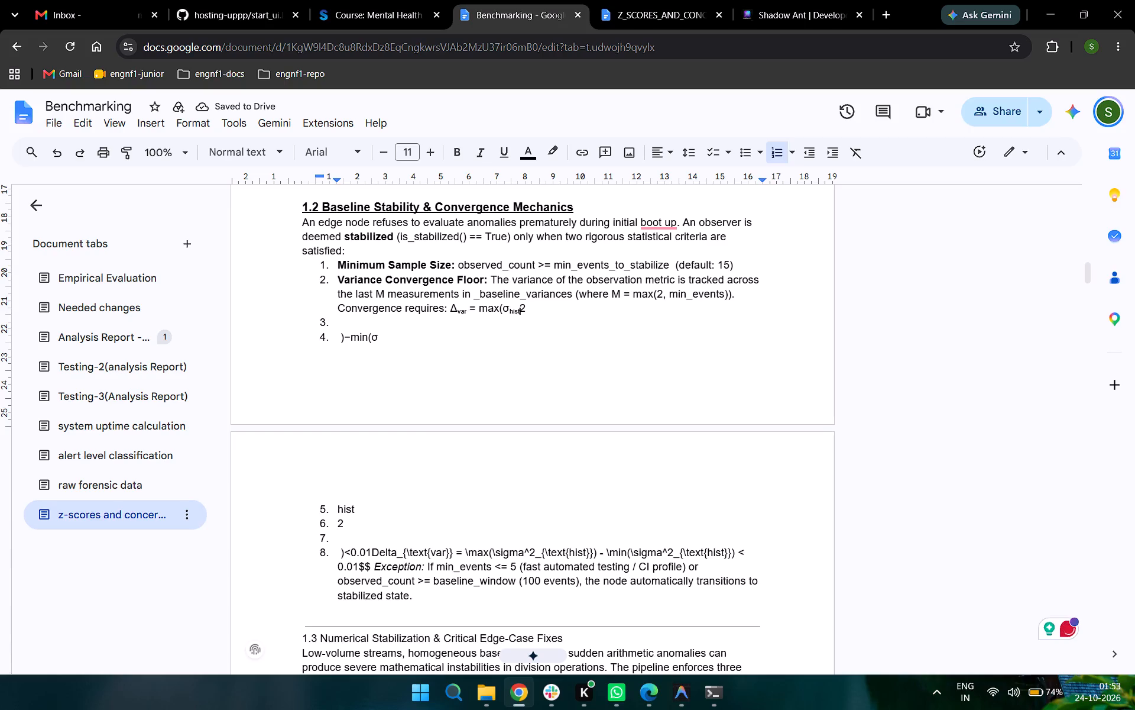
key("shift+Right")
key("ctrl+period")
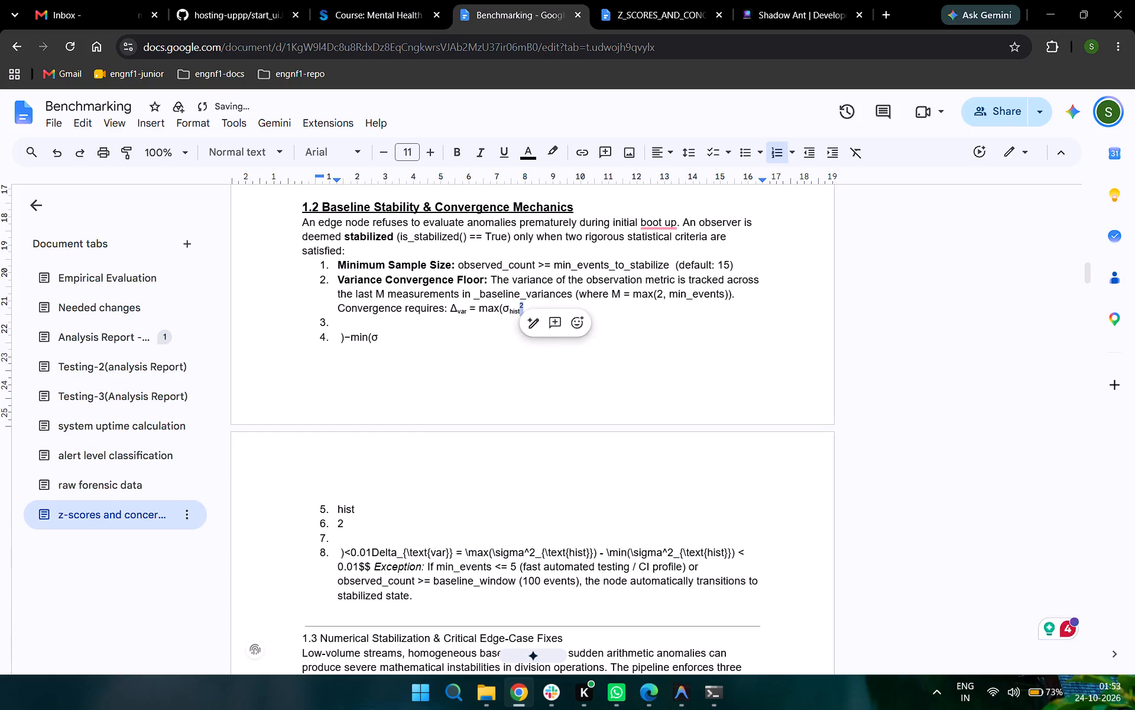
key("Left")
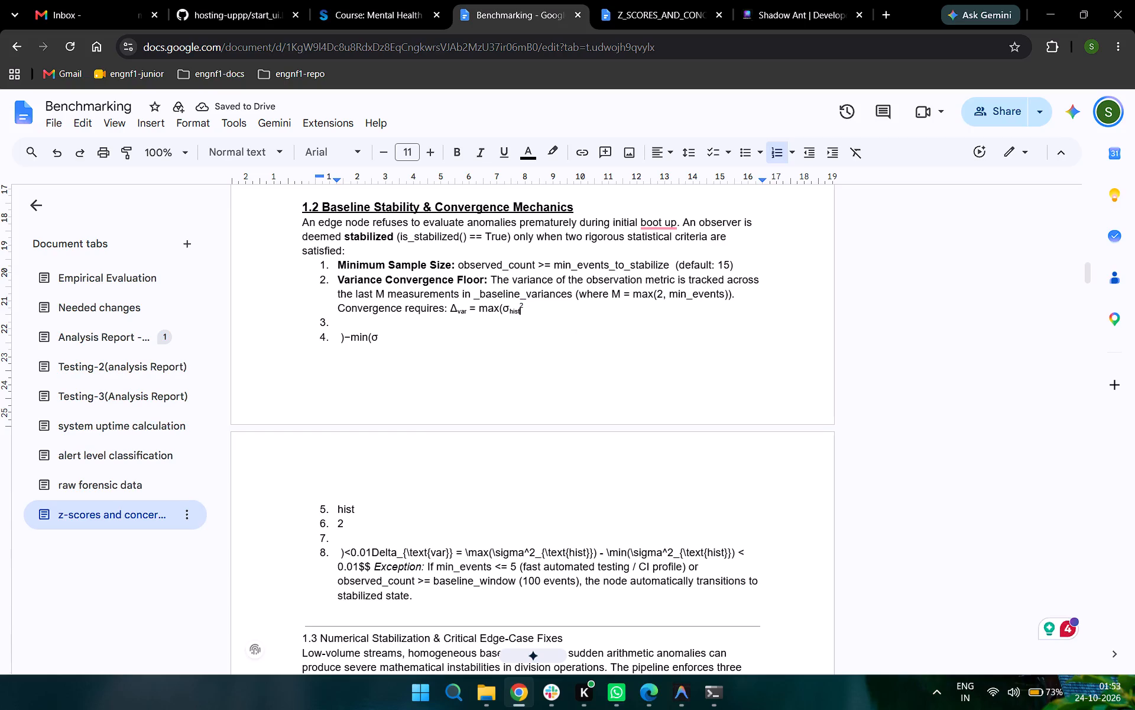
Remove the empty list item and join ")−min(σ" to the max term, with a space on each side of the minus sign.
key("Right")
key("Right")
key("BackSpace")
key("BackSpace")
key("BackSpace")
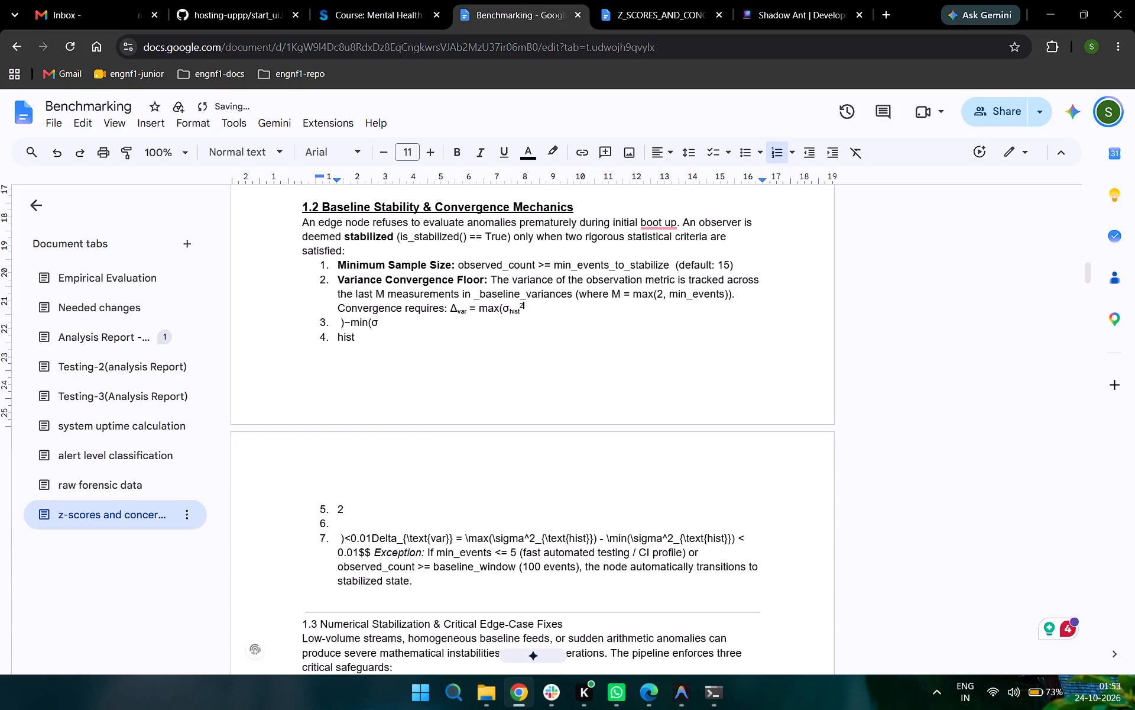
key("Right")
key("Right")
key("BackSpace")
key("BackSpace")
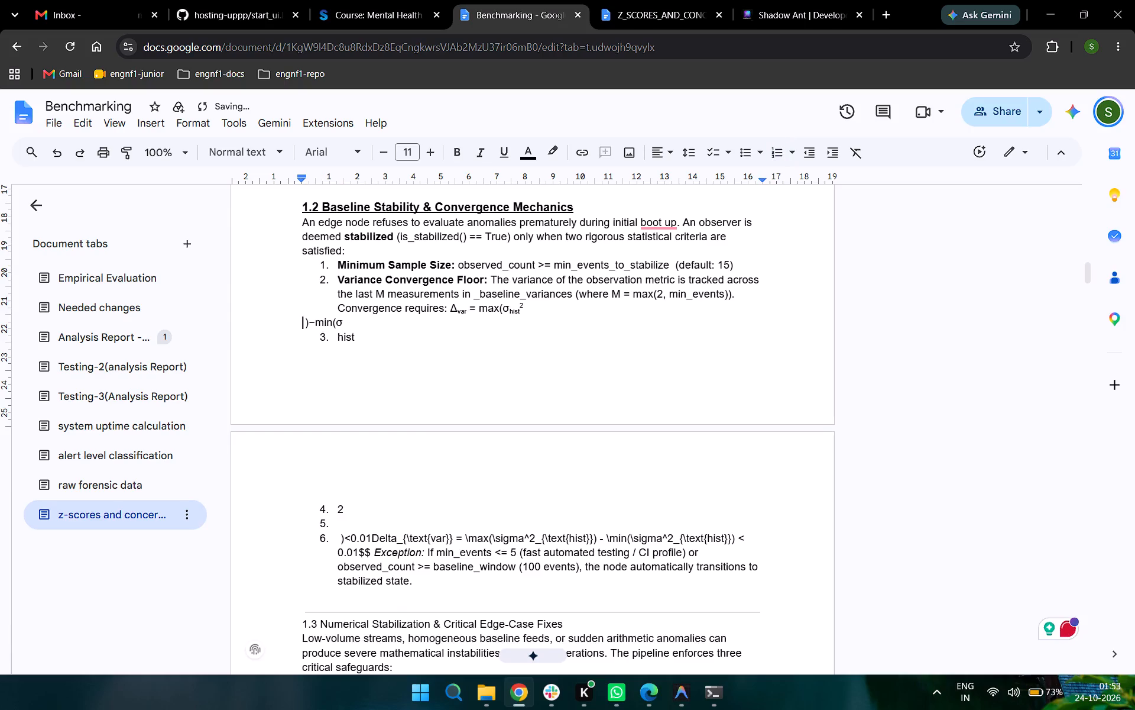
key("BackSpace")
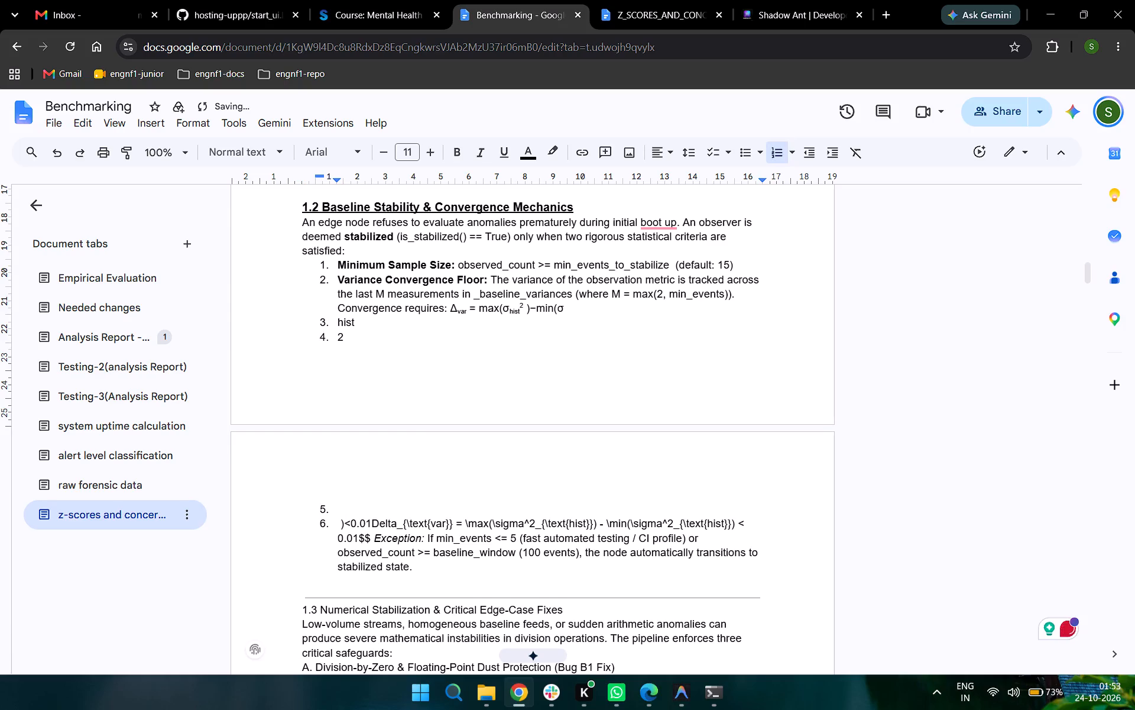
key("Right")
key("Right")
key("space")
key("Right")
key("space")
Join the second "hist" line to the σ inside min( and format it as a subscript.
key("Right")
key("Right")
key("Right")
key("Right")
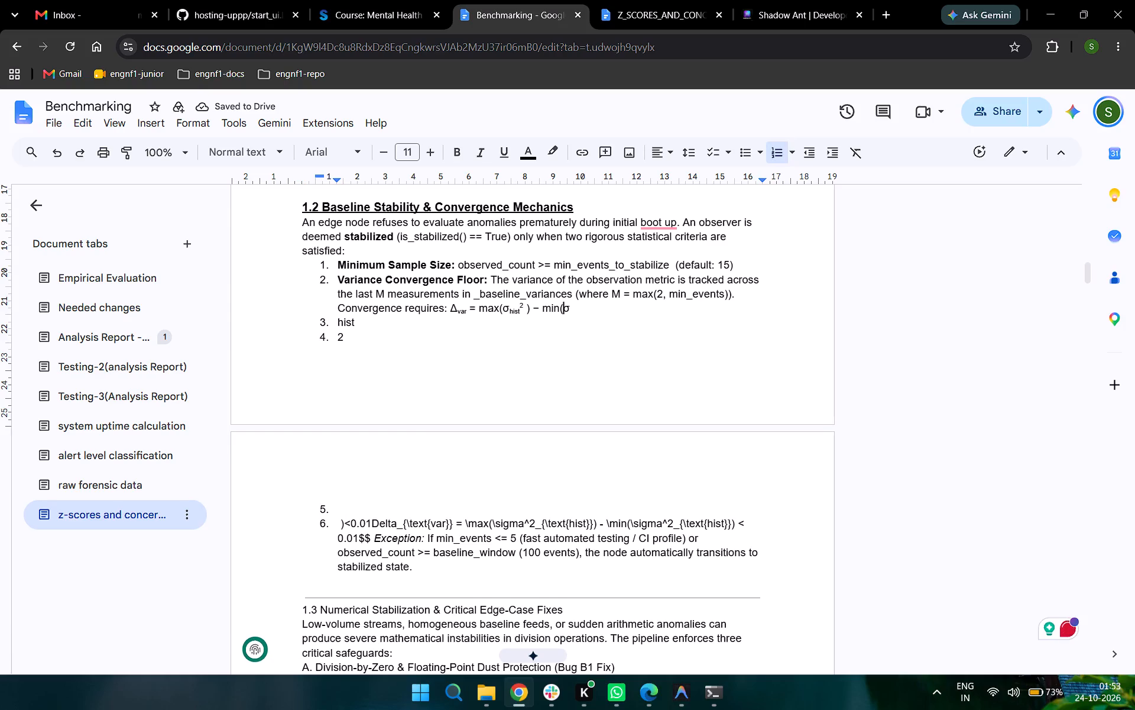
key("Right")
key("Right")
key("Right")
key("BackSpace")
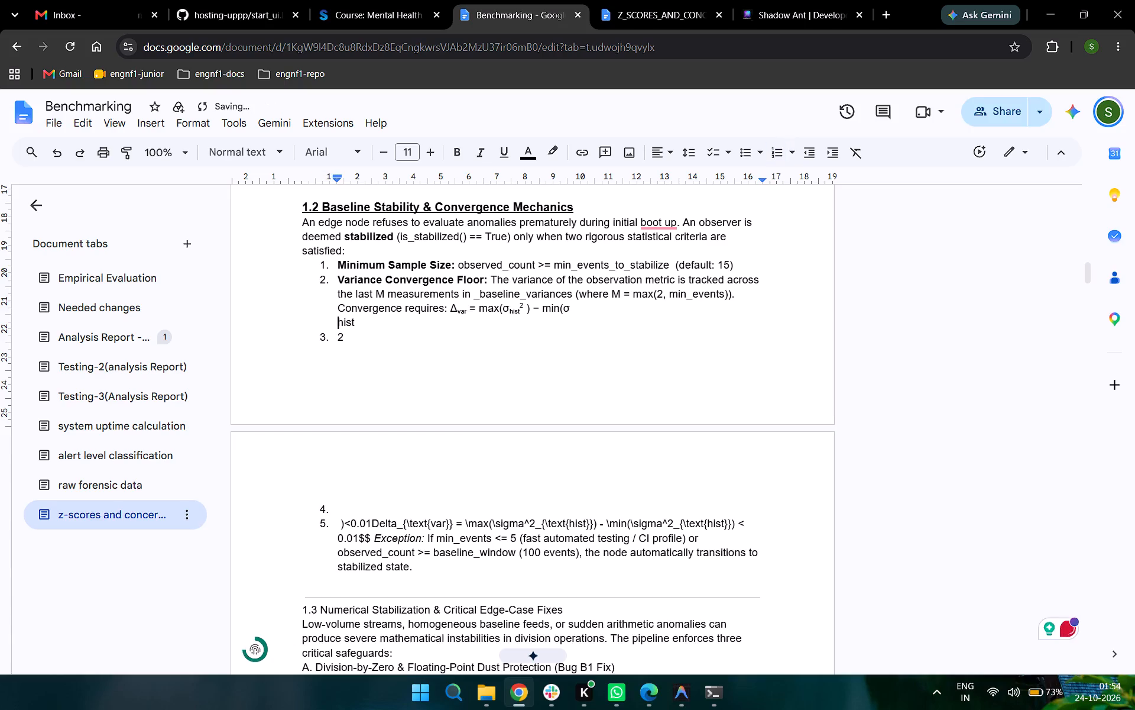
key("BackSpace")
key("BackSpace")
key("BackSpace")
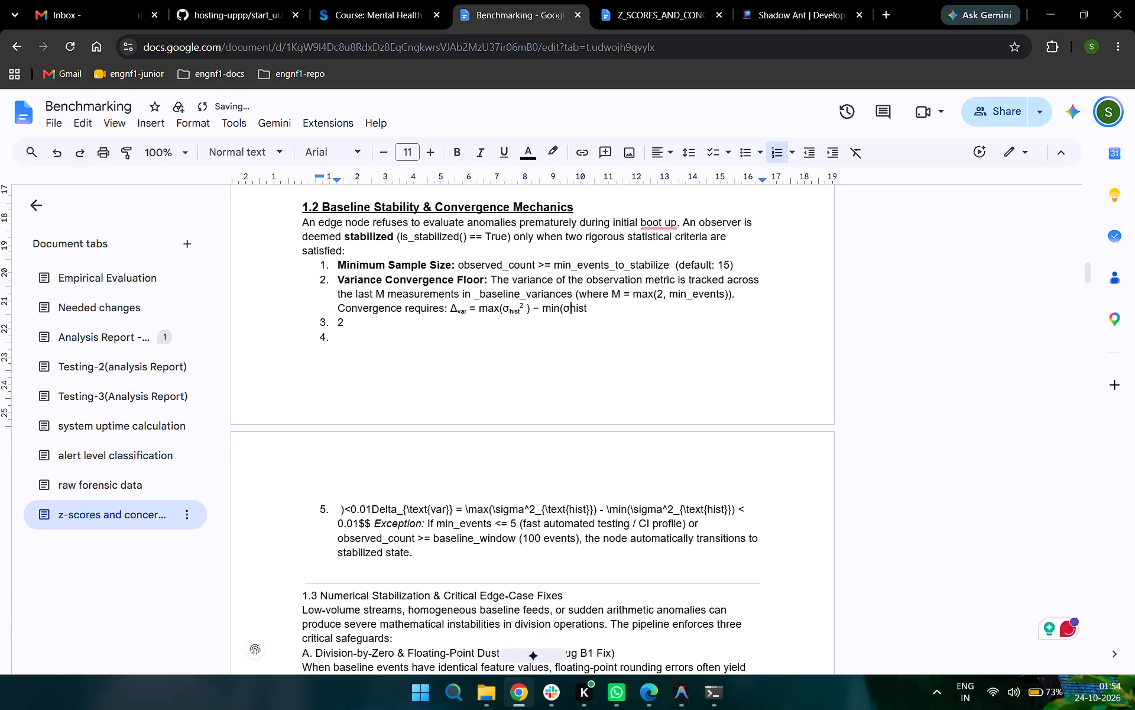
key("shift+Right")
key("shift+Right")
key("shift+Right")
key("shift+Right")
key("ctrl+comma")
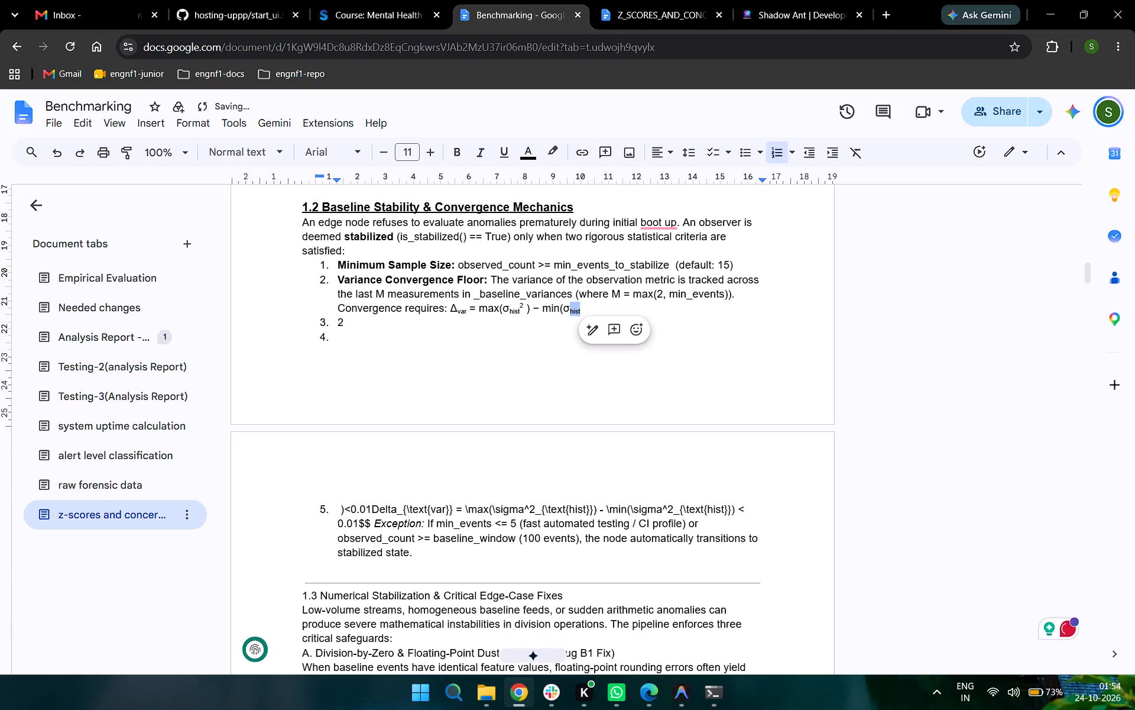
Join the remaining "2" line to the min term's σhist and format it as a superscript.
key("Right")
key("Right")
key("BackSpace")
key("BackSpace")
key("BackSpace")
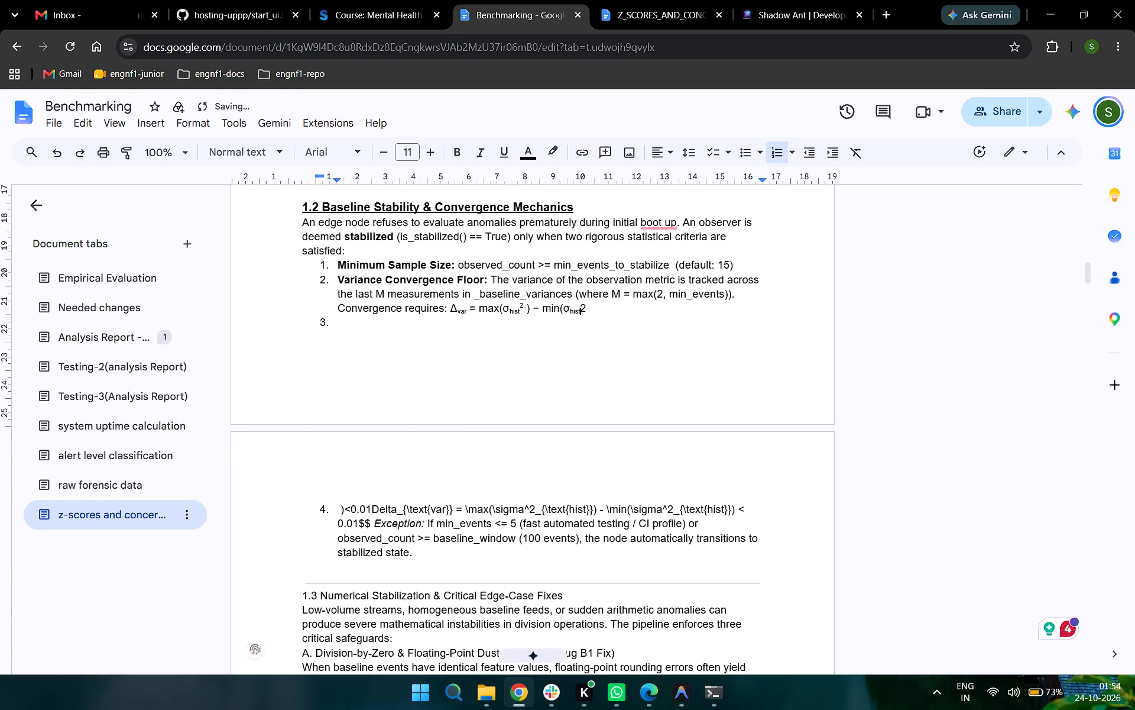
key("shift+Right")
key("ctrl+period")
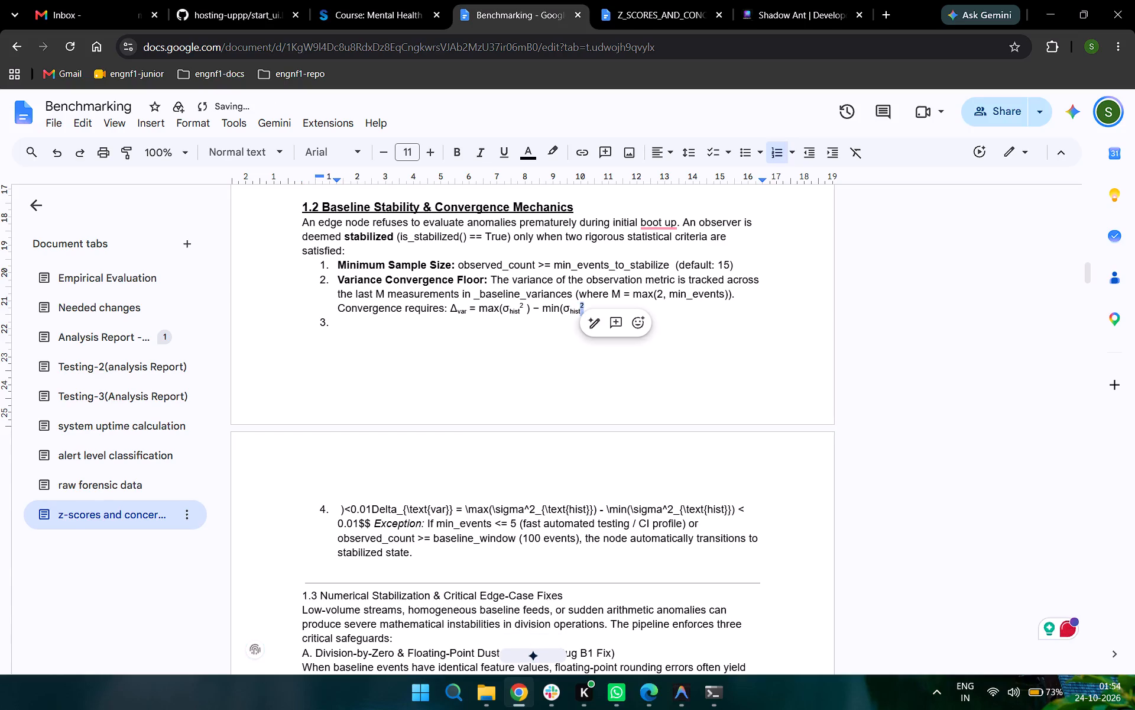
key("Right")
key("Right")
key("BackSpace")
key("BackSpace")
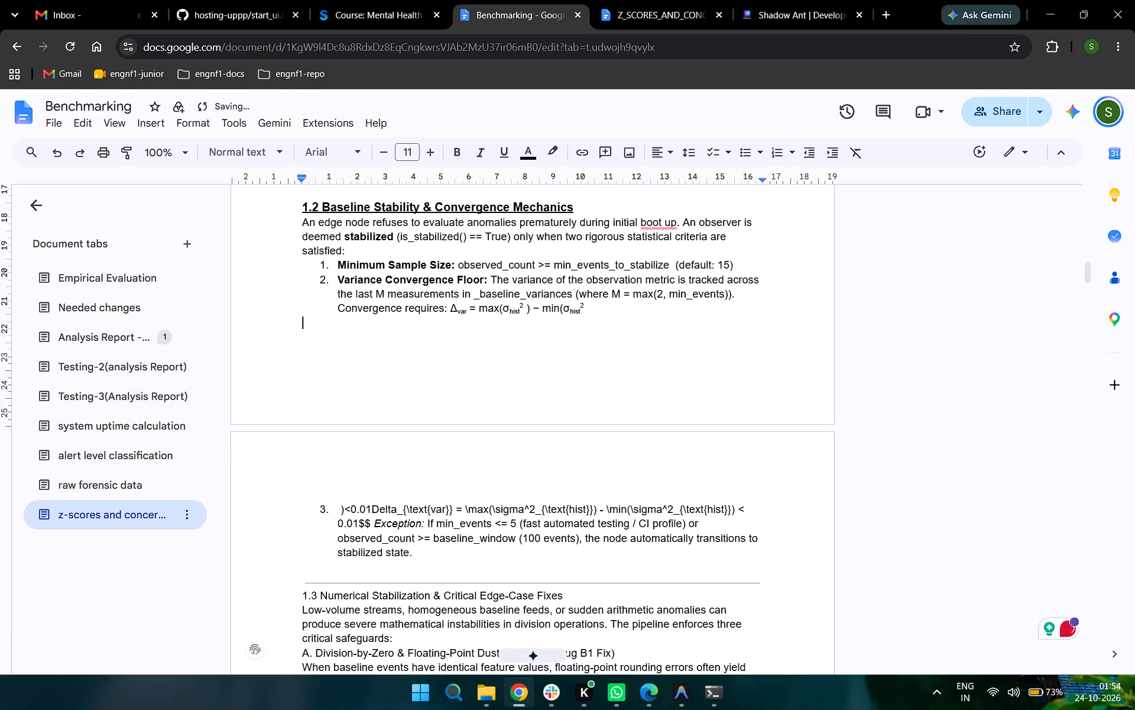
key("BackSpace")
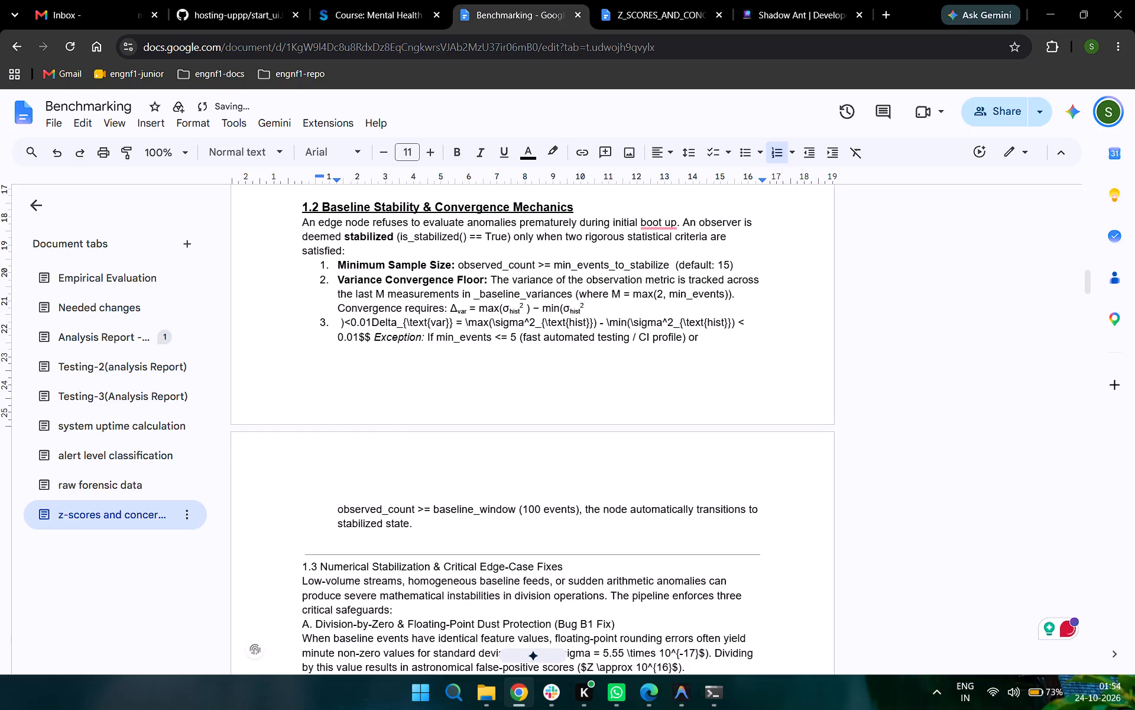
key("Right")
key("Right")
key("BackSpace")
key("BackSpace")
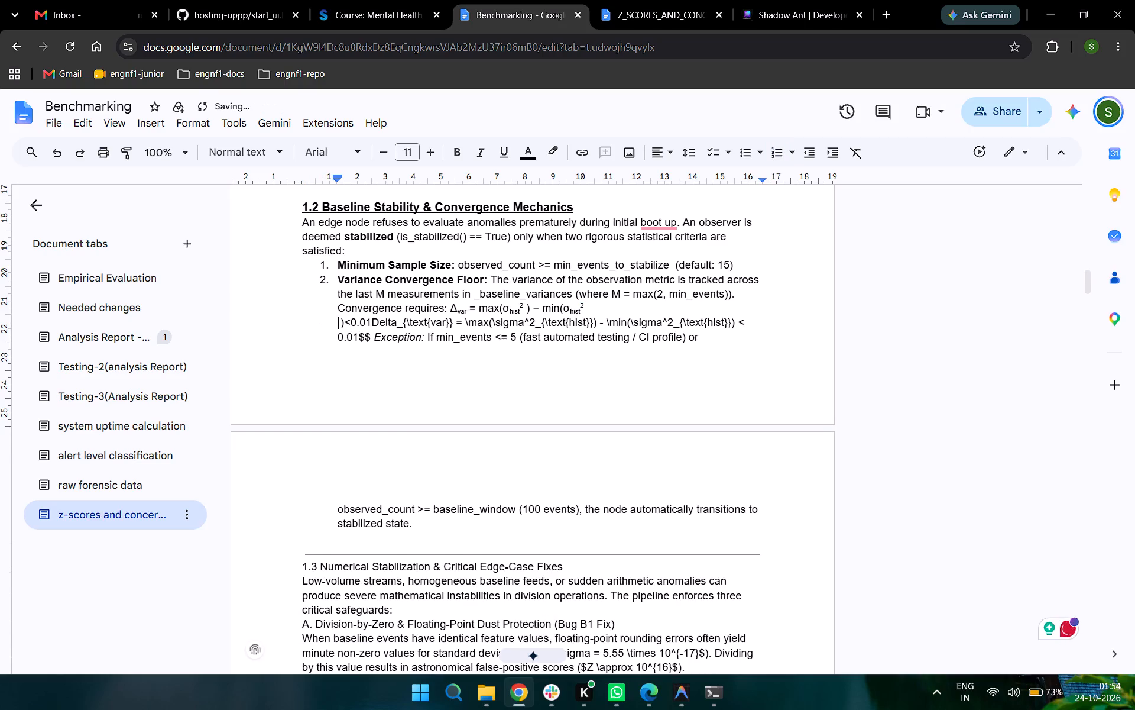
key("BackSpace")
key("alt+Tab")
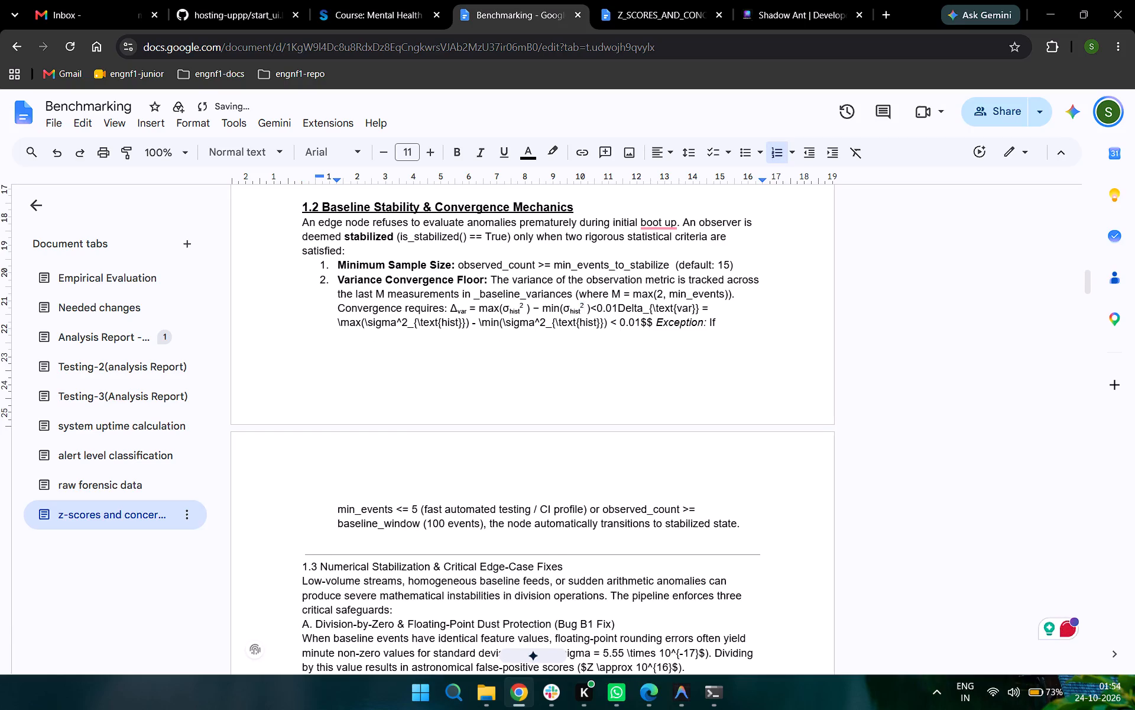
key("alt+Tab")
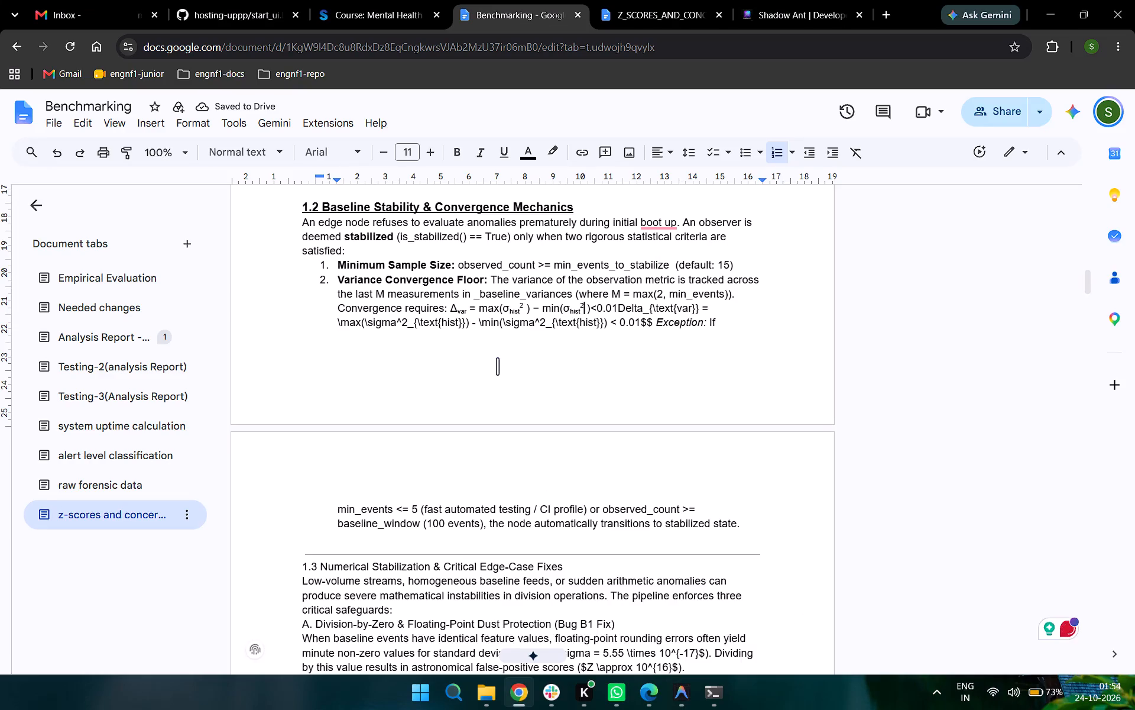
key("Right")
key("Right")
key("Right")
key("Right")
key("Right")
key("Right")
key("Right")
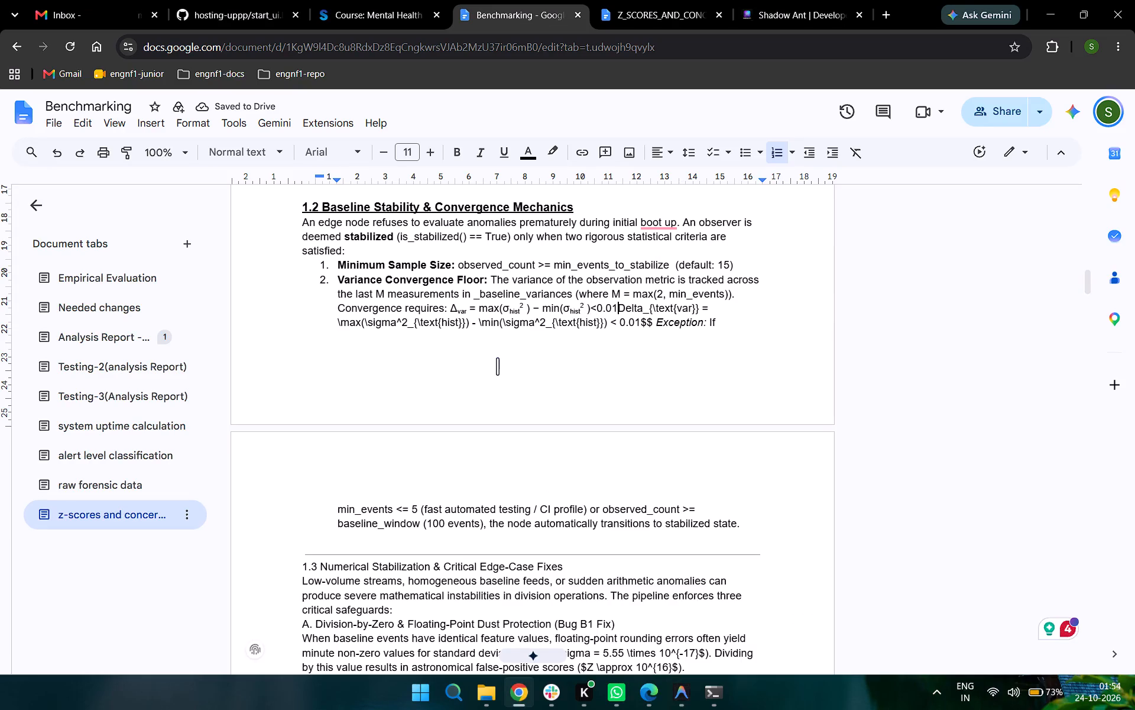
key("space")
key("shift+Right")
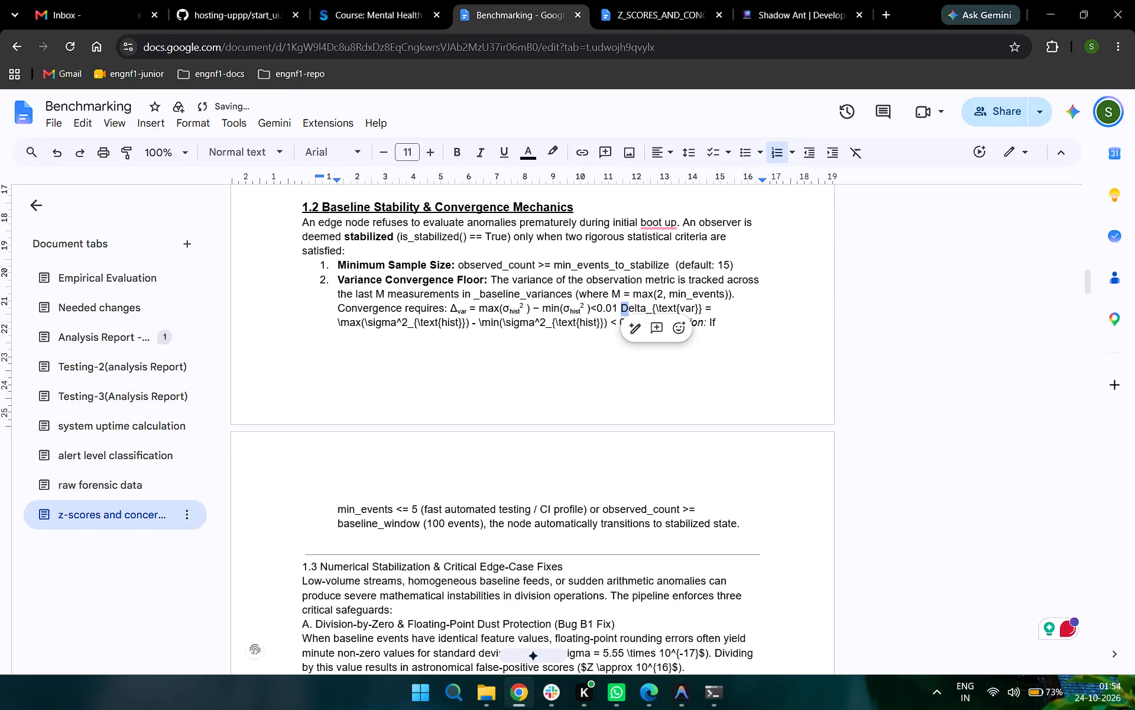
key("shift+Down")
key("shift+Right")
key("shift+Right")
key("shift+Right")
key("shift+Right")
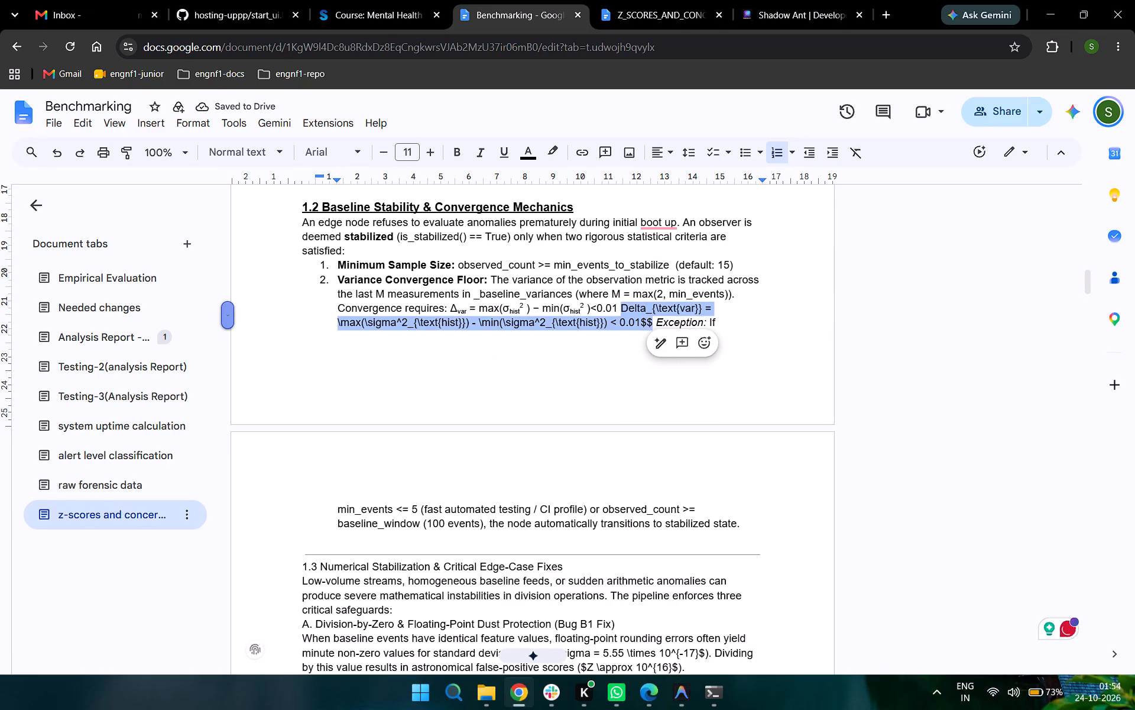
key("BackSpace")
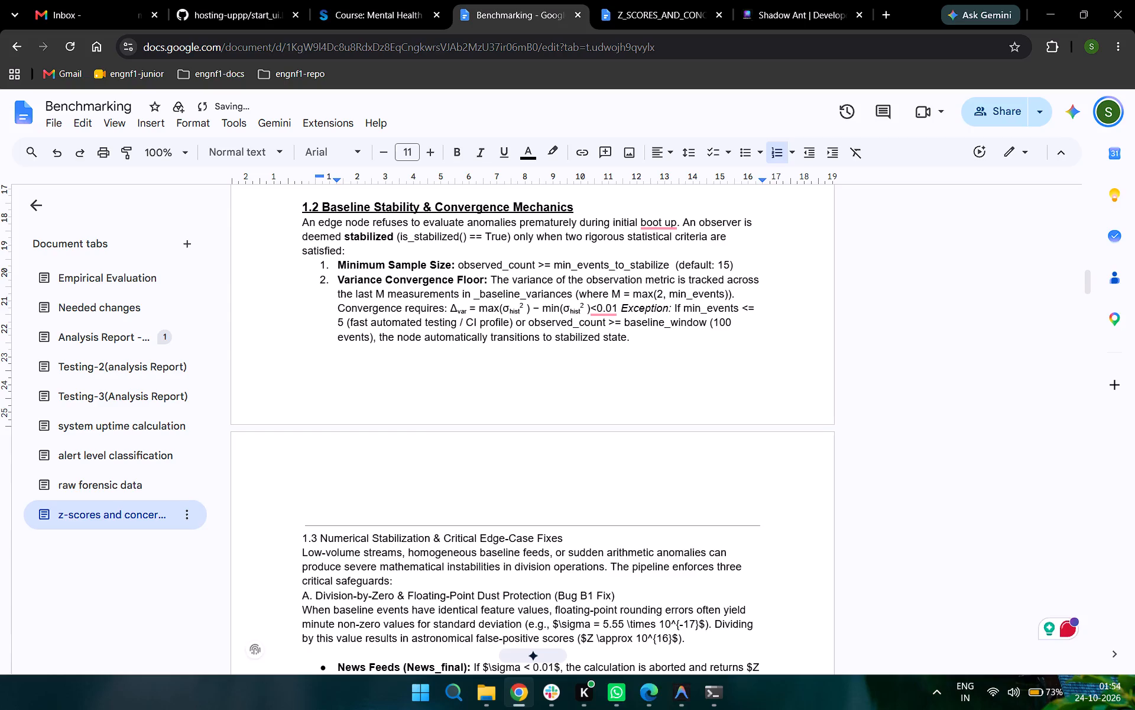
key("shift+Return")
key("alt+Tab")
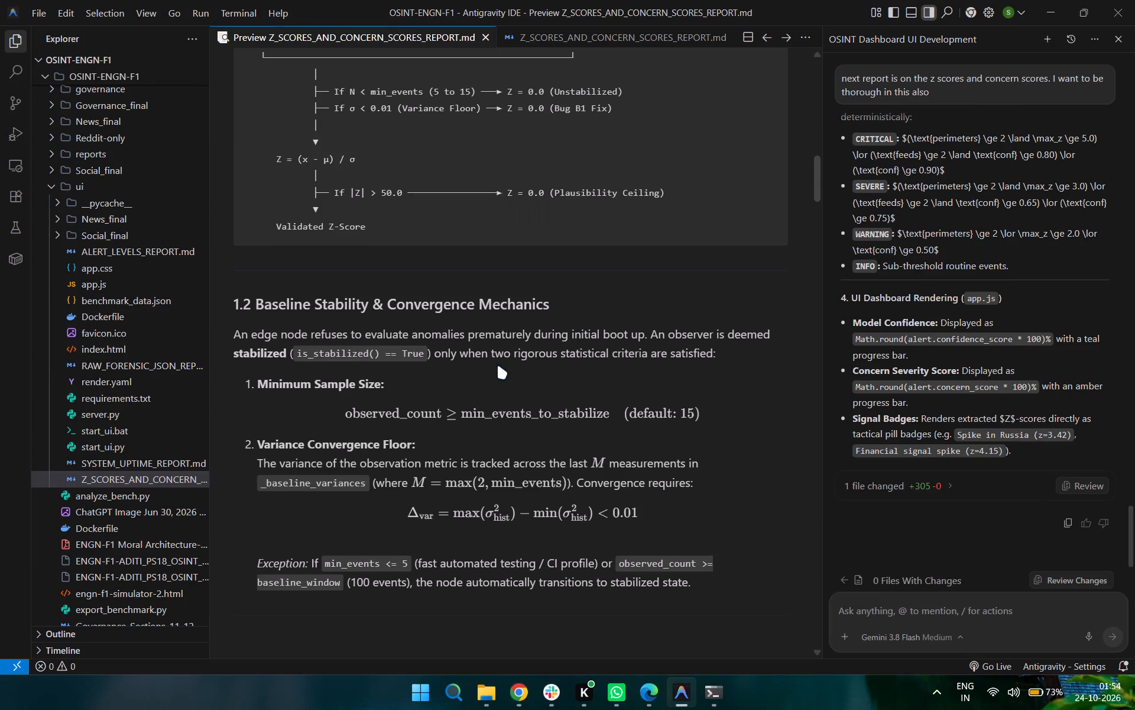
scroll(498, 366, "down", 3)
key("alt+Tab")
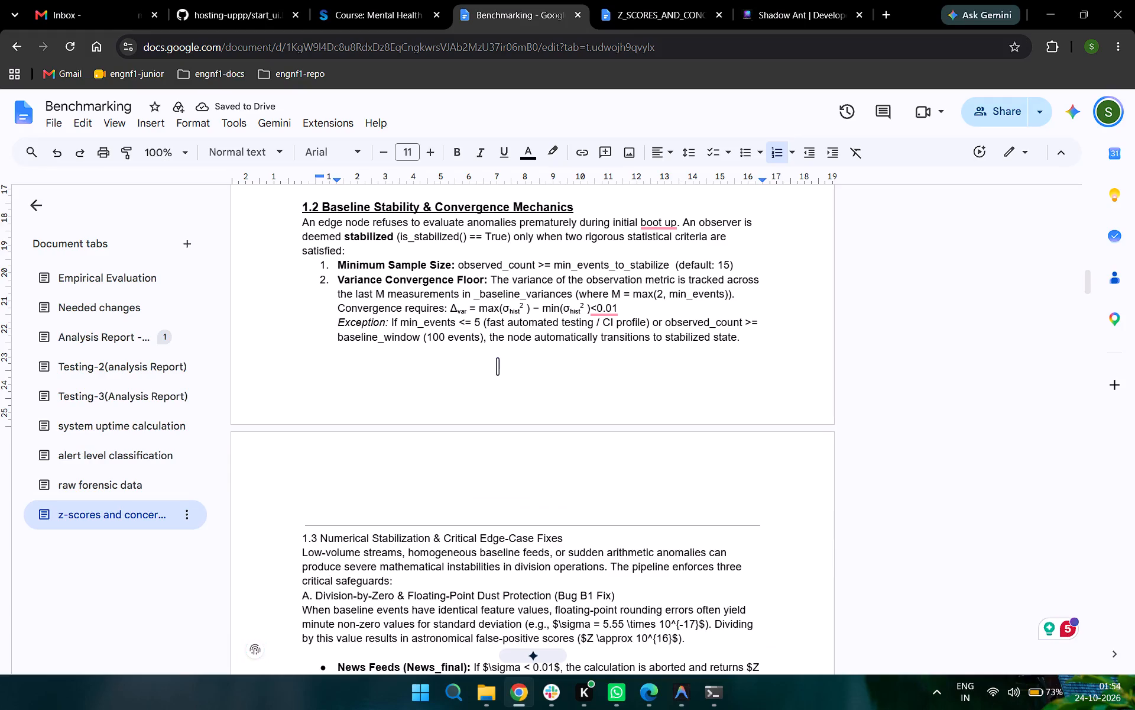
scroll(498, 366, "down", 2)
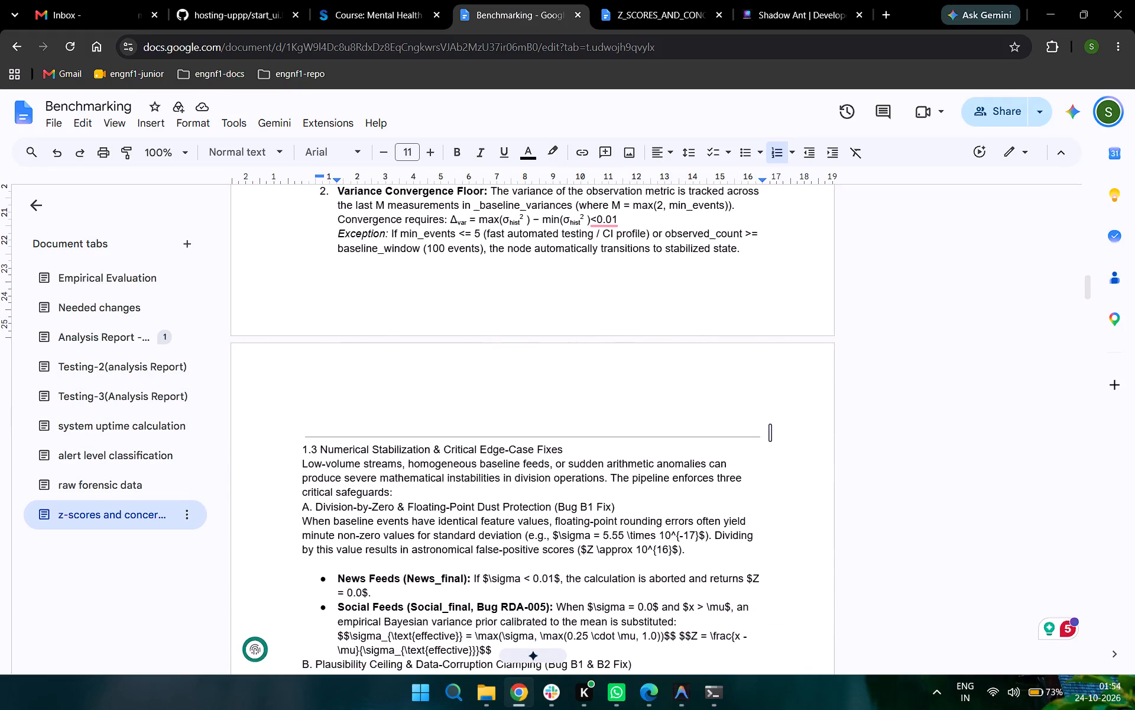
left_click(764, 440)
key("BackSpace")
key("BackSpace")
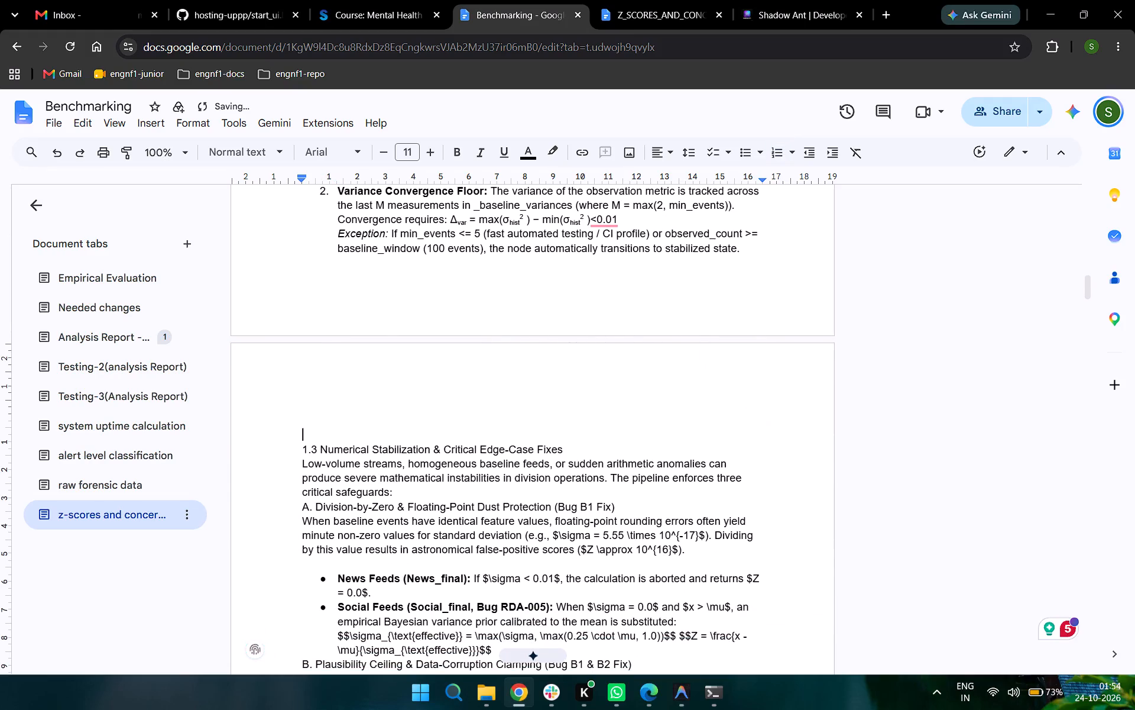
key("Down")
key("BackSpace")
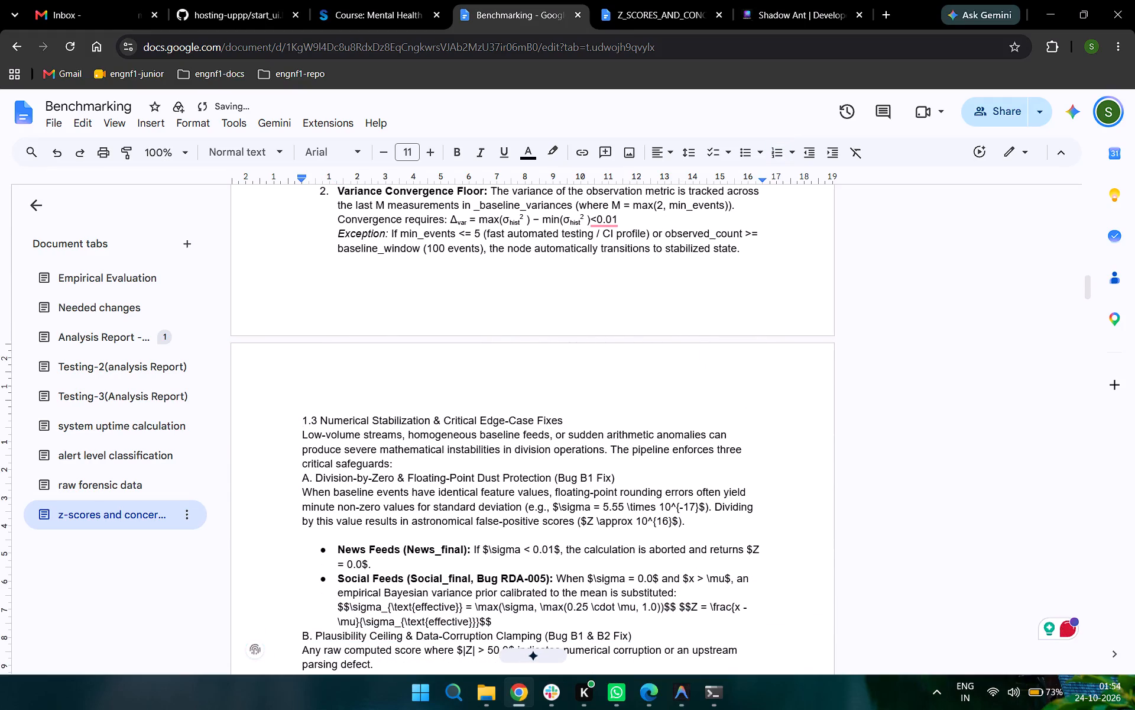
triple_click(508, 422)
left_click(508, 422)
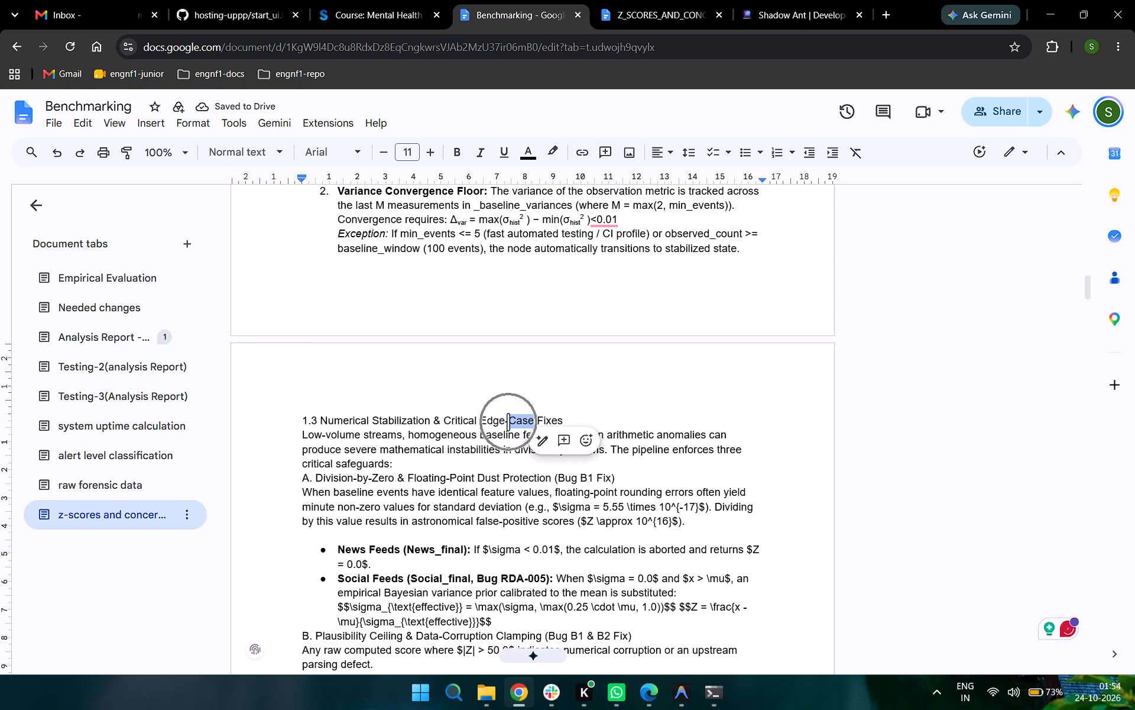
triple_click(508, 422)
key("ctrl+shift+period")
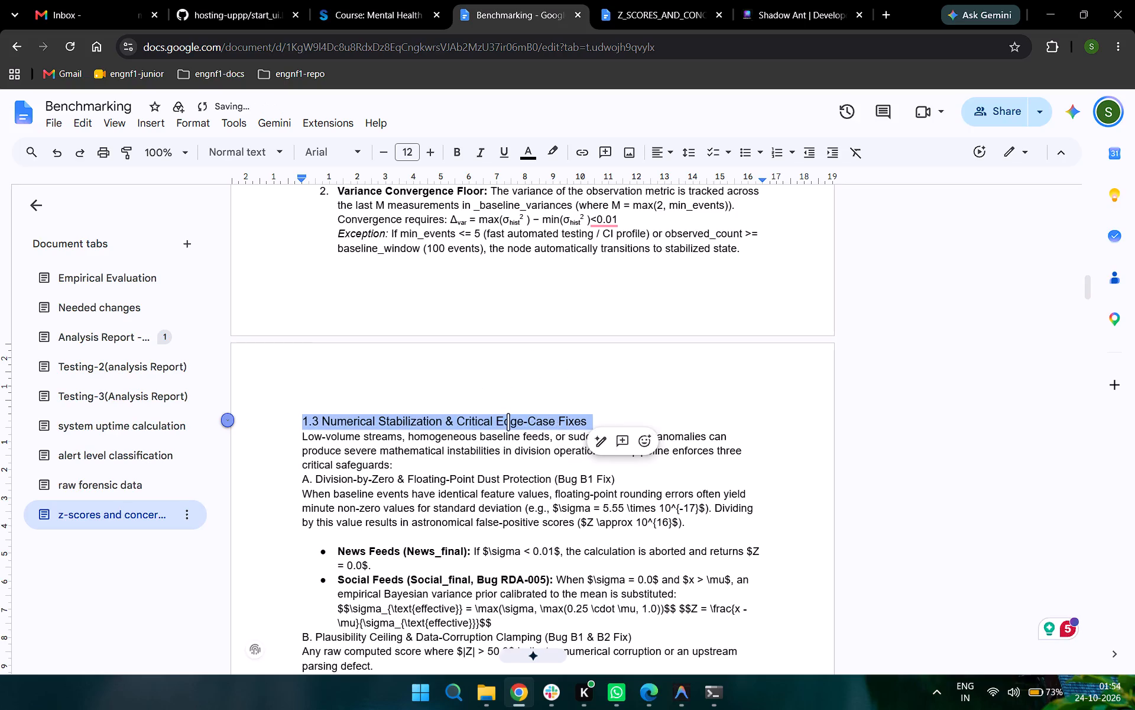
key("ctrl+shift+period")
key("ctrl+shift+comma")
key("ctrl+b")
key("ctrl+u")
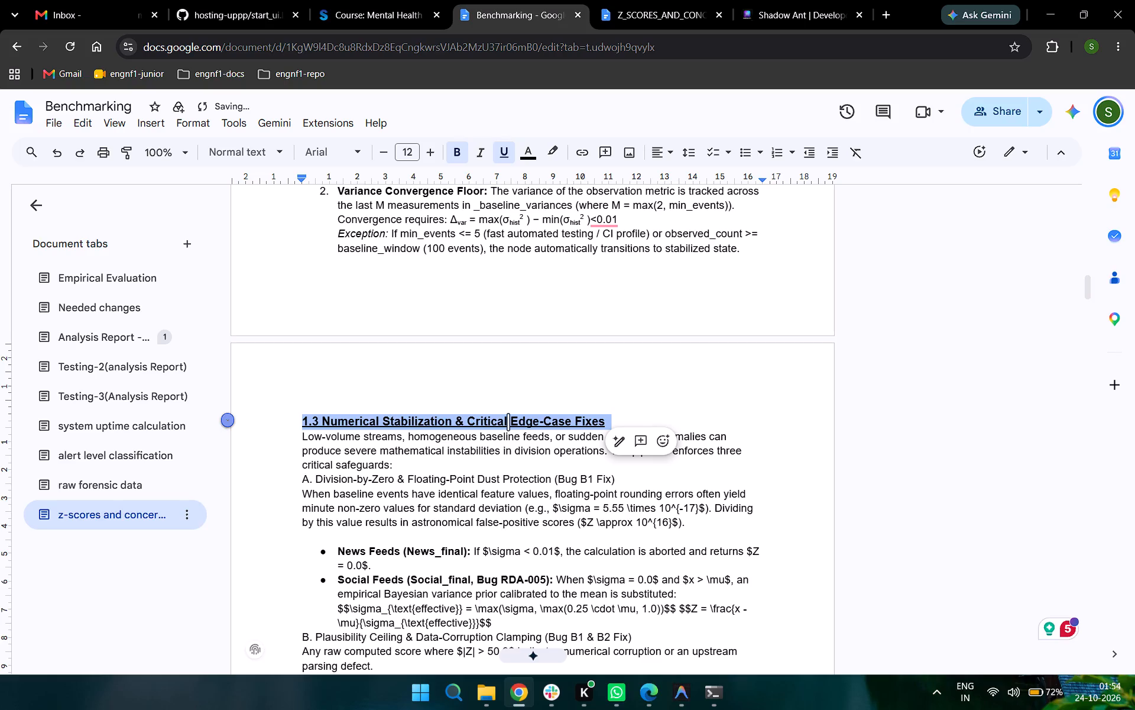
scroll(508, 422, "down", 2)
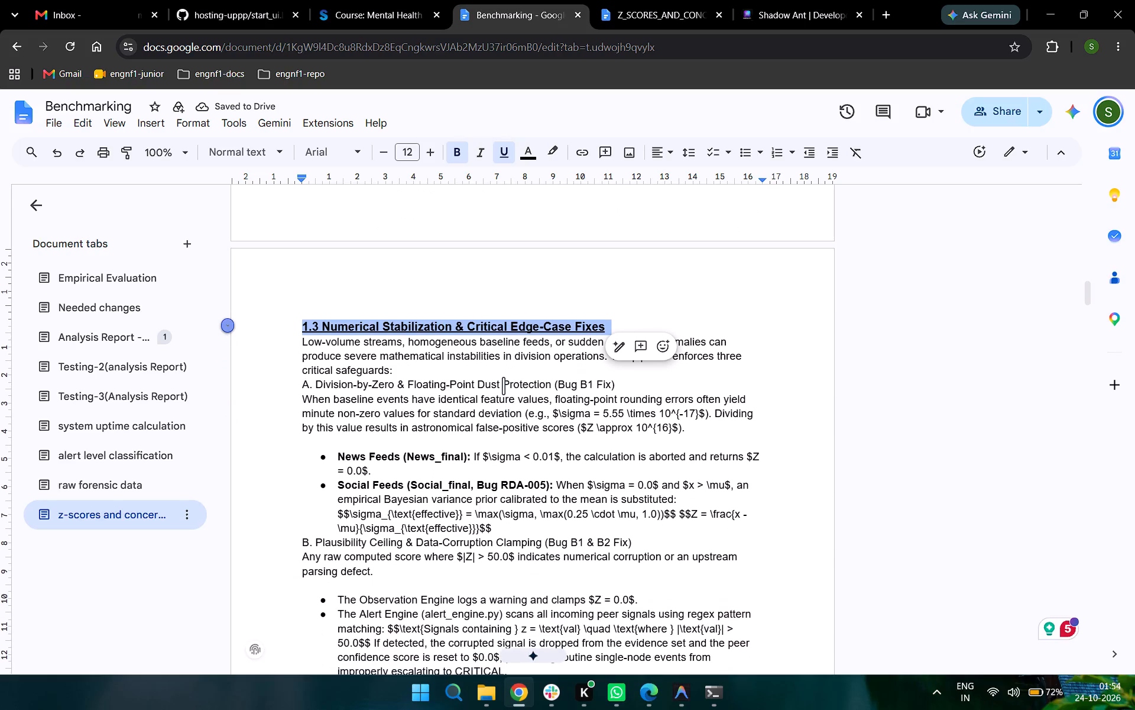
triple_click(502, 385)
key("ctrl+period")
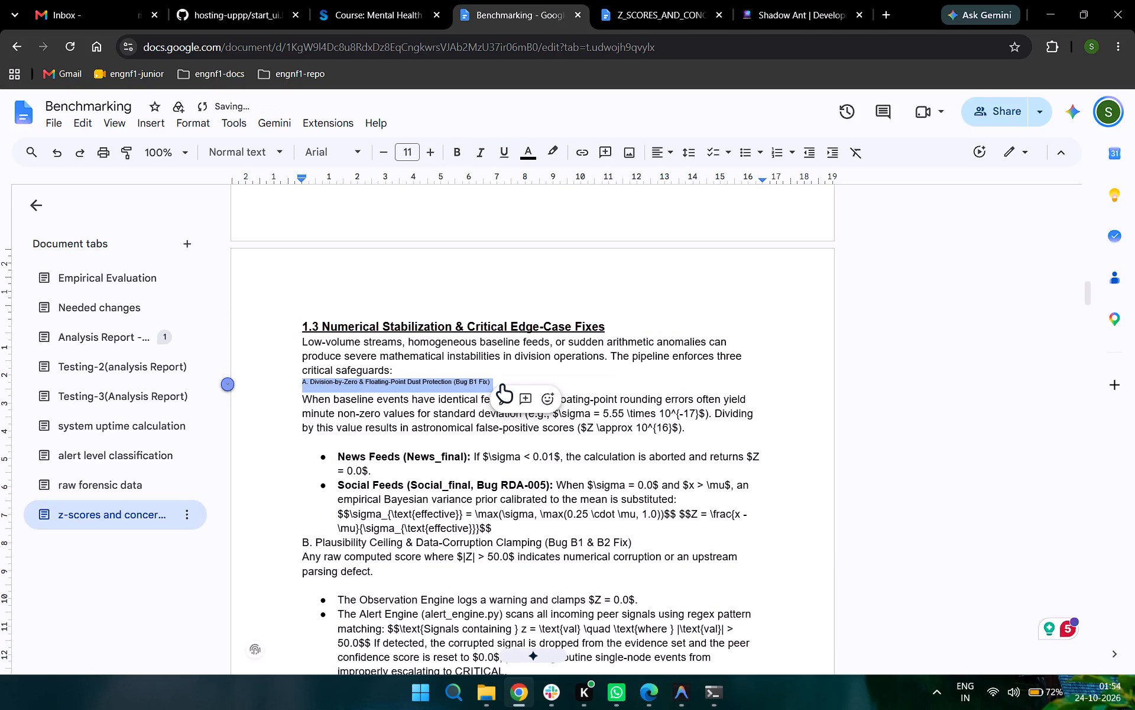
key("ctrl+b")
key("ctrl+u")
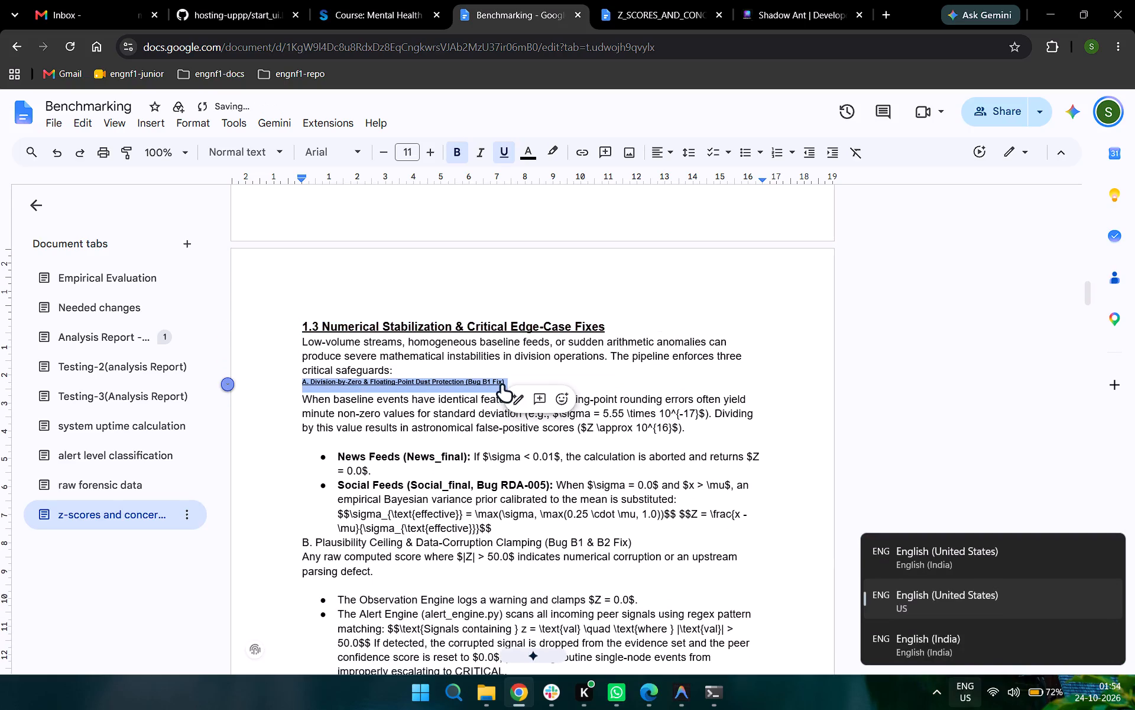
key("ctrl+period")
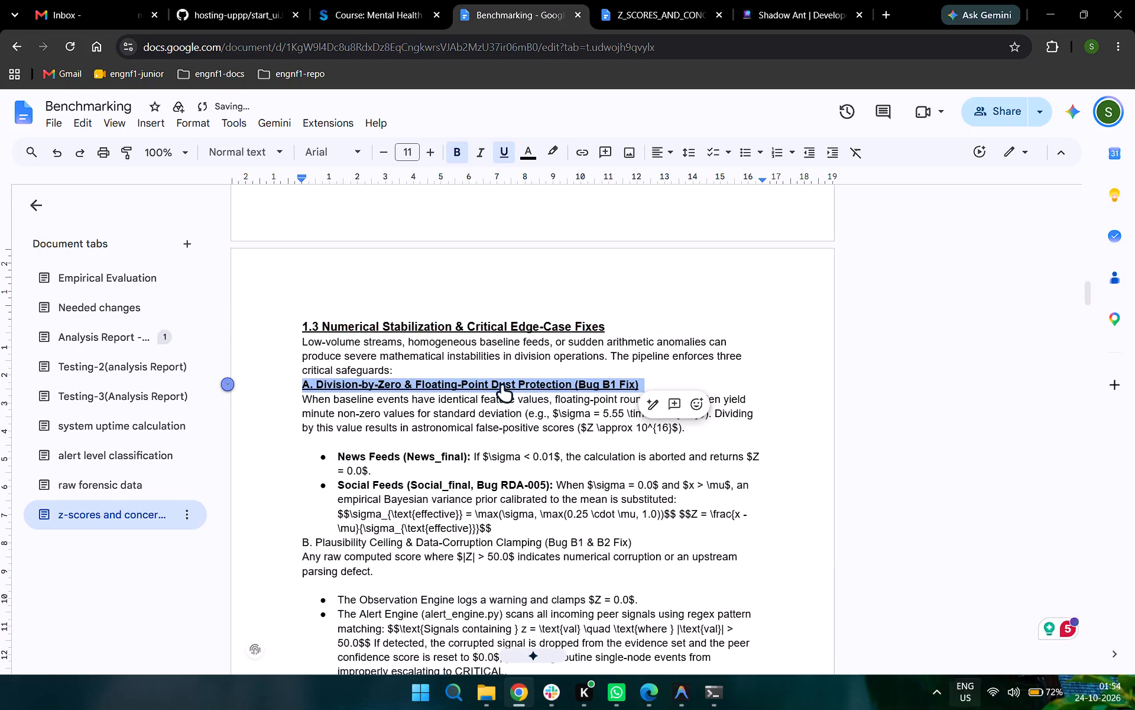
left_click(553, 408)
key("Delete")
key("Delete")
key("Right")
key("Right")
key("Right")
key("Right")
key("Right")
key("Right")
key("Right")
key("Right")
key("Right")
key("Right")
key("Right")
key("Right")
key("Right")
key("Right")
key("Right")
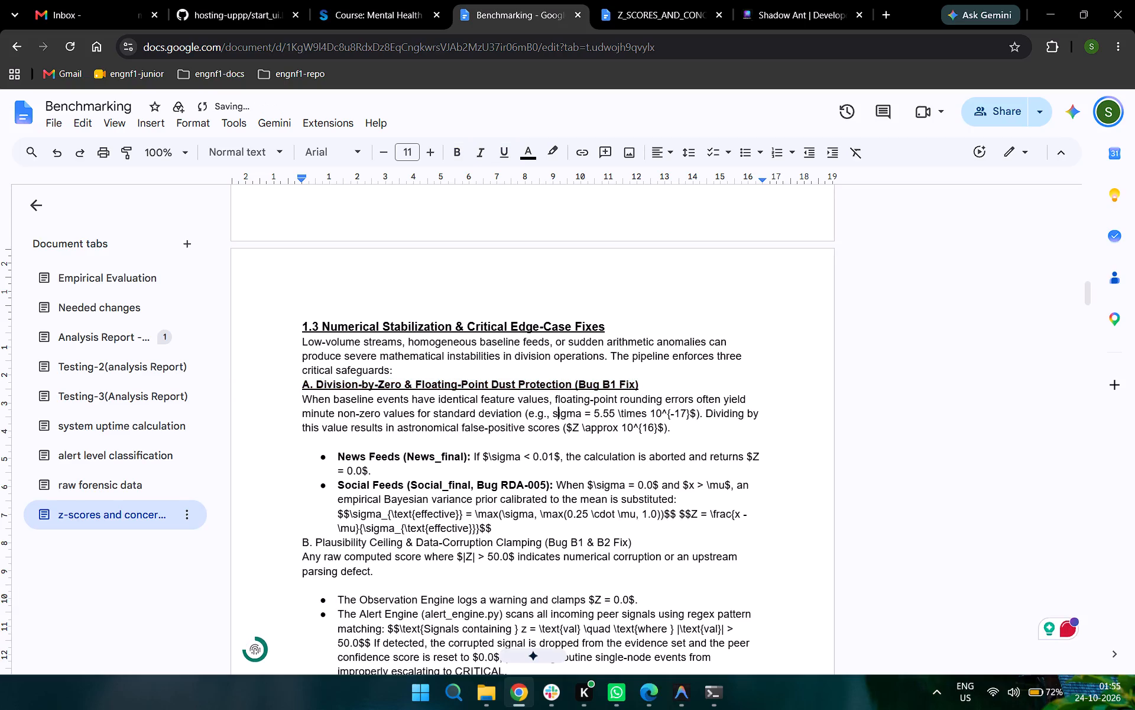
key("Right")
key("Left")
key("Left")
key("Left")
key("Delete")
key("Delete")
key("Delete")
key("Delete")
key("Delete")
key("Delete")
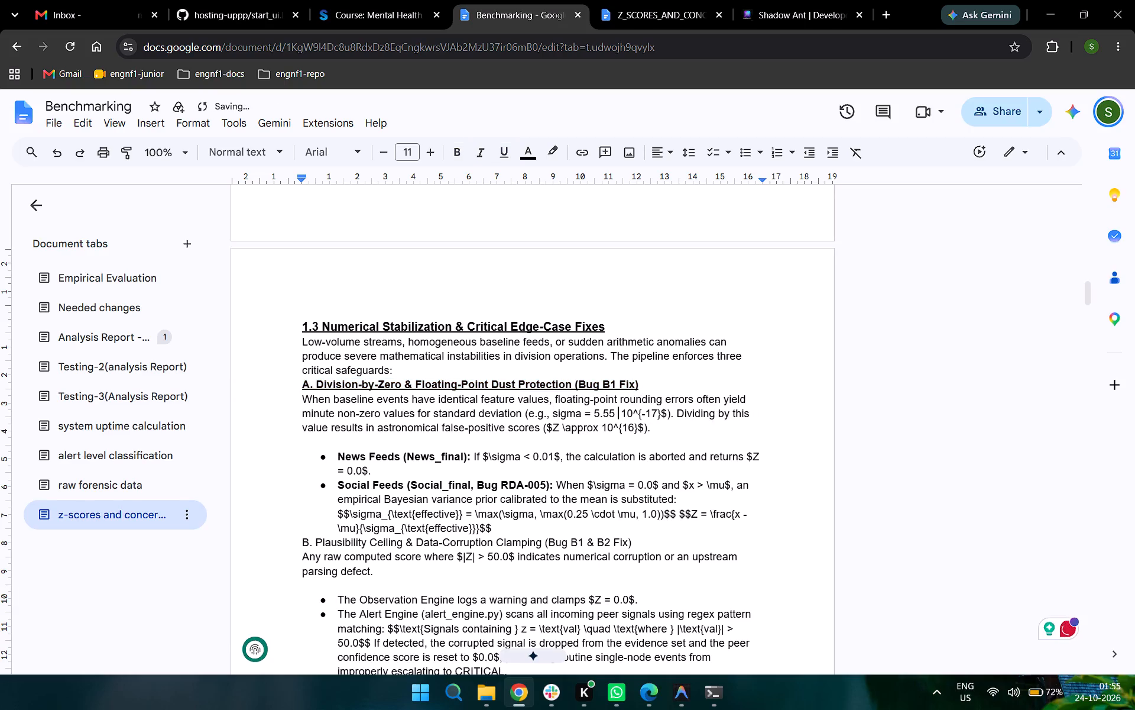
key("asterisk")
key("Right")
key("Right")
key("Right")
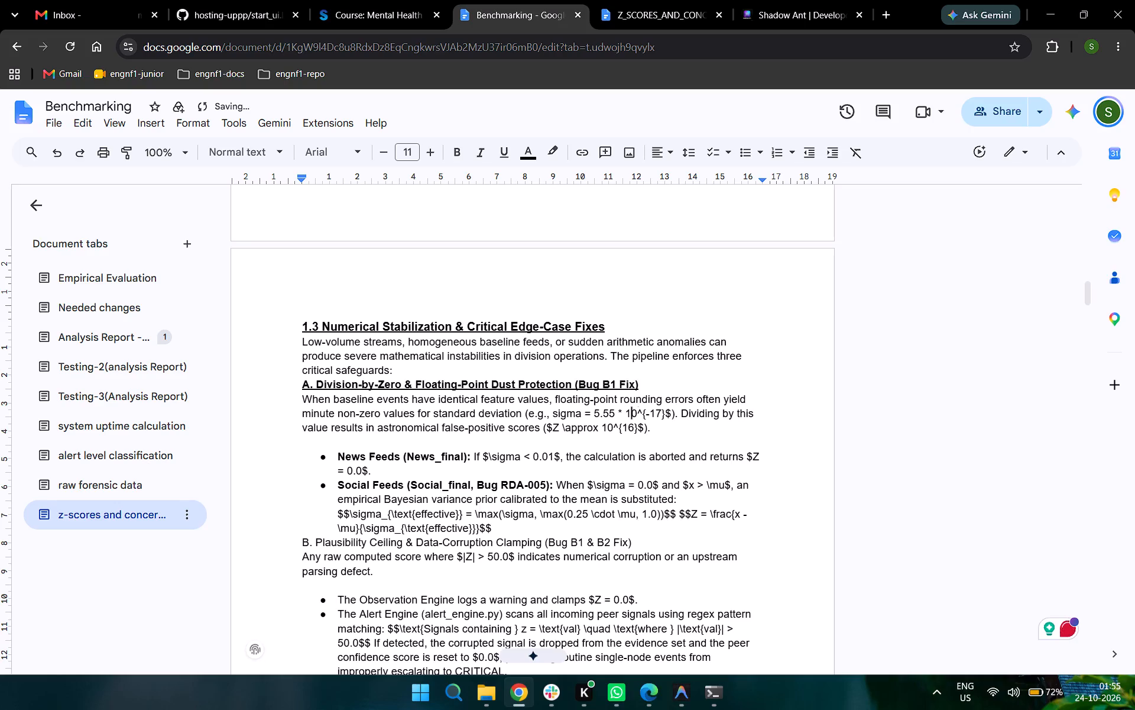
key("Delete")
key("Delete")
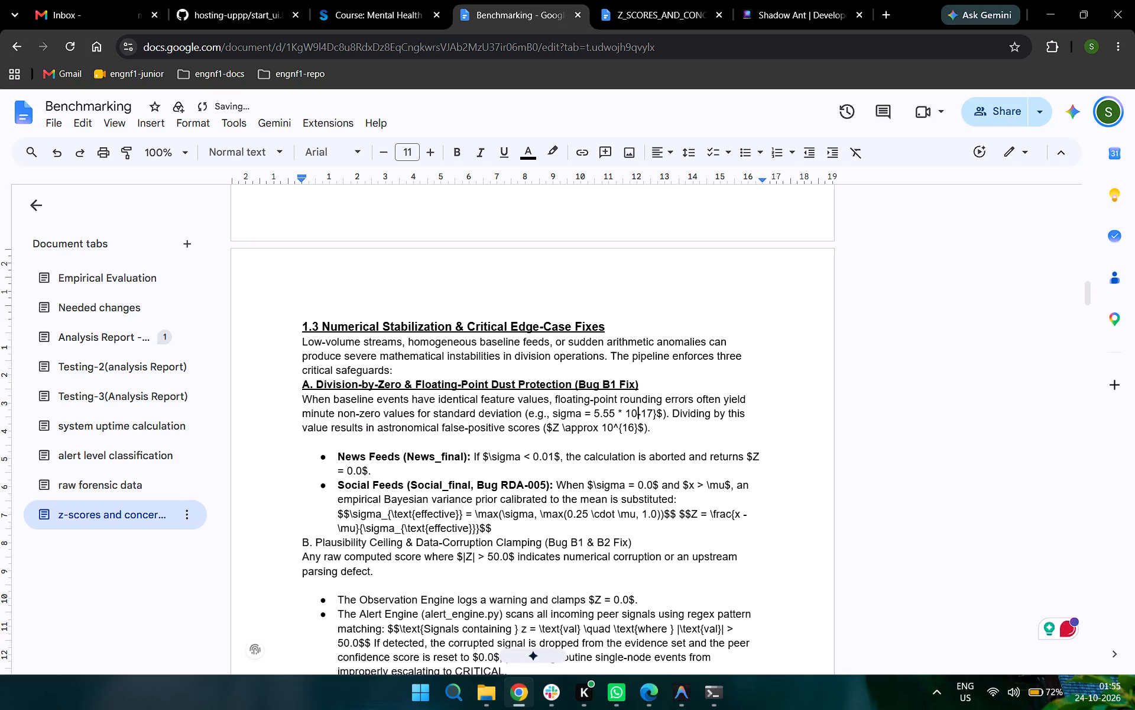
key("shift+Right")
key("shift+Right")
key("shift+Right")
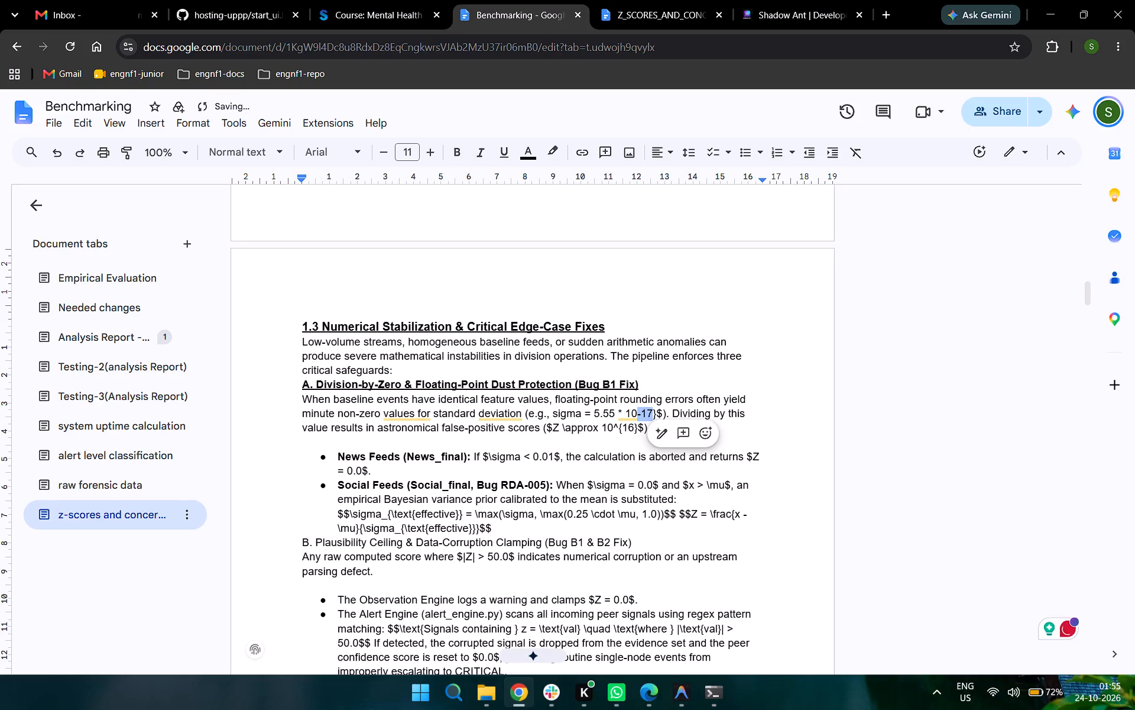
key("ctrl+period")
key("Right")
key("Right")
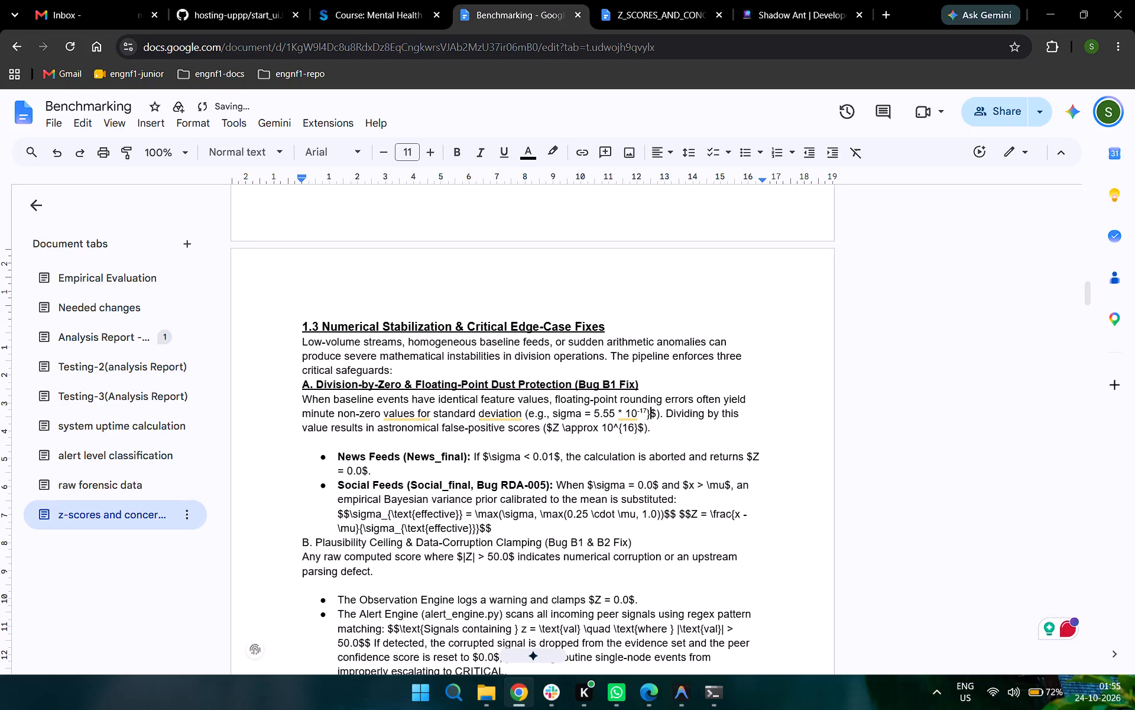
key("Left")
key("Delete")
key("Delete")
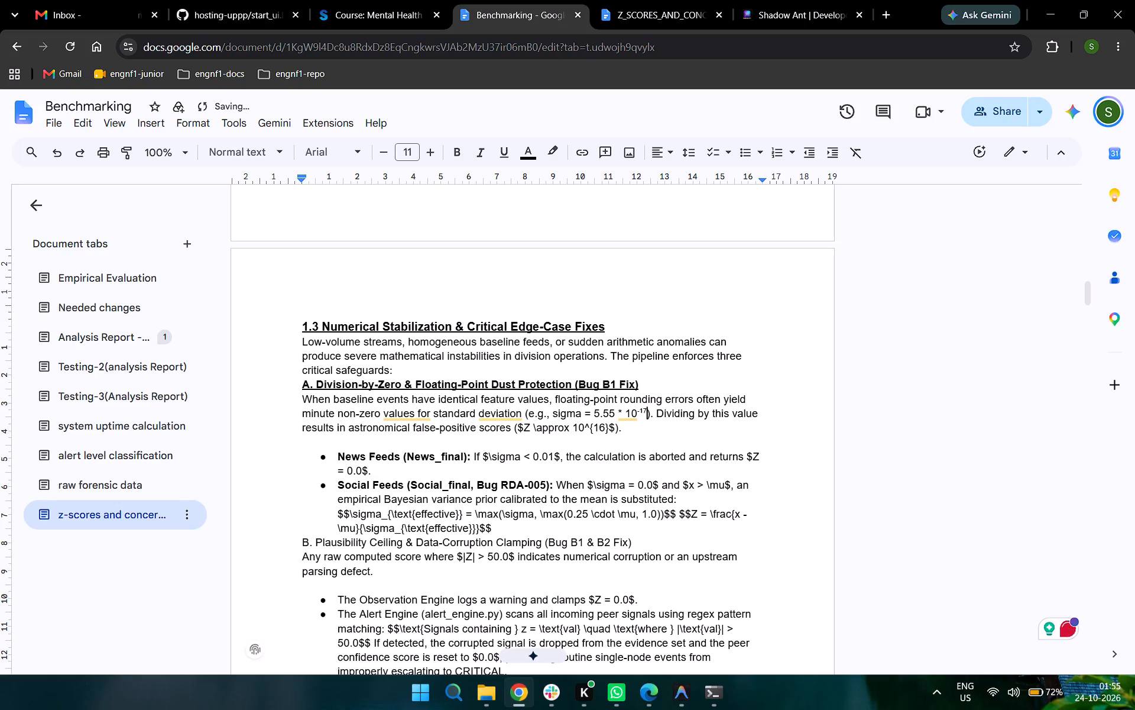
key("Right")
key("Right")
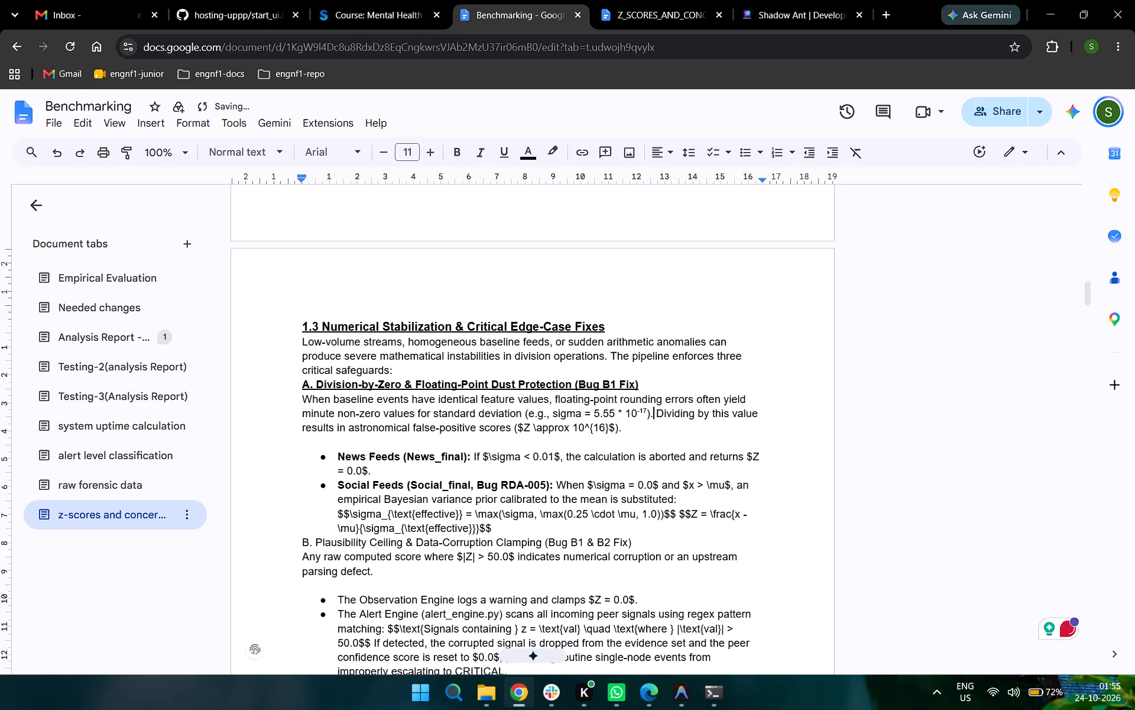
key("Down")
key("Left")
key("Left")
key("Delete")
key("shift+parenright")
key("Left")
key("BackSpace")
key("BackSpace")
key("Left")
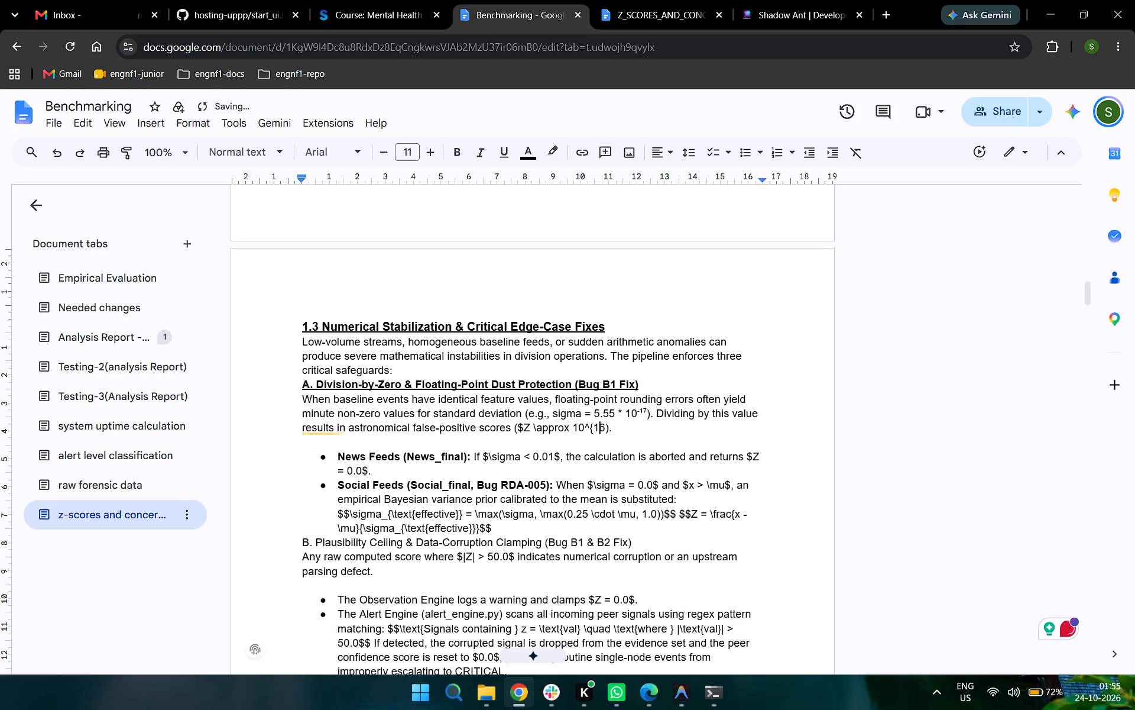
key("Right")
key("shift+Left")
key("shift+Left")
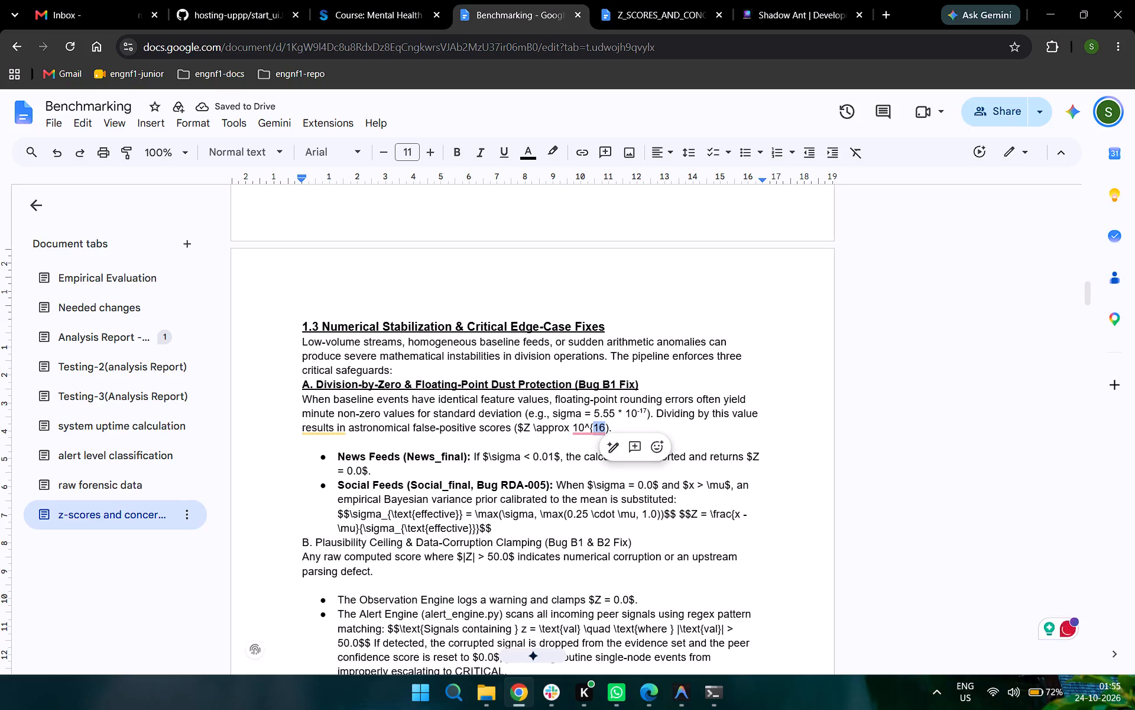
Format the exponent 16 in section A's false-positive score as a superscript and remove the LaTeX caret and bracket before it.
key("ctrl+period")
key("Left")
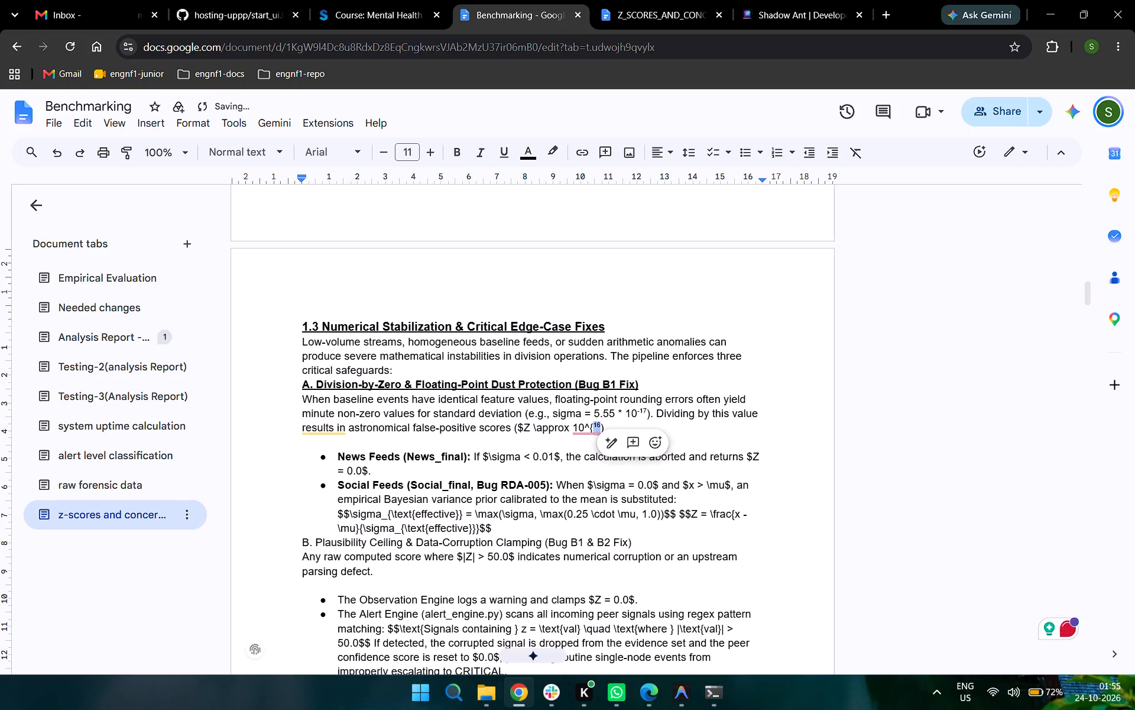
key("BackSpace")
key("BackSpace")
Replace "\approx" with "~" in the false-positive score expression and remove the dollar sign before Z.
key("Left")
key("Left")
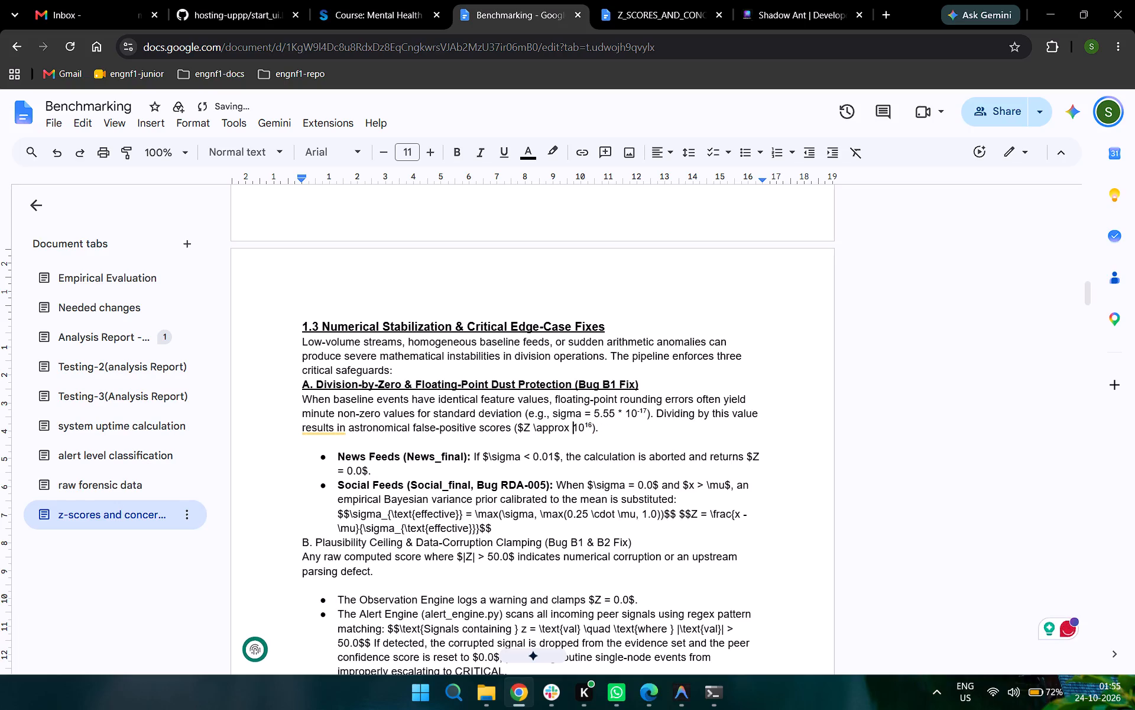
key("Left")
key("BackSpace")
key("BackSpace")
key("BackSpace")
key("BackSpace")
key("BackSpace")
key("BackSpace")
key("BackSpace")
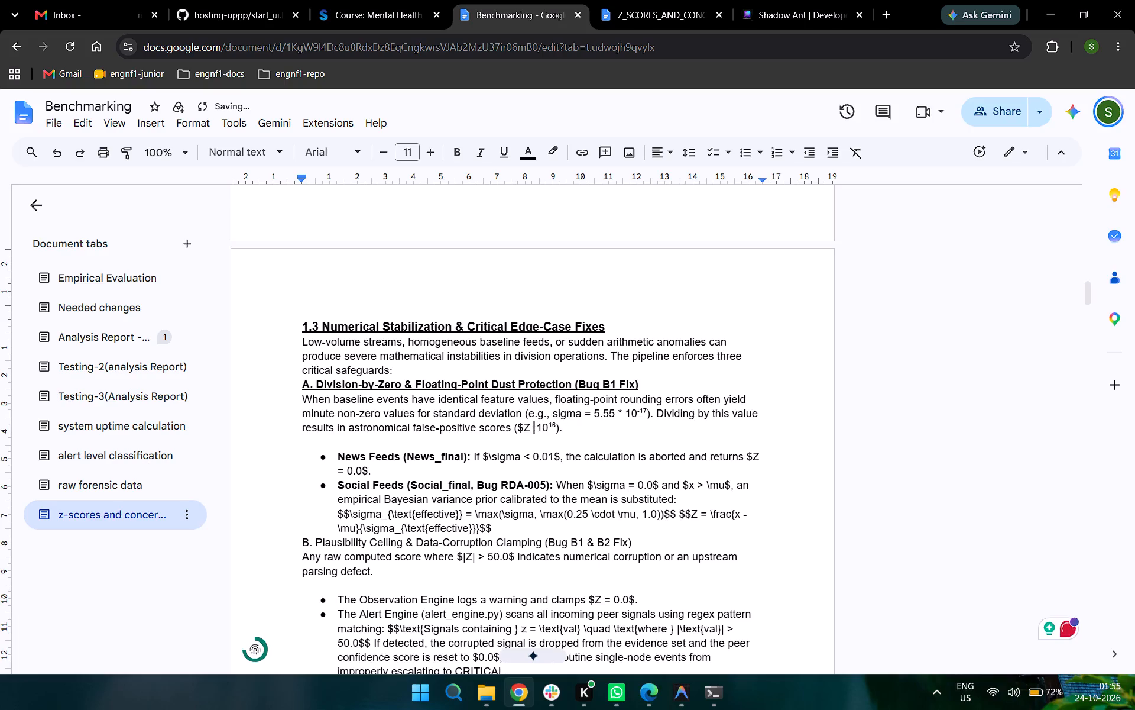
key("shift+asciitilde")
key("Left")
key("Left")
key("Left")
key("BackSpace")
Remove the blank line above the News Feeds bullet in section A.
key("Left")
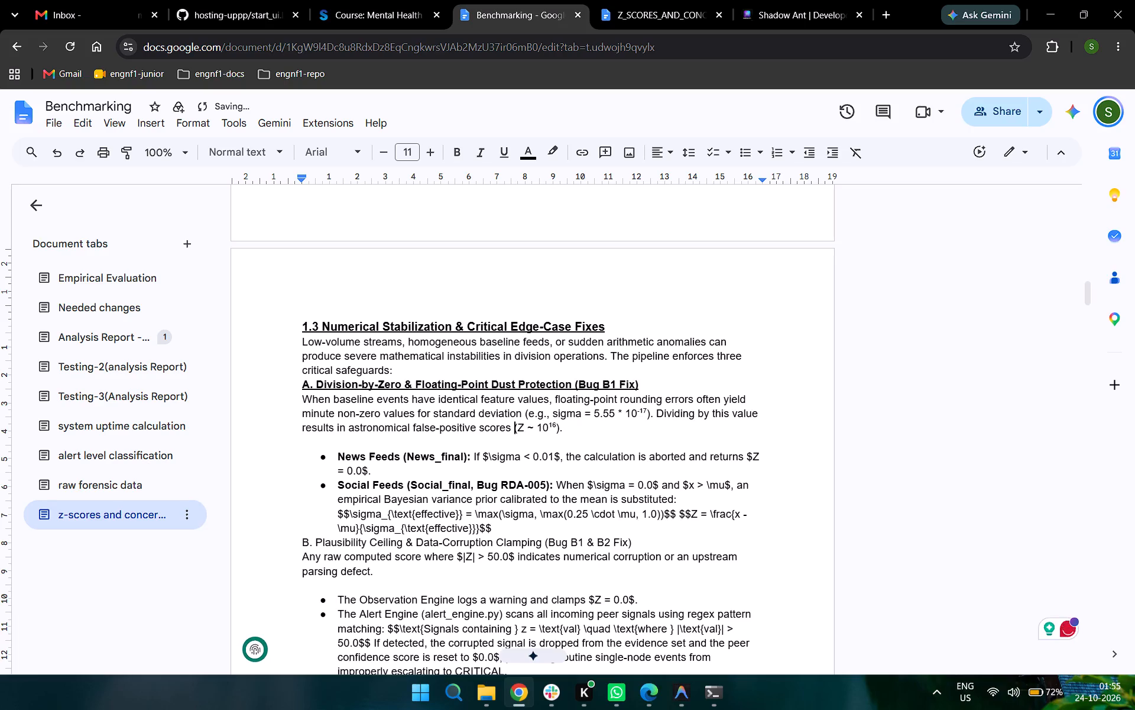
key("Down")
key("BackSpace")
Strip the LaTeX marks from the News Feeds condition so it reads "sigma < 0.01".
key("Down")
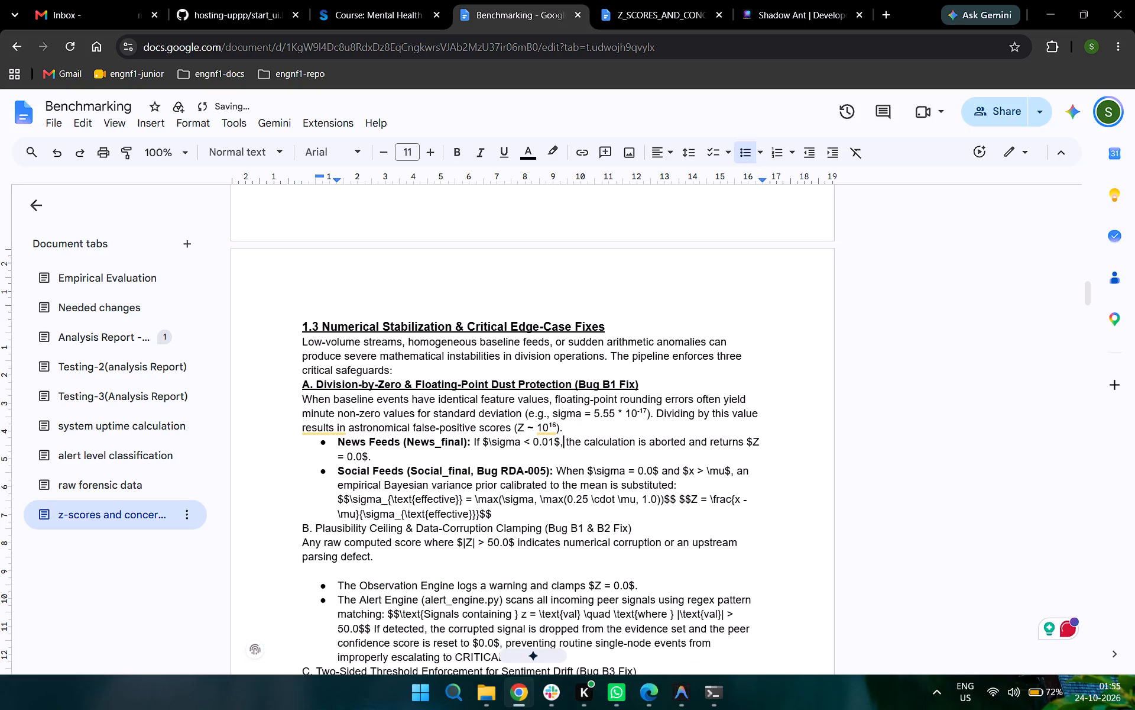
key("Left")
key("Left")
key("Left")
key("Left")
key("Left")
key("Left")
key("Left")
key("Left")
key("Left")
key("Left")
key("Left")
key("Left")
key("Left")
key("Left")
key("Left")
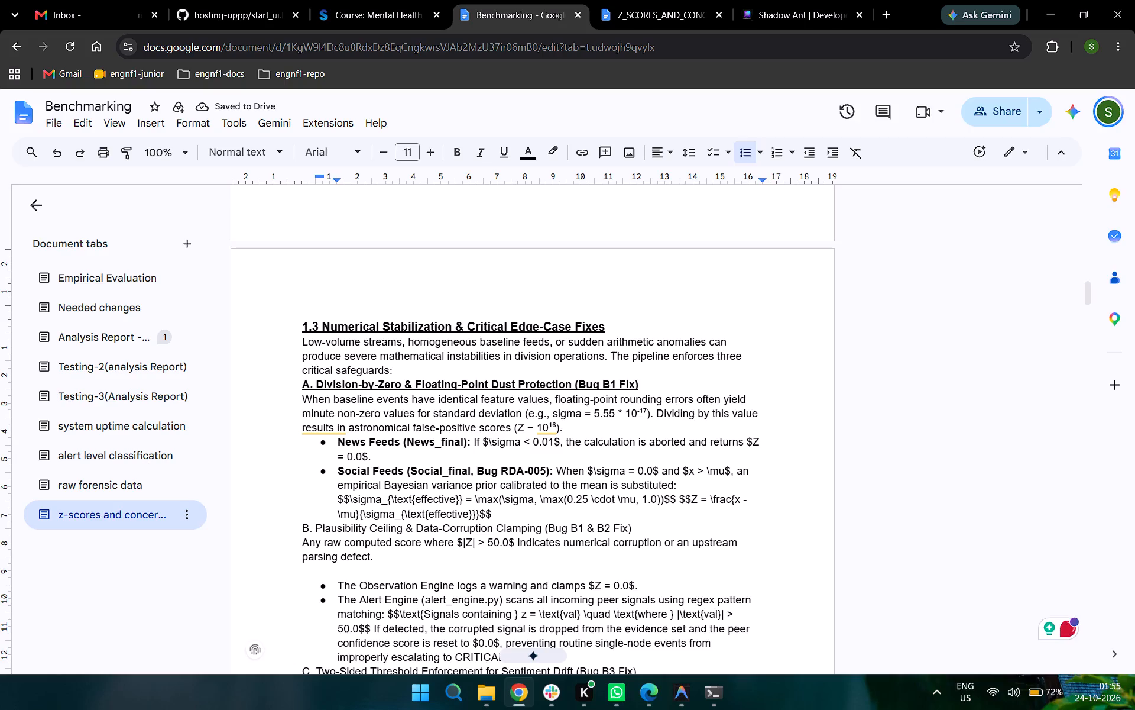
key("Right")
key("BackSpace")
key("BackSpace")
key("Right")
key("Right")
key("Right")
key("Right")
key("Right")
key("Right")
key("Right")
key("Right")
key("Right")
key("Right")
key("Right")
key("Right")
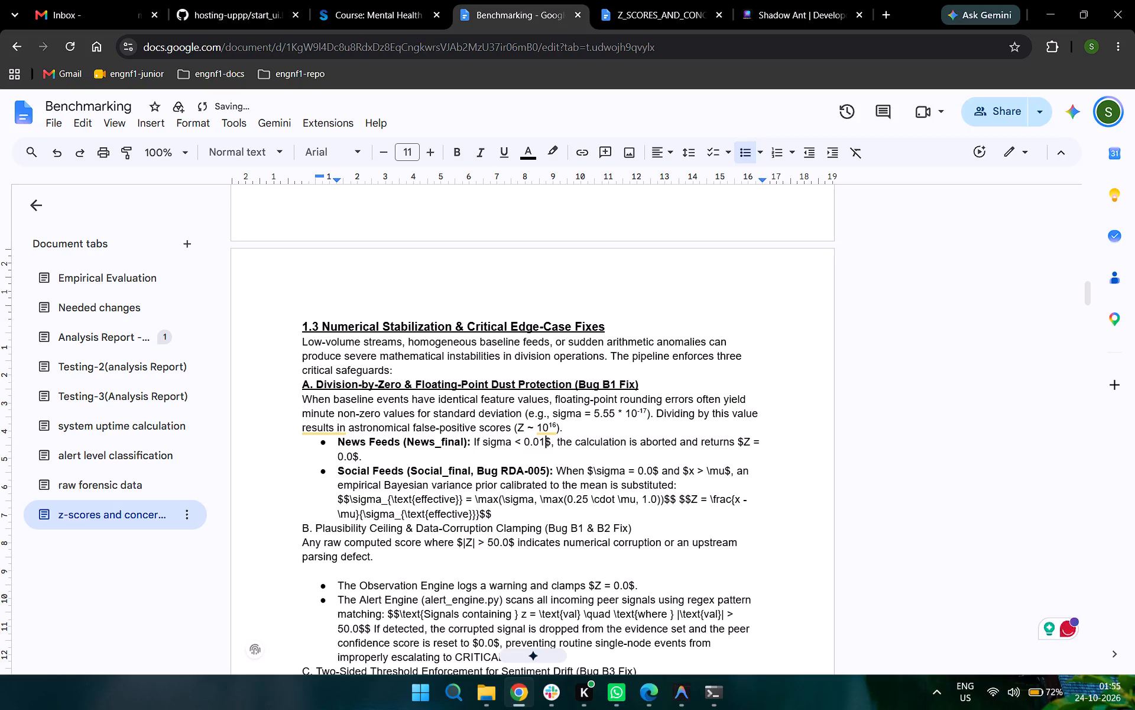
key("Right")
key("BackSpace")
Remove the dollar signs around the News Feeds return value so it reads "Z = 0.0".
key("Right")
key("Right")
key("Right")
key("Right")
key("Right")
key("Right")
key("Right")
key("Right")
key("Right")
key("Right")
key("Right")
key("Right")
key("Right")
key("Right")
key("Right")
key("Right")
key("Right")
key("Right")
key("Right")
key("Right")
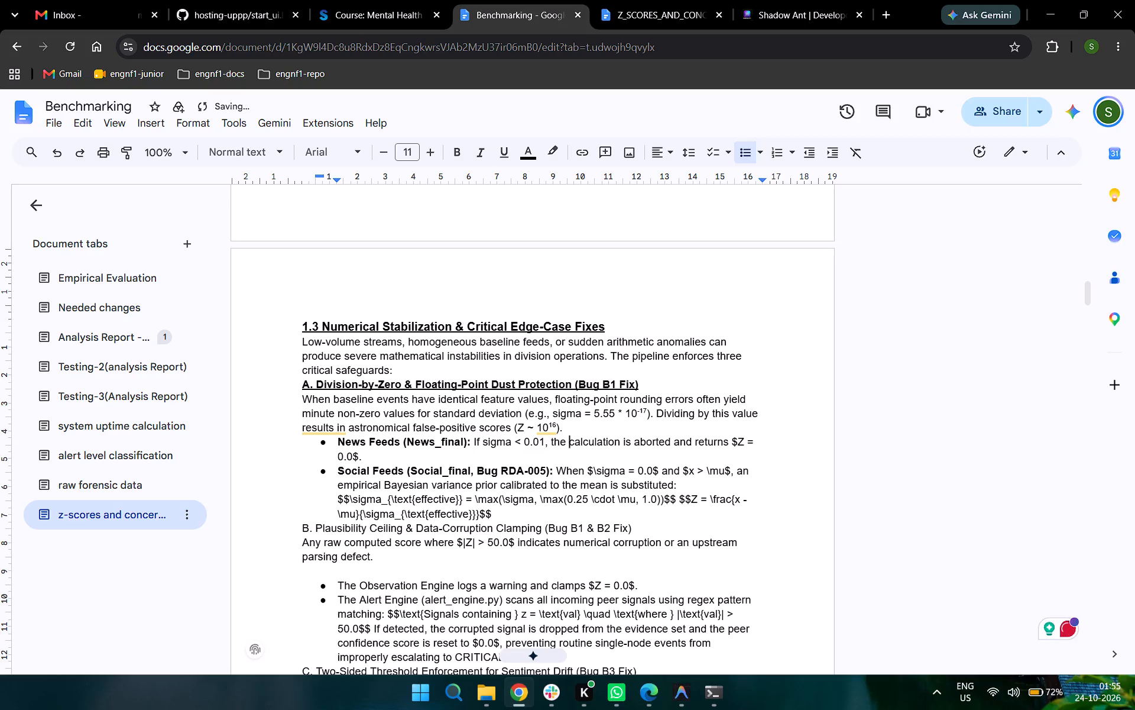
key("Right")
key("Right")
key("Delete")
key("Right")
key("Right")
key("Right")
key("Right")
key("Right")
key("Right")
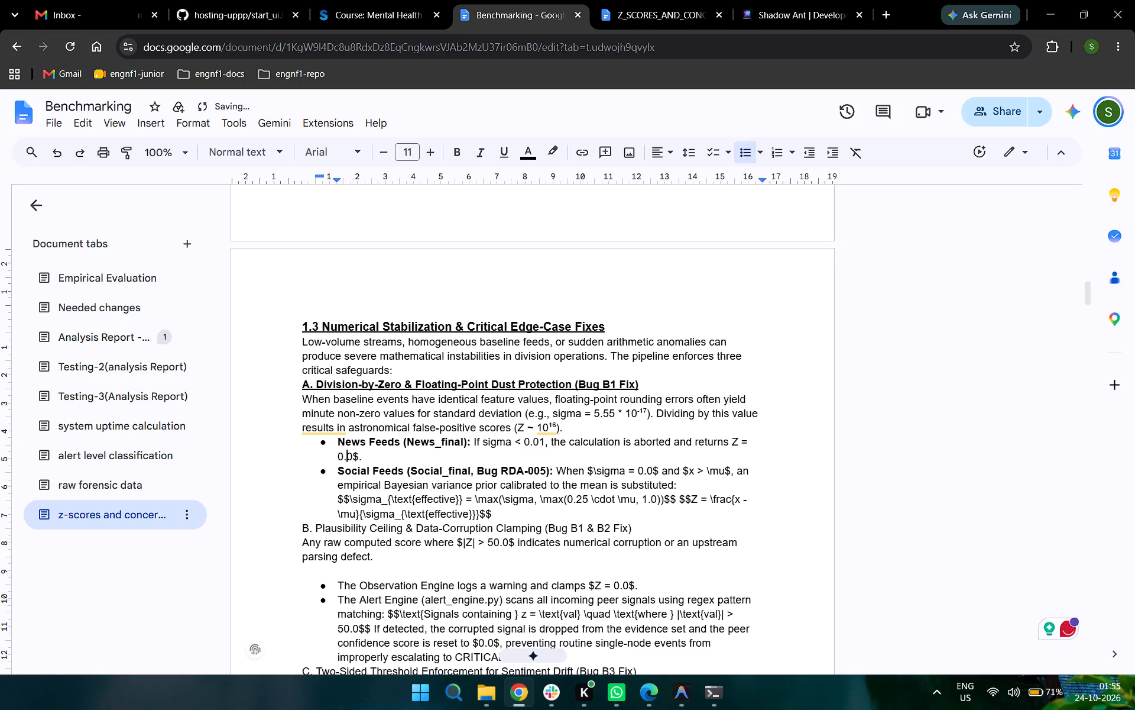
key("Right")
key("Delete")
Strip the LaTeX marks from the first Social Feeds condition so it reads "sigma = 0.0".
key("Down")
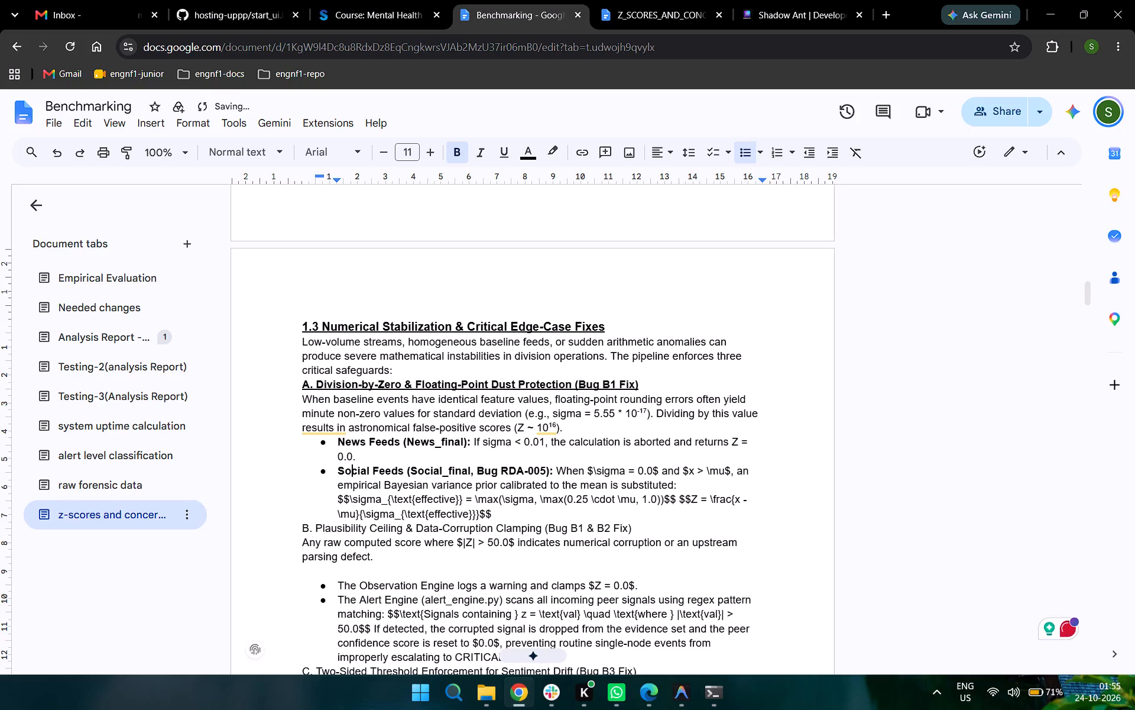
key("Right")
key("Right")
key("Right")
key("Right")
key("Right")
key("Right")
key("Right")
key("Right")
key("Right")
key("Right")
key("Right")
key("Right")
key("Right")
key("Right")
key("Right")
key("Right")
key("Right")
key("Right")
key("Right")
key("Right")
key("Right")
key("Right")
key("Delete")
key("Delete")
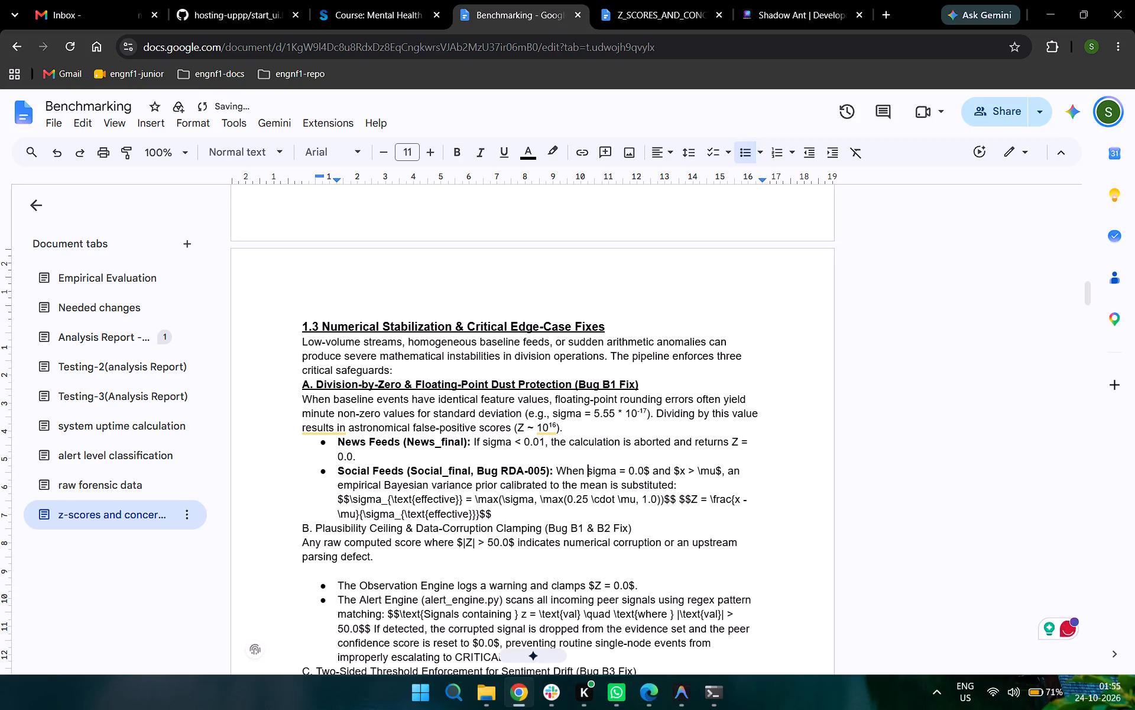
key("Right")
key("Right")
key("Right")
key("Right")
key("Right")
key("Right")
key("Right")
key("Right")
key("Right")
key("Right")
key("Right")
key("Delete")
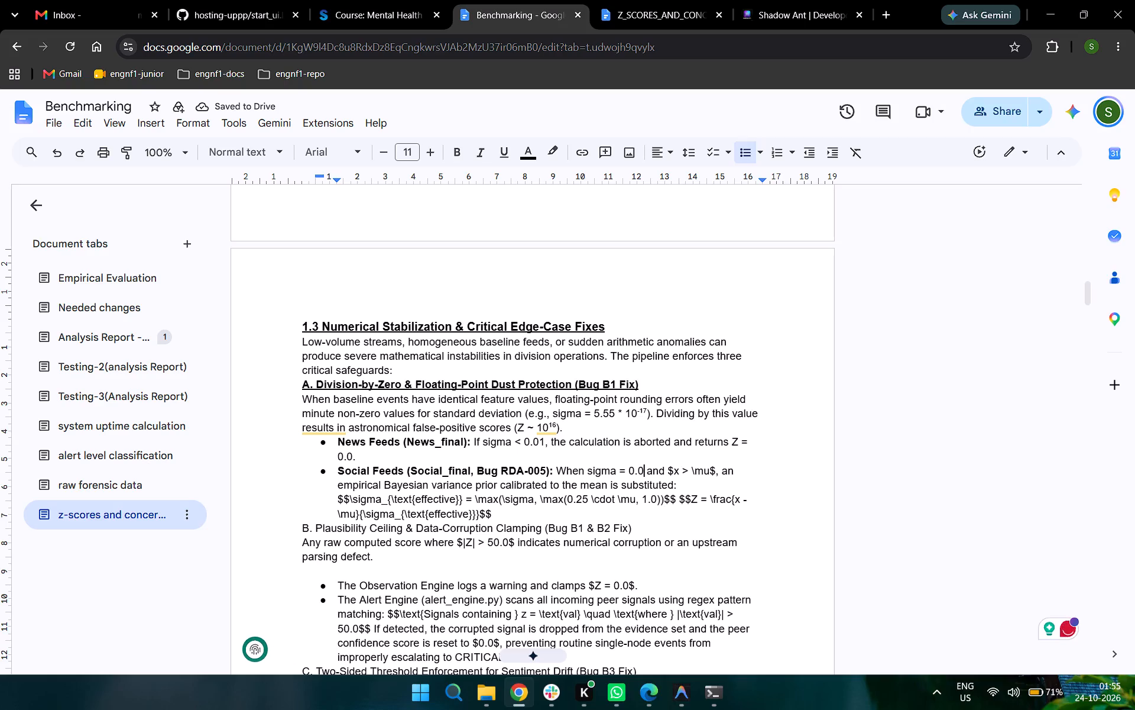
Strip the LaTeX marks from the second Social Feeds condition so it reads "x > mu".
key("Right")
key("Right")
key("Right")
key("Right")
key("Right")
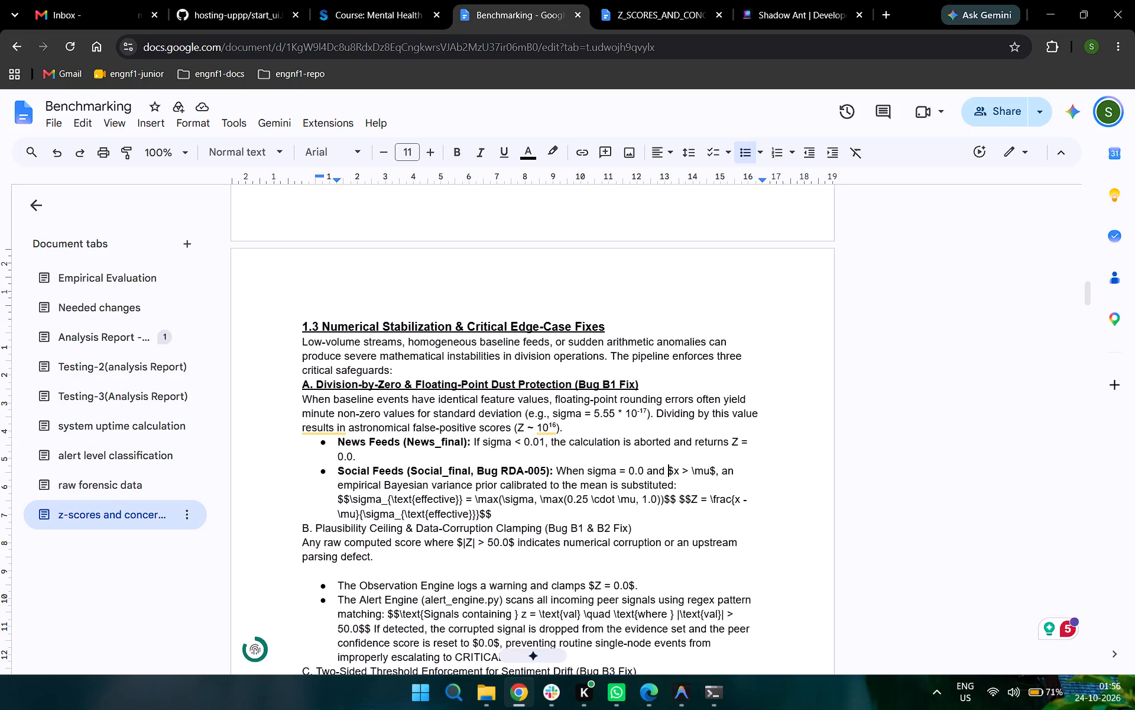
key("Delete")
key("Right")
key("Right")
key("Right")
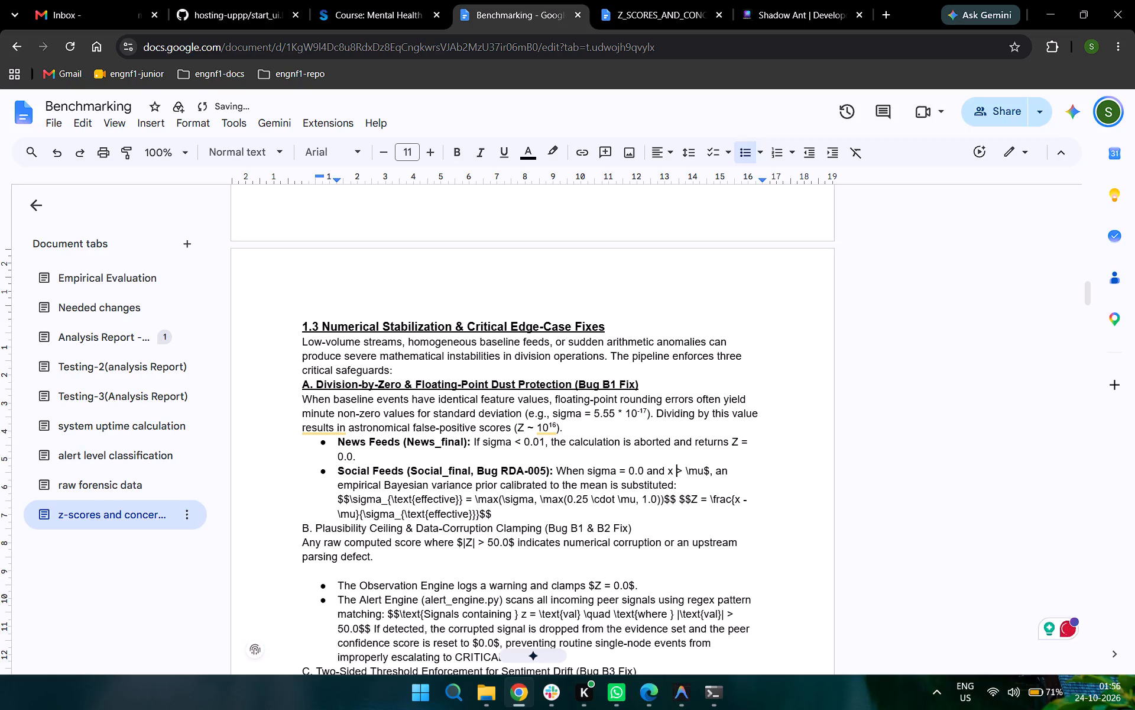
key("Right")
key("Delete")
key("Right")
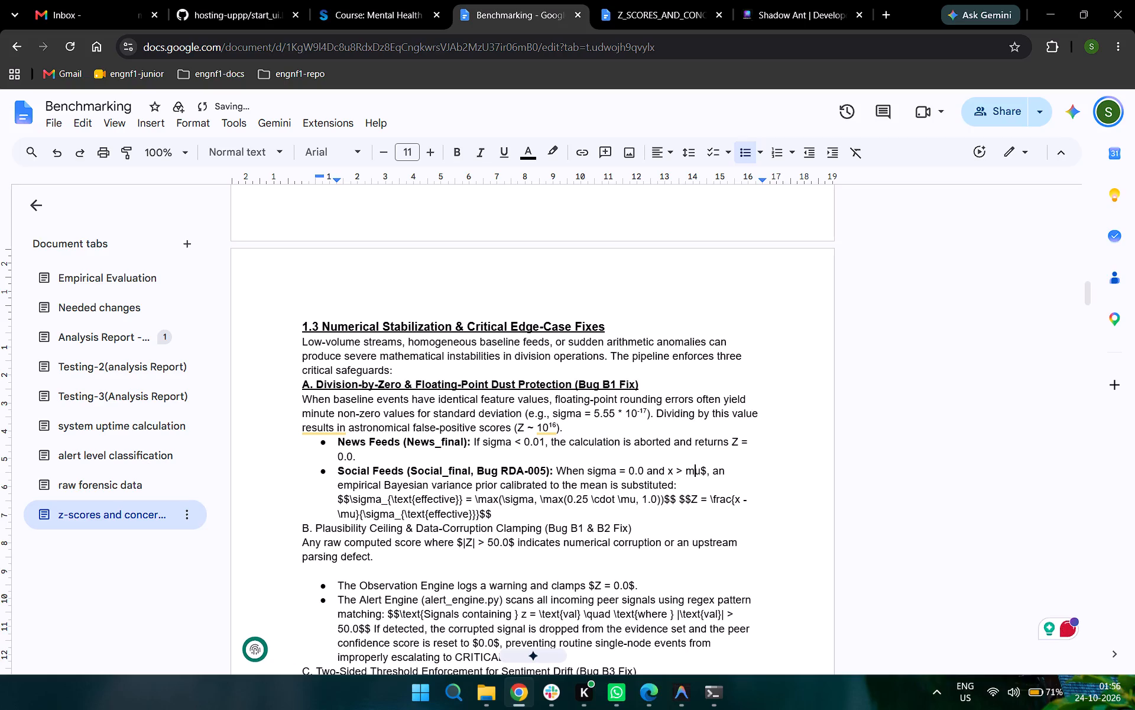
key("Right")
key("Delete")
key("Right")
key("Right")
key("Down")
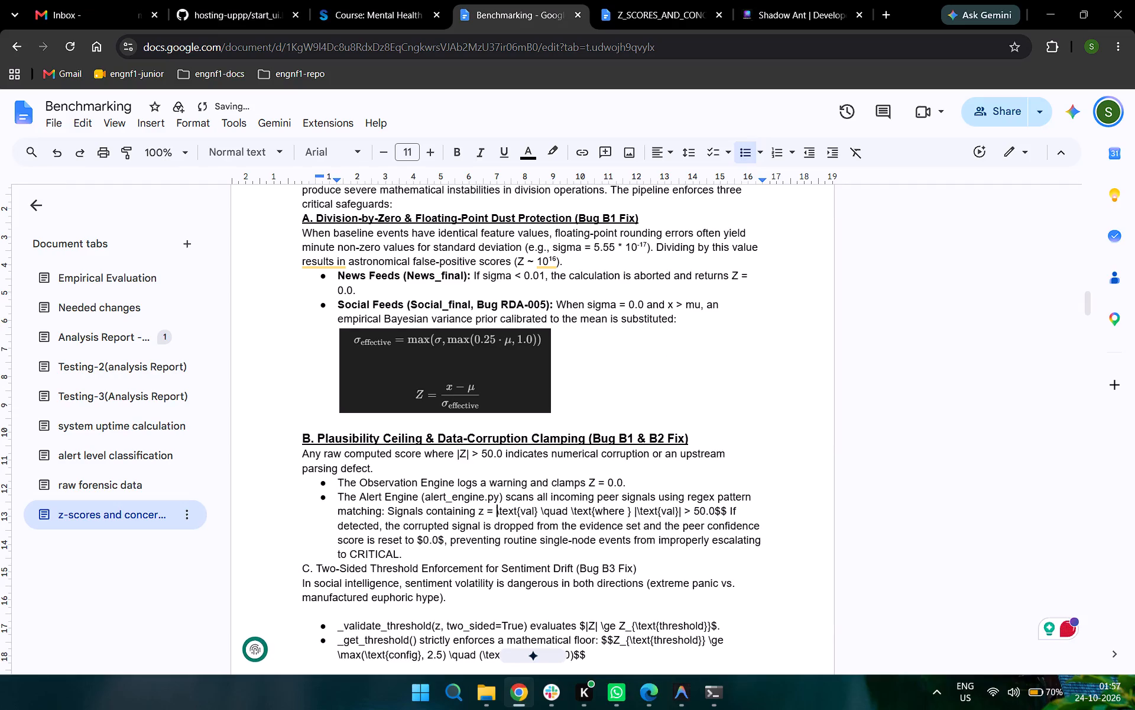
key("Delete")
key("Delete")
key("Delete")
key("Delete")
key("Delete")
key("Delete")
key("Delete")
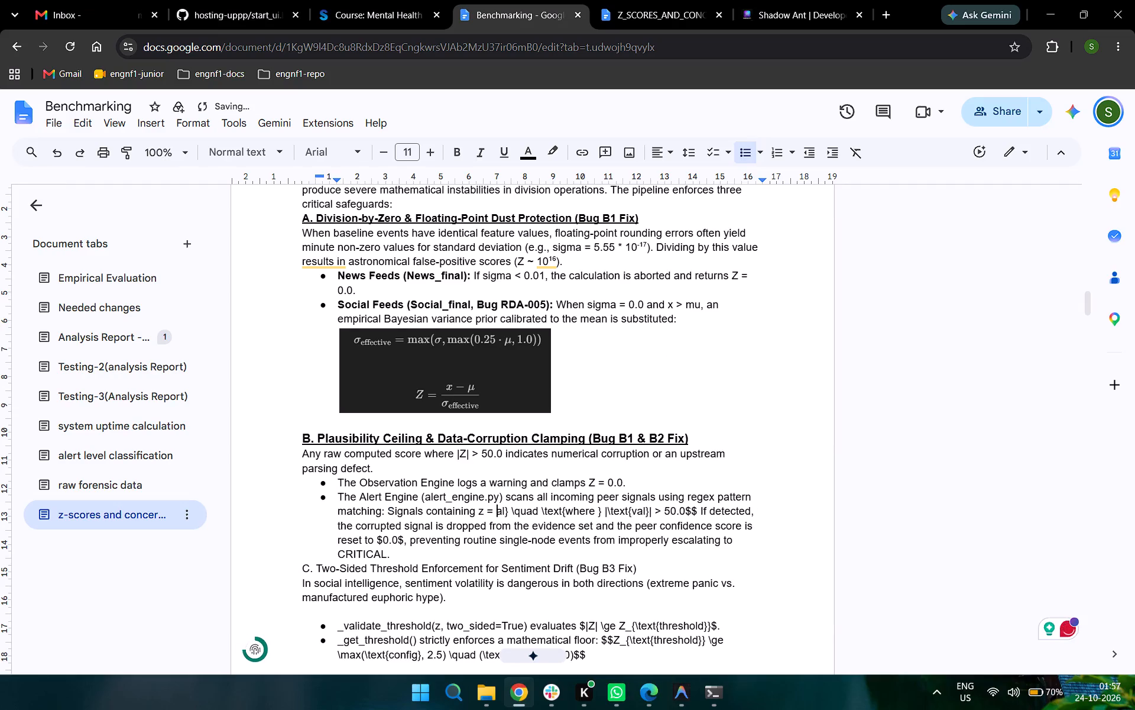
key("Delete")
key("Delete")
key("Delete")
key("alt+Tab")
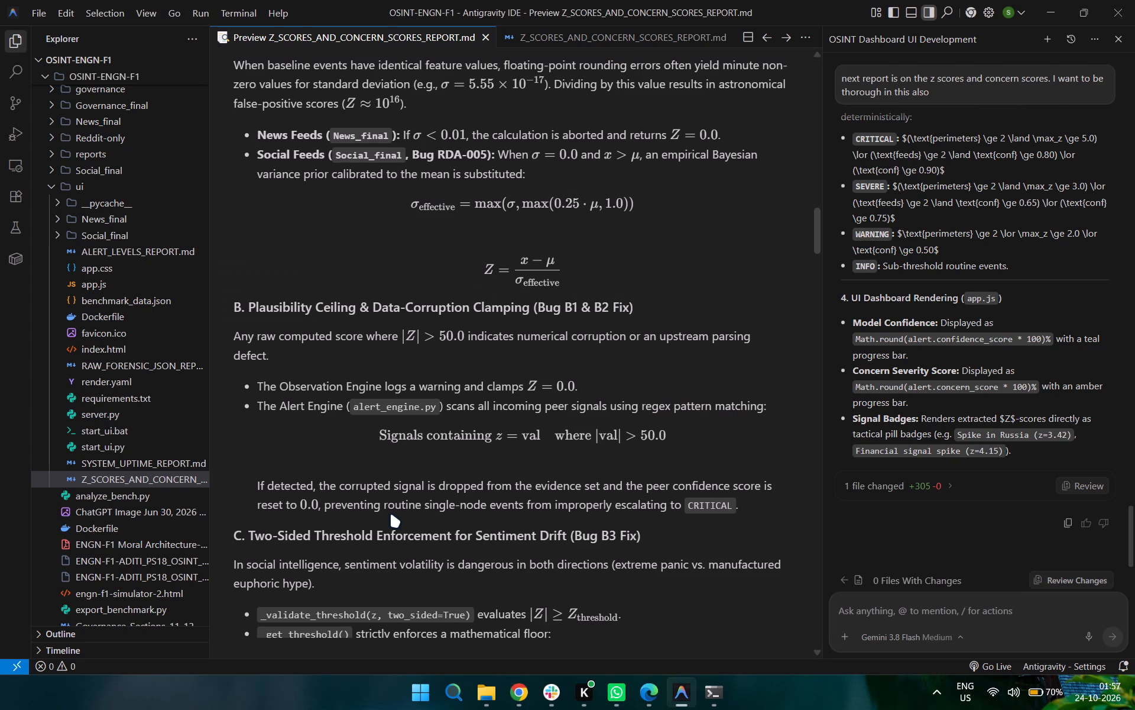
key("alt+Tab")
type("val")
Reduce the \quad \text{where } code in the Alert Engine bullet to the plain word "where".
key("Right")
key("Delete")
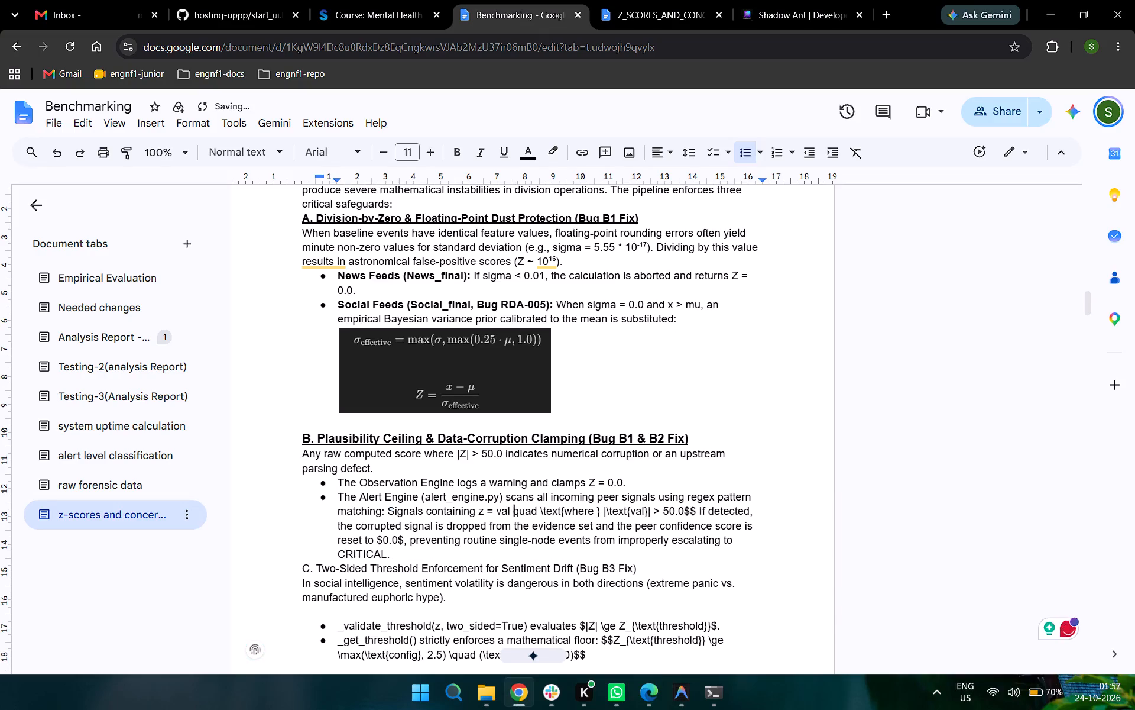
key("Delete")
key("Delete")
key("Delete")
key("Delete")
key("Delete")
key("Delete")
key("Delete")
key("Delete")
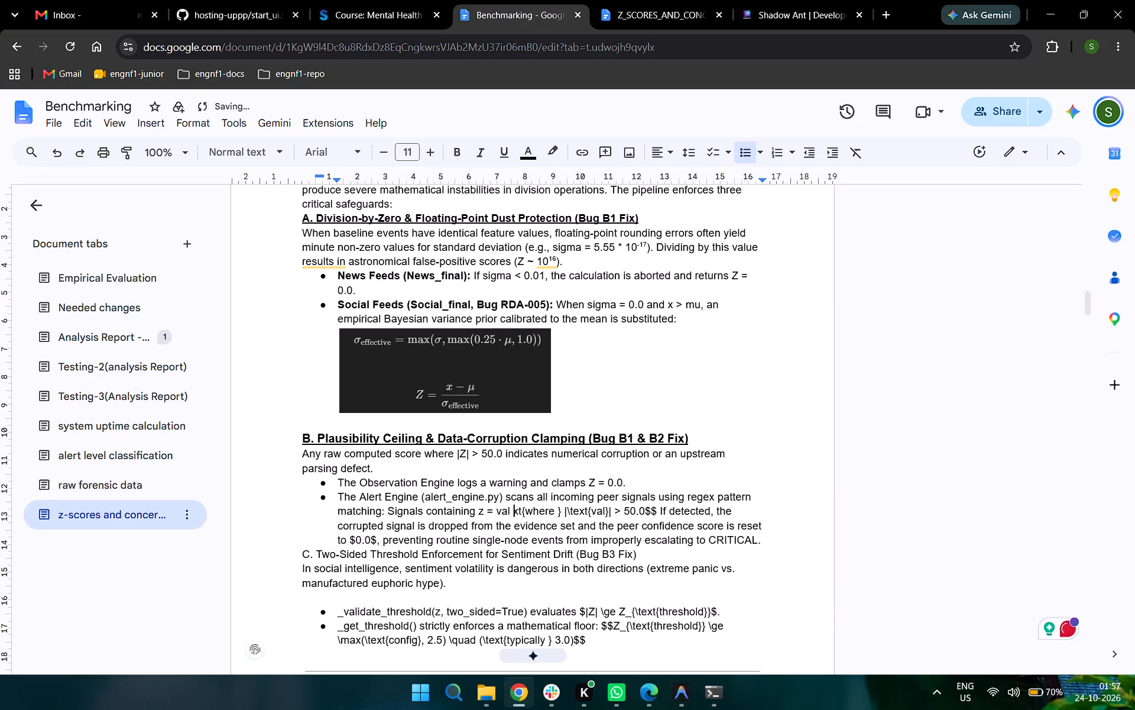
key("Delete")
key("Delete")
key("Delete")
key("Right")
key("Right")
key("Right")
key("Right")
key("Right")
key("Right")
key("Right")
key("Right")
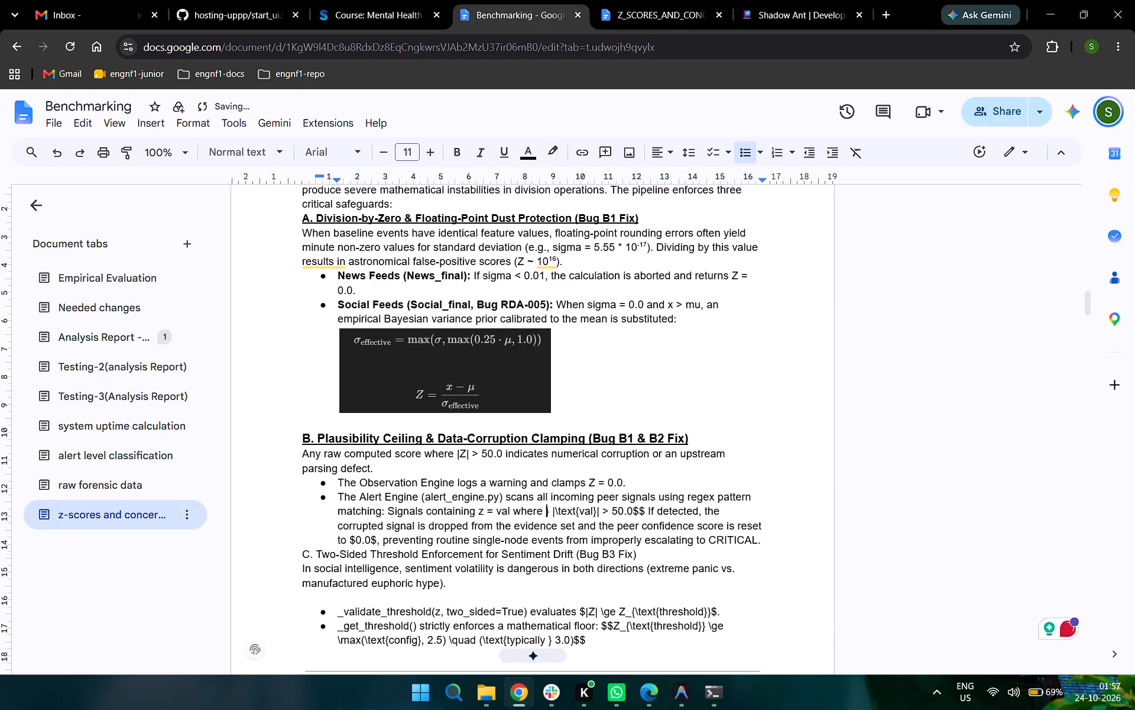
key("Left")
key("Left")
key("Delete")
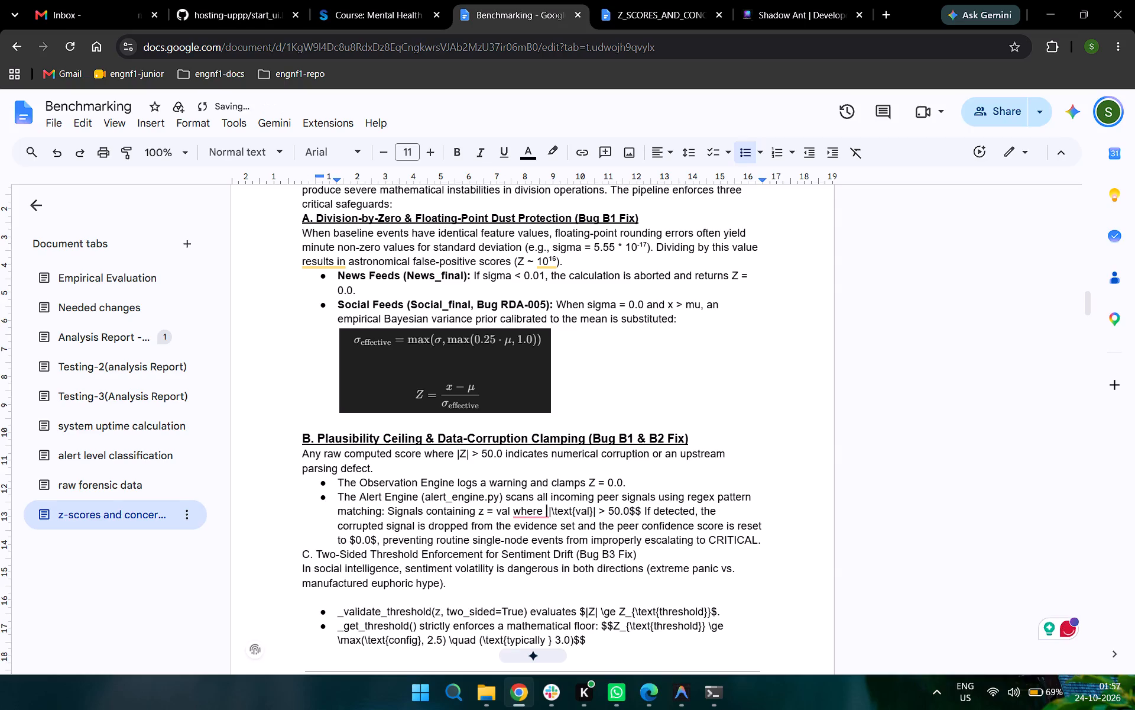
key("Delete")
Convert |\text{val}| in the Alert Engine bullet to plain |val|.
key("Delete")
key("Delete")
key("Delete")
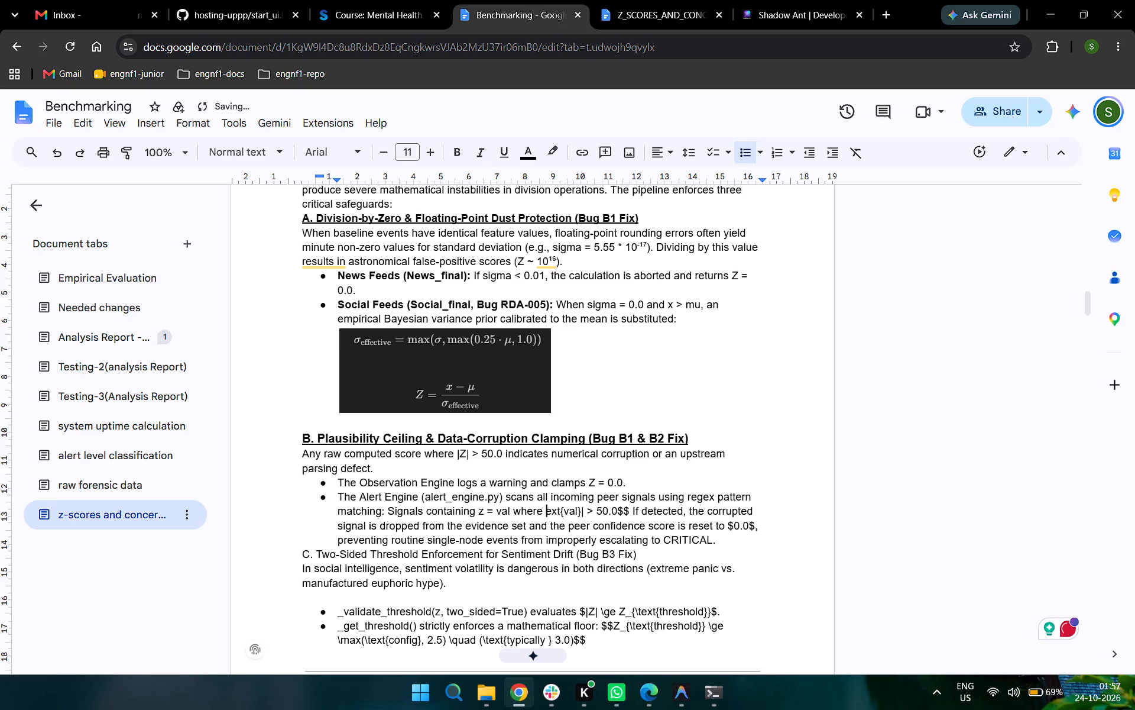
key("Delete")
key("Delete")
key("Delete")
key("Delete")
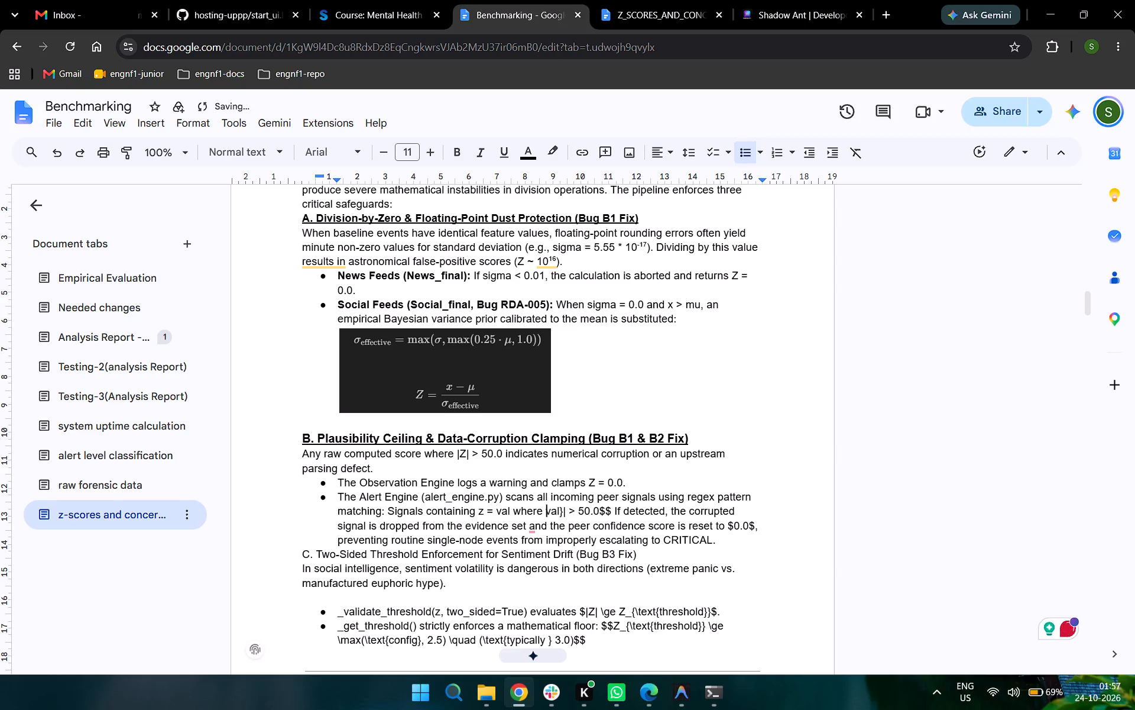
key("shift+bar")
key("Right")
key("Right")
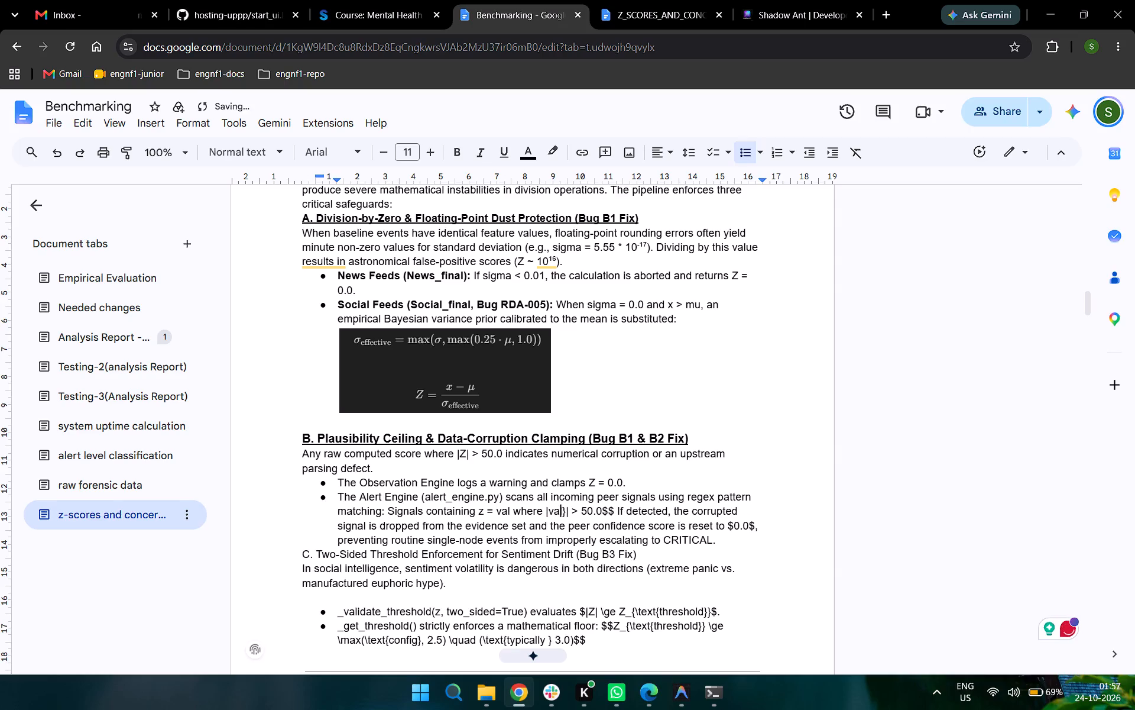
key("Right")
key("Delete")
key("Right")
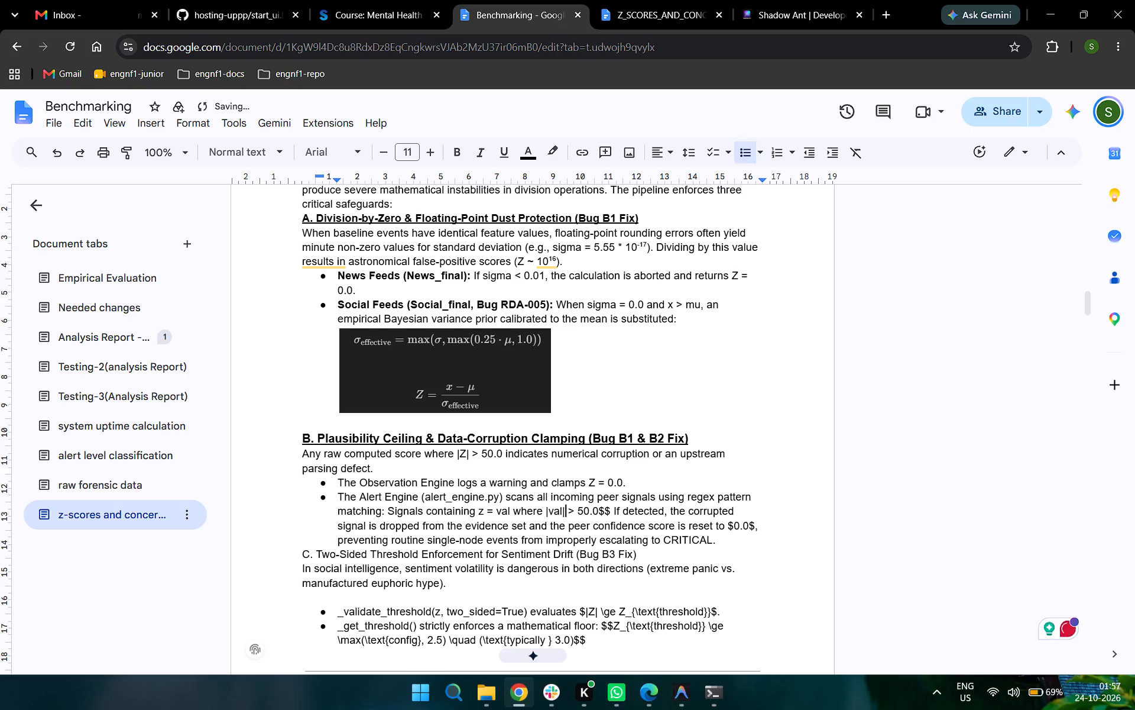
Remove the $$ marks after 50.0 in the Alert Engine bullet.
key("Right")
key("Right")
key("Right")
key("Right")
key("Right")
key("Right")
key("Right")
key("Right")
key("Left")
key("Delete")
key("Delete")
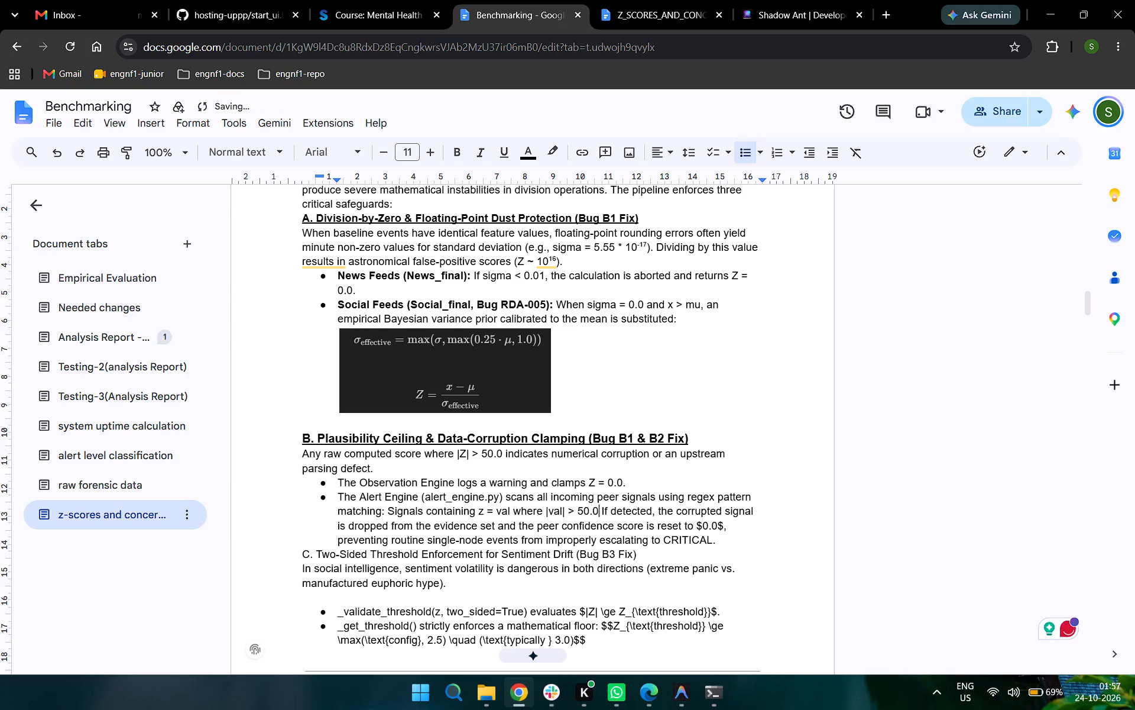
Remove the dollar signs around 0.0 in the Alert Engine bullet's peer confidence score text.
key("Down")
key("Right")
key("Right")
key("Right")
key("Right")
key("Right")
key("Right")
key("Right")
key("Right")
key("Right")
key("Right")
key("Right")
key("Right")
key("Right")
key("Right")
key("Right")
key("Right")
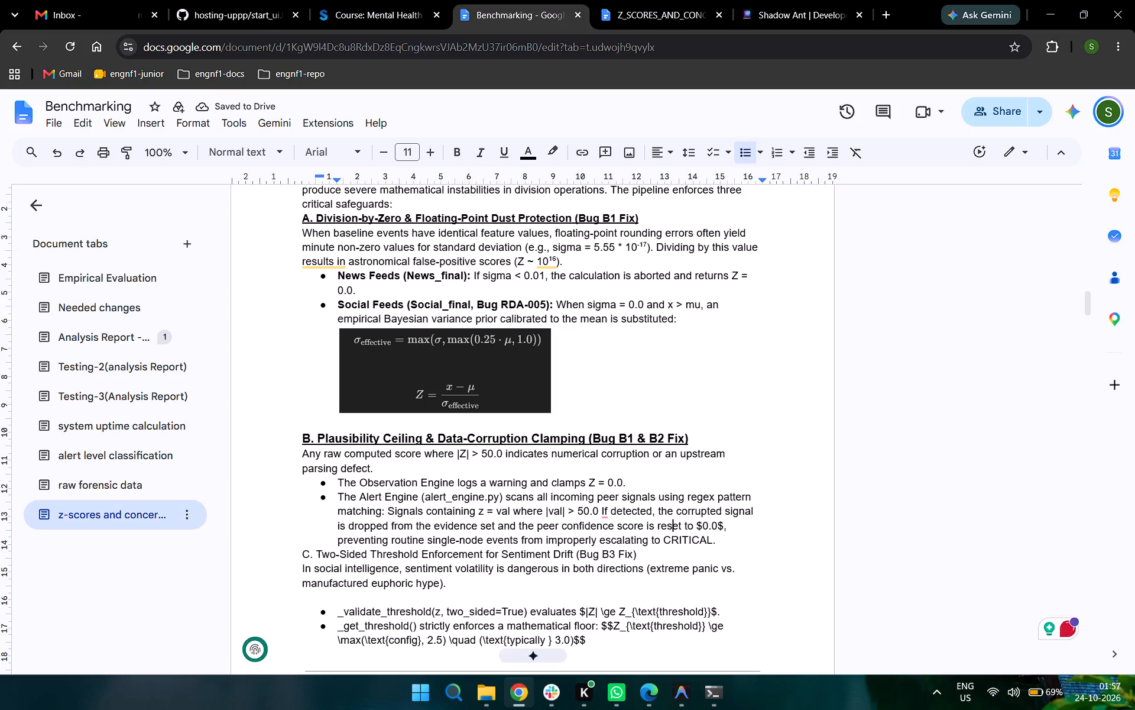
key("Right")
key("Right")
key("Right")
key("Right")
key("Right")
key("Right")
key("Delete")
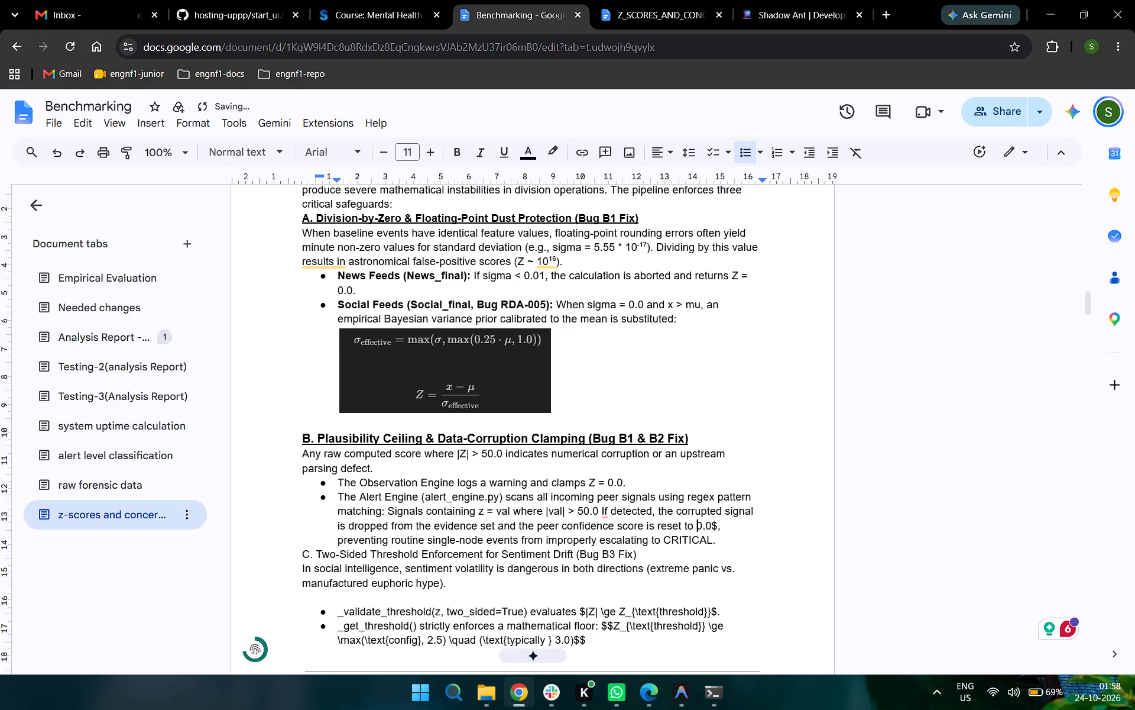
key("Right")
key("Right")
key("Right")
key("Delete")
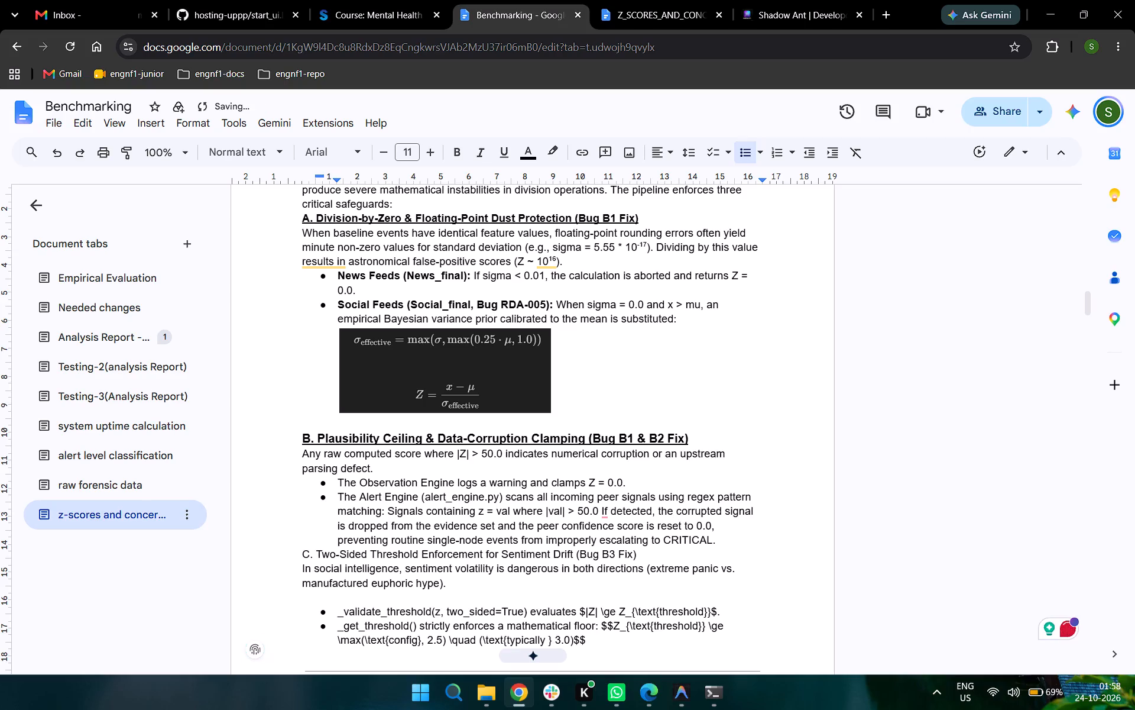
Add a blank line above the "C. Two-Sided Threshold Enforcement" heading and format the heading bold, underlined and size 12.
scroll(391, 515, "down", 2)
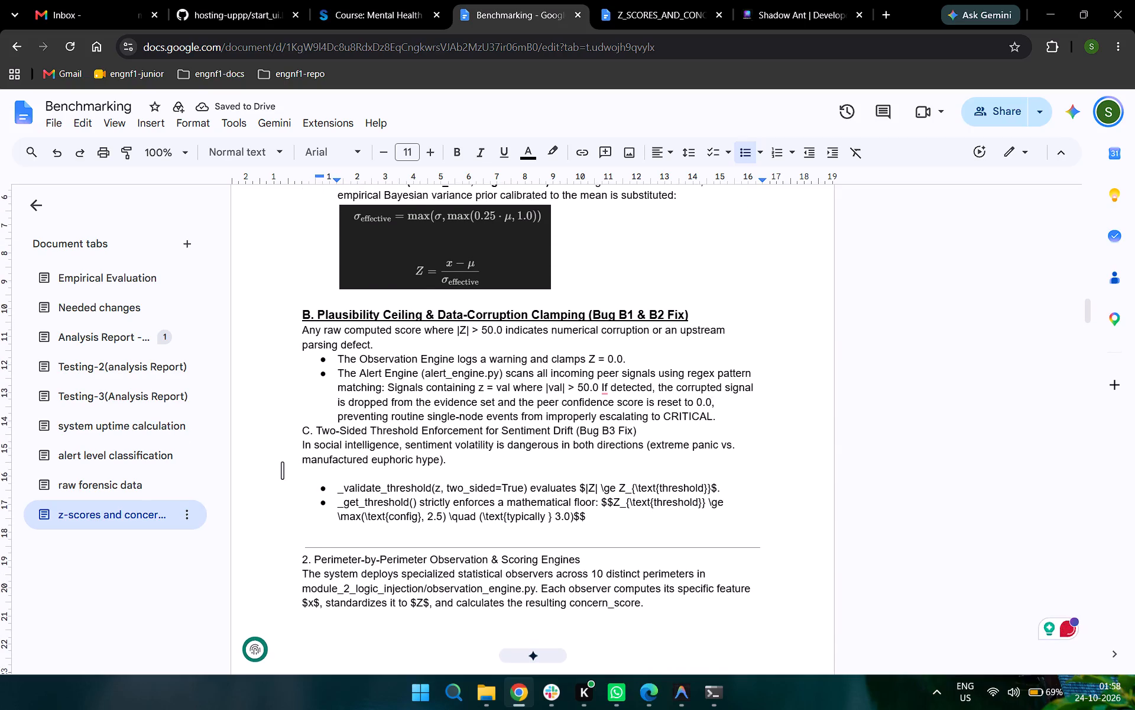
left_click(297, 427)
key("Return")
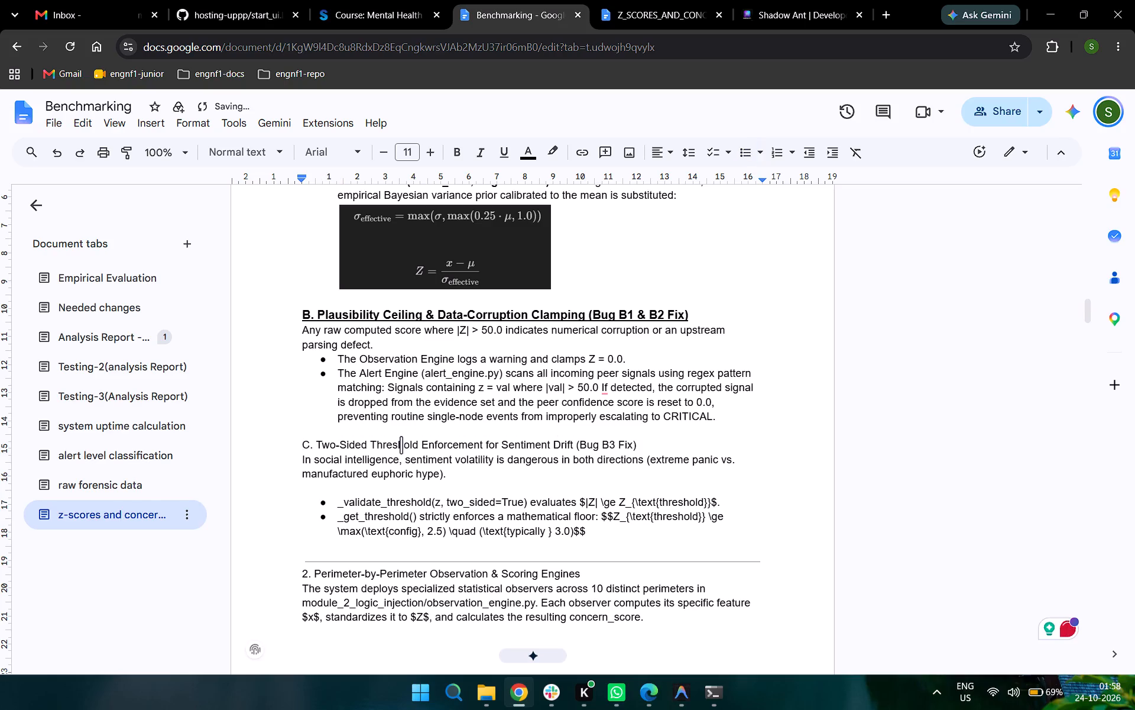
triple_click(406, 441)
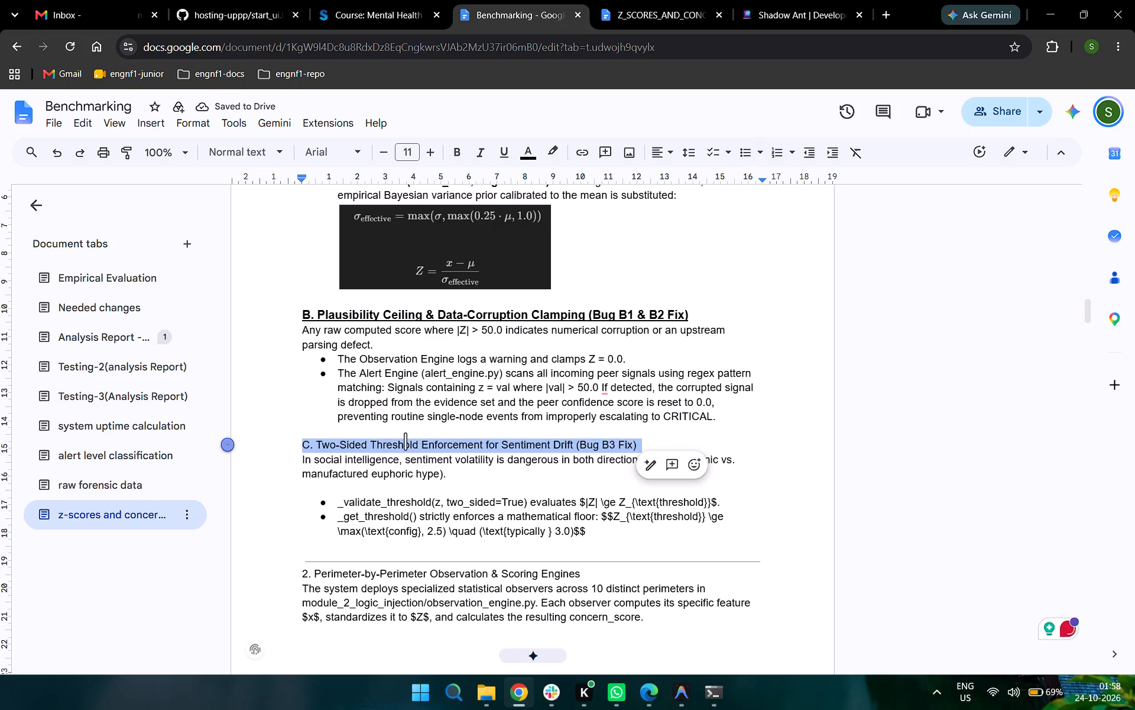
key("ctrl+shift+period")
key("ctrl+b")
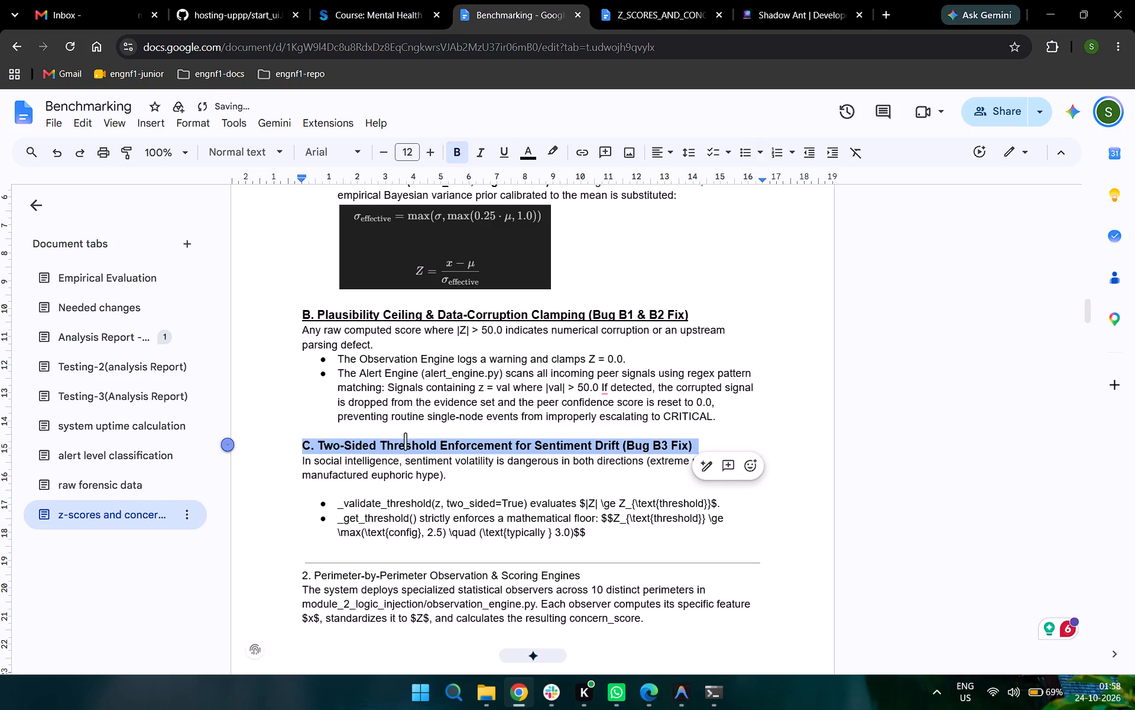
key("ctrl+u")
Remove the blank line between the section C paragraph and its bullet list.
key("Down")
key("Down")
key("Down")
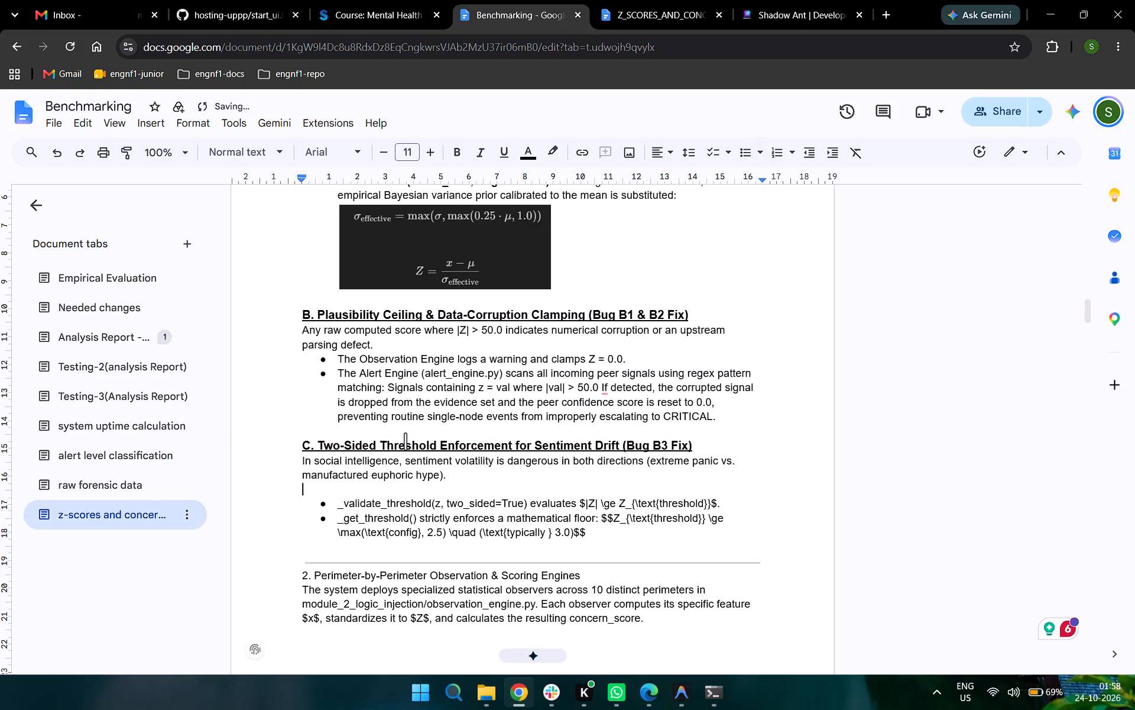
key("BackSpace")
Remove the dollar sign before |Z| in the _validate_threshold bullet.
key("Down")
key("Right")
key("Right")
key("Right")
key("Right")
key("Right")
key("Right")
key("Right")
key("Right")
key("Right")
key("Right")
key("Right")
key("Right")
key("Right")
key("Right")
key("Right")
key("Right")
key("Right")
key("Right")
key("Right")
key("Right")
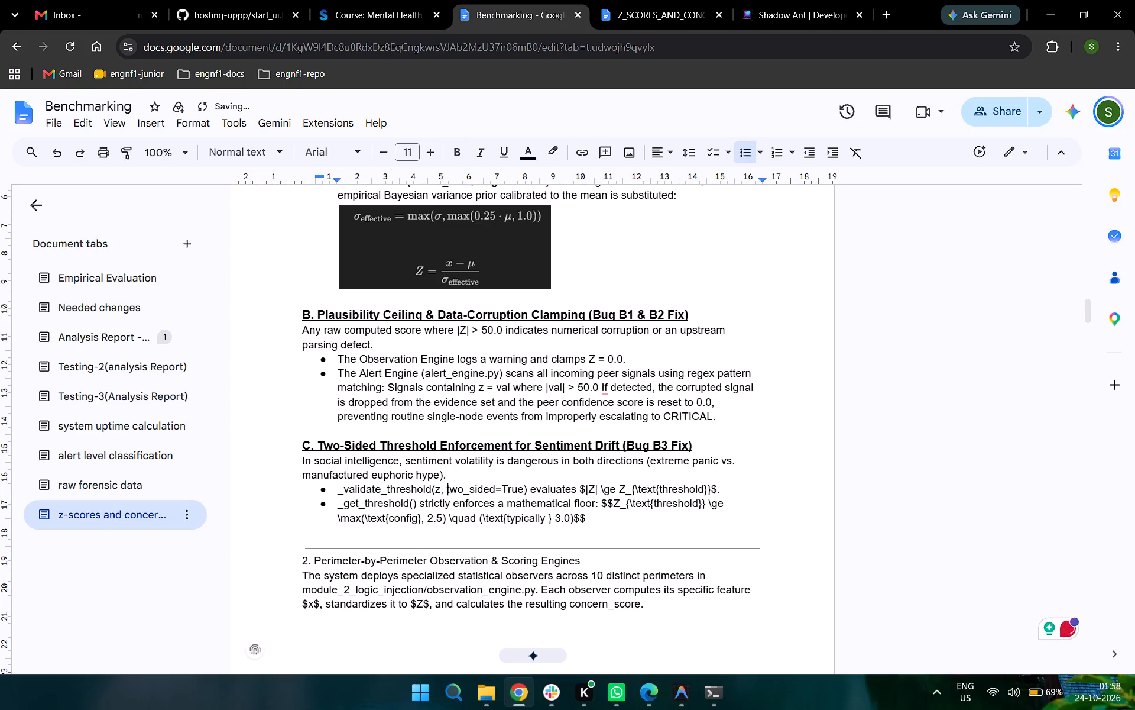
key("Right")
key("Right")
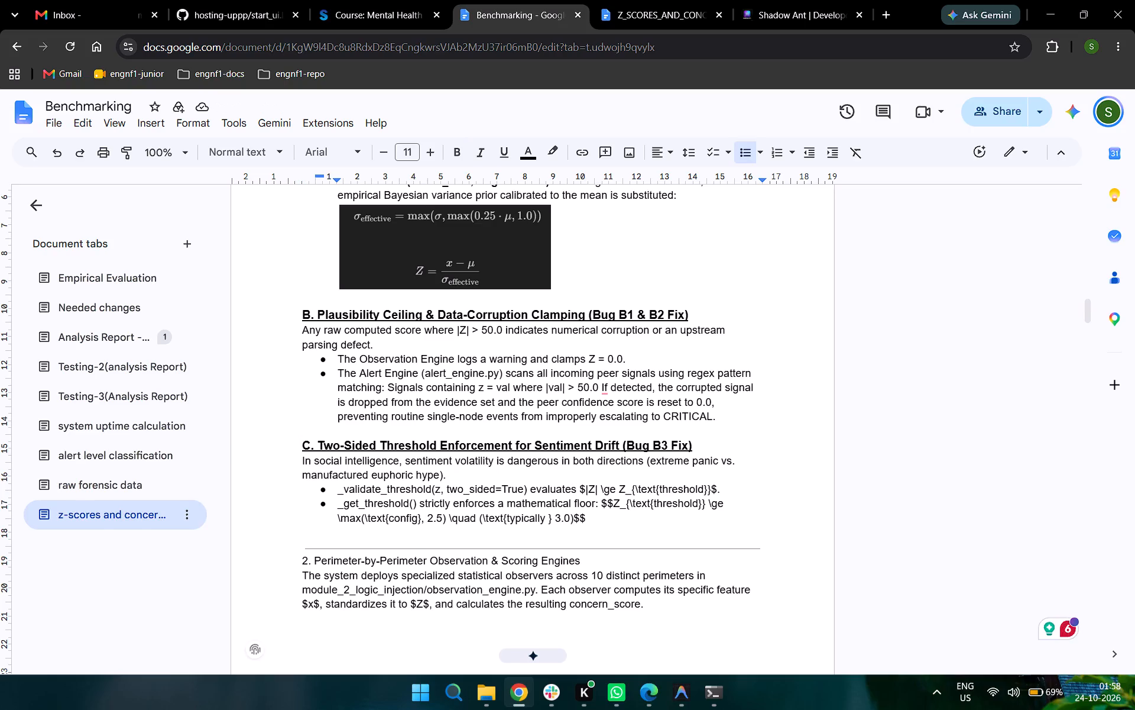
key("Delete")
Replace the \ge code after |Z| in the _validate_threshold bullet with >=.
key("Right")
key("Right")
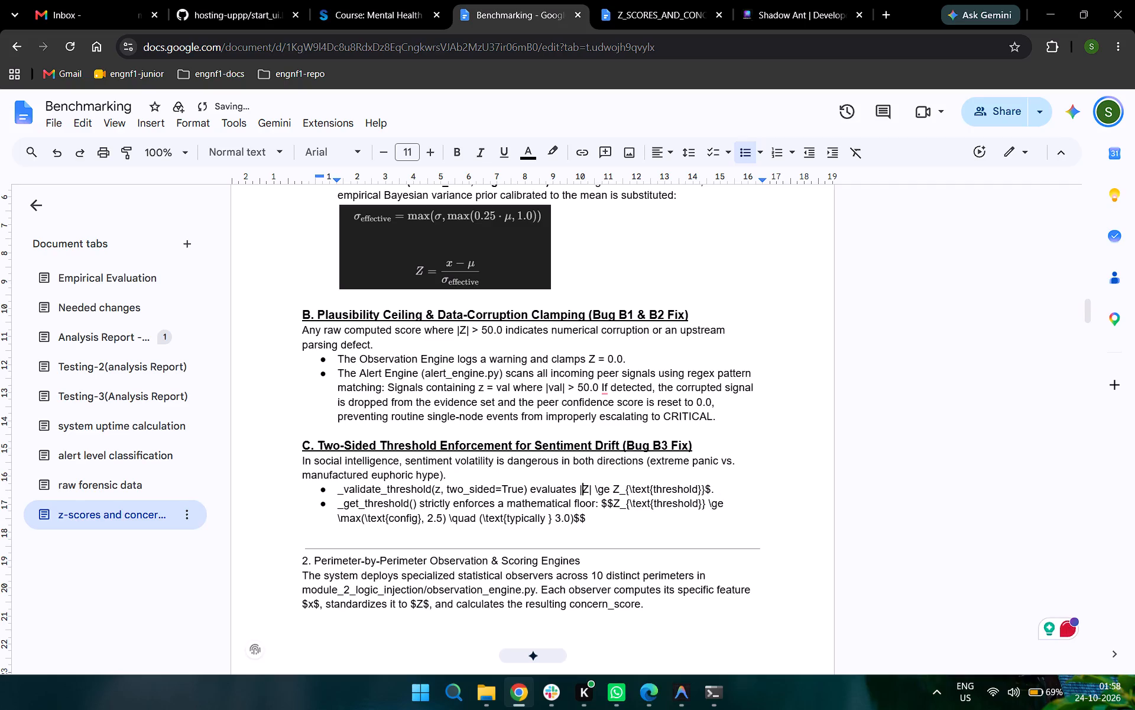
key("Right")
key("Right")
key("Delete")
key("Delete")
key("Delete")
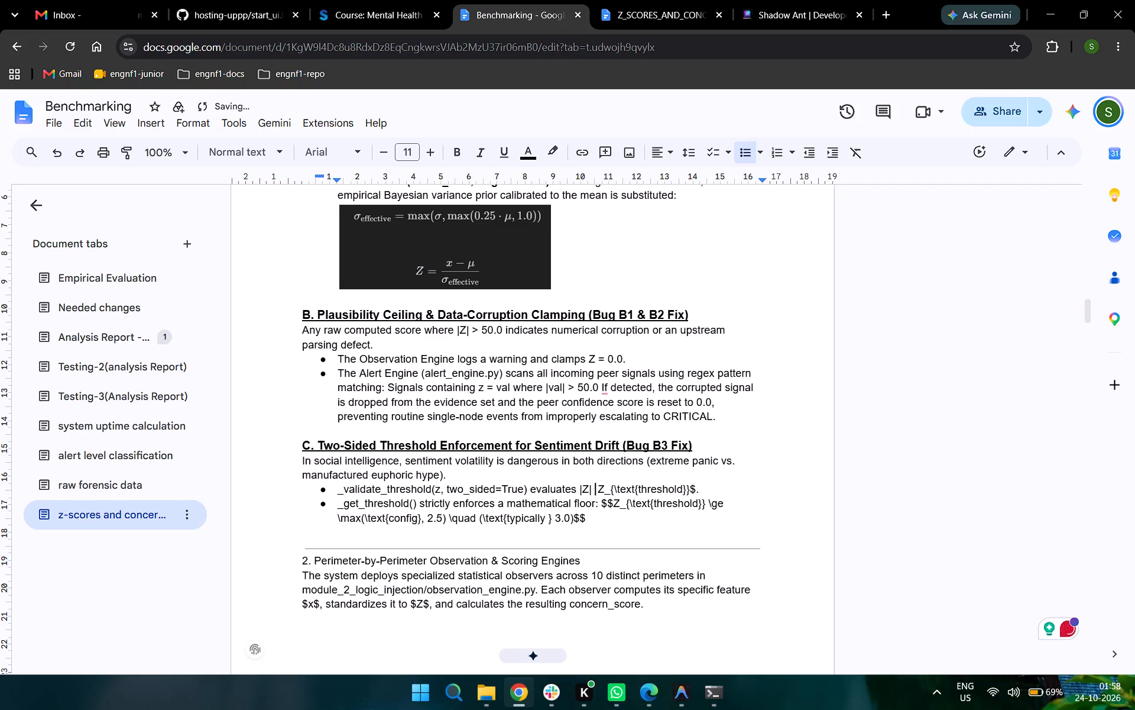
key("shift+greater")
key("equal")
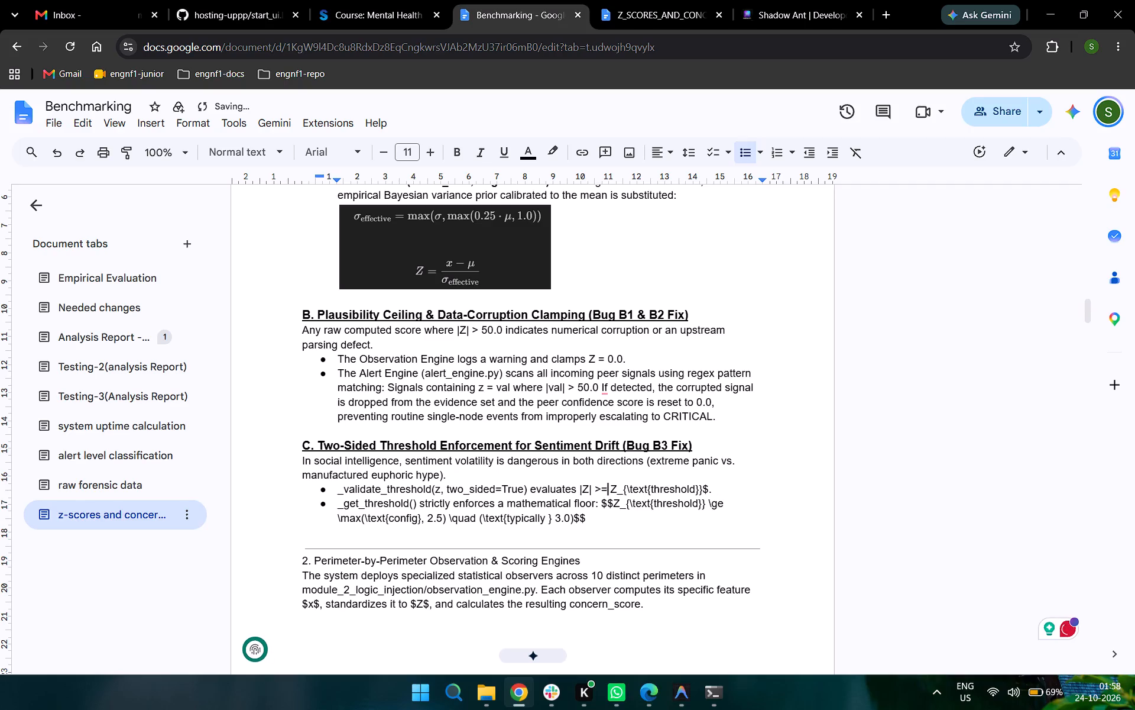
Remove the _{\text{ code between Z and "threshold" in the _validate_threshold bullet.
key("Right")
key("Right")
key("Right")
key("Left")
key("Delete")
key("Delete")
key("Delete")
key("Delete")
key("Delete")
key("Delete")
key("Delete")
key("Delete")
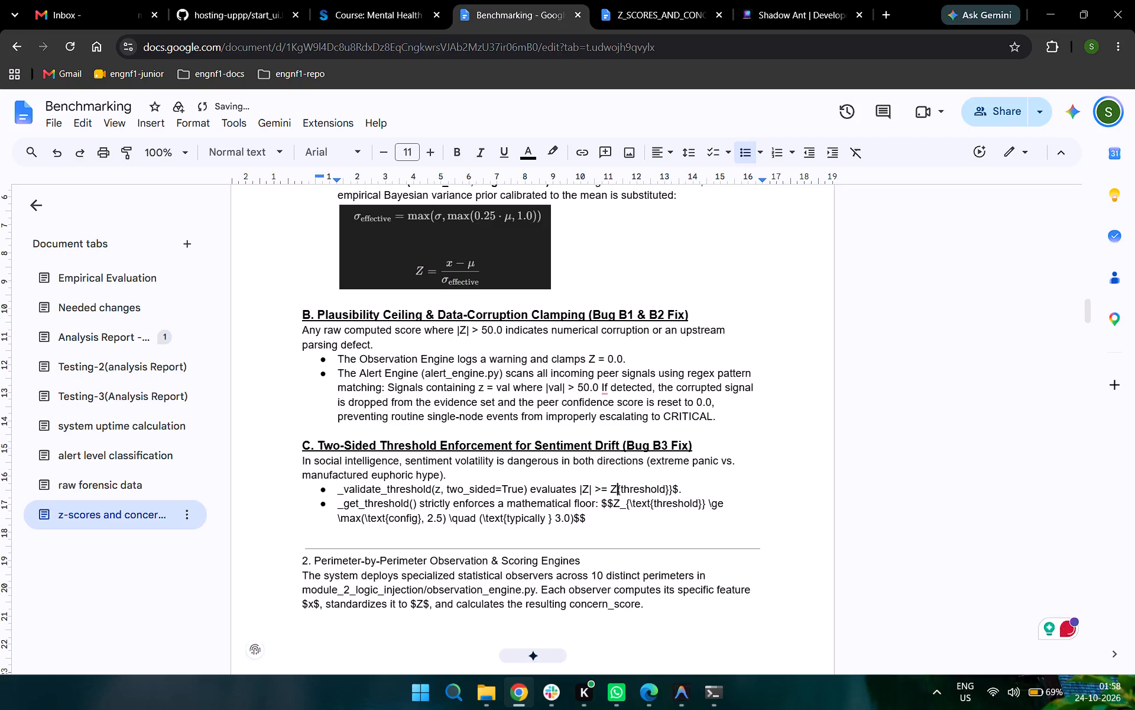
Make "threshold" a subscript of Z in the _validate_threshold bullet and remove the trailing }}$ code.
key("shift+Right")
key("shift+Right")
key("shift+Right")
key("shift+Right")
key("shift+Right")
key("shift+Right")
key("shift+Right")
key("shift+Right")
key("shift+Right")
key("shift+Right")
key("shift+Right")
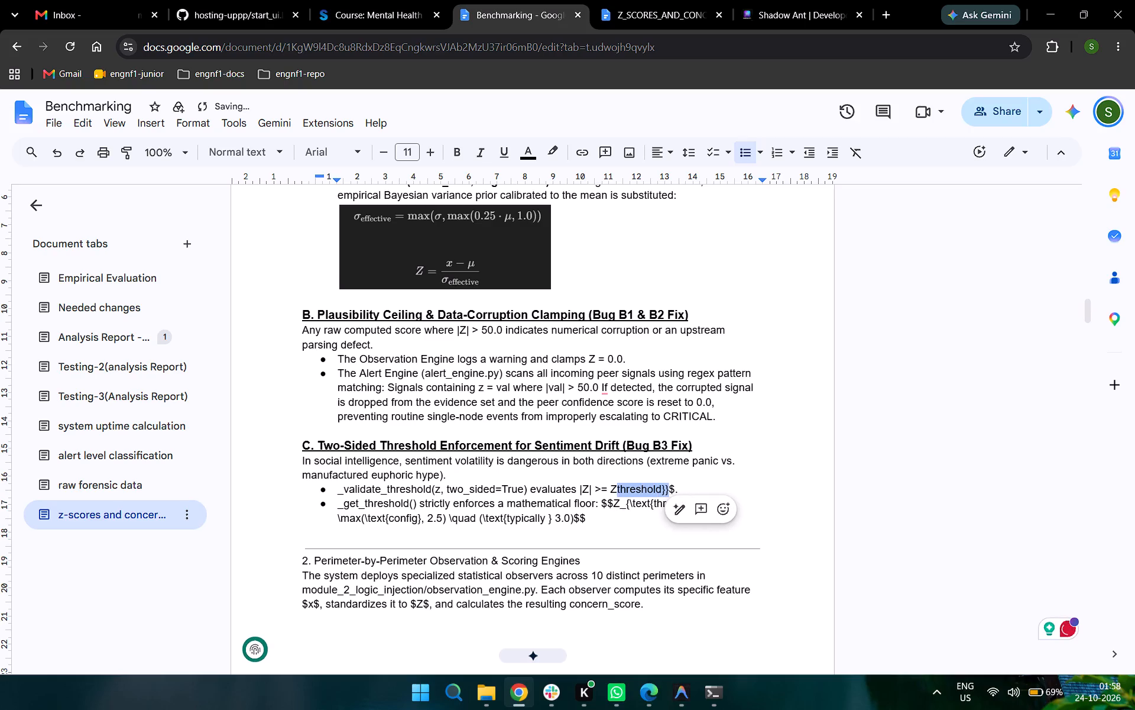
key("shift+Left")
key("shift+Left")
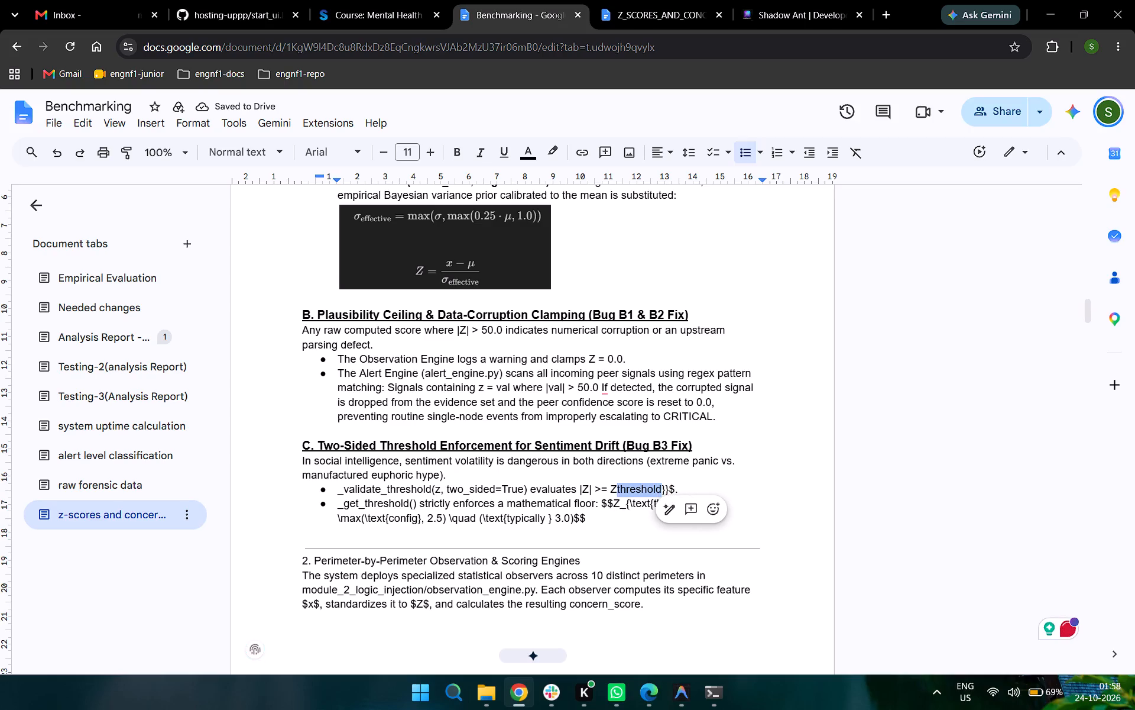
key("ctrl+comma")
key("Right")
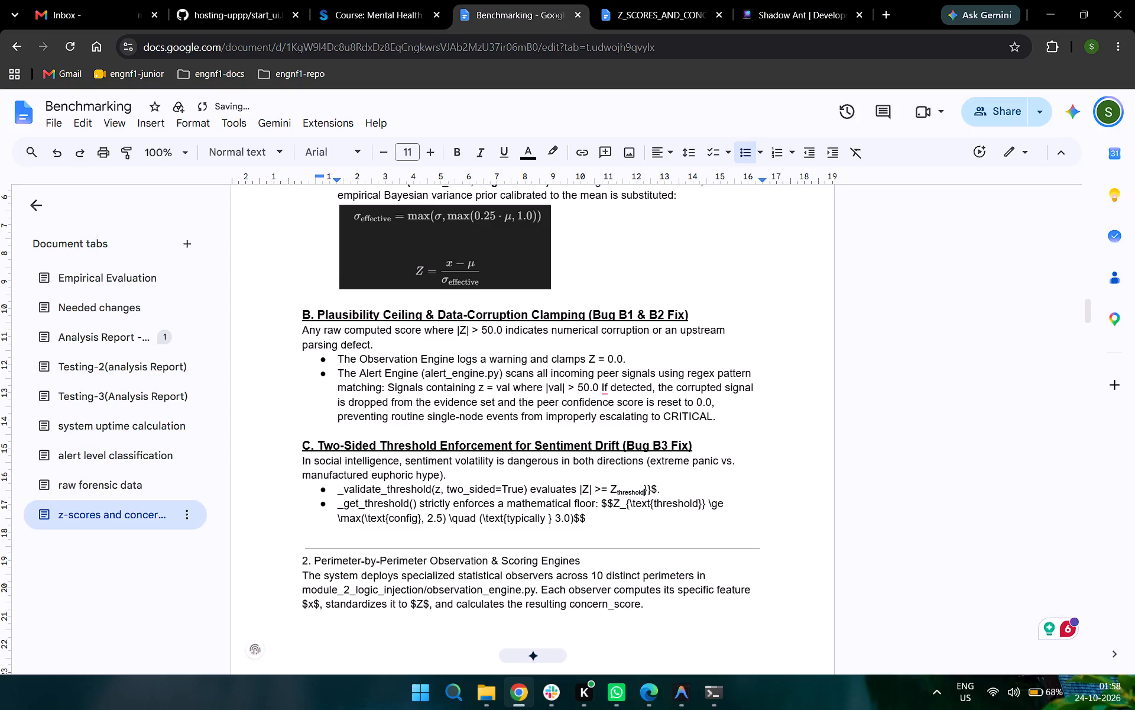
key("Delete")
key("Delete")
key("Delete")
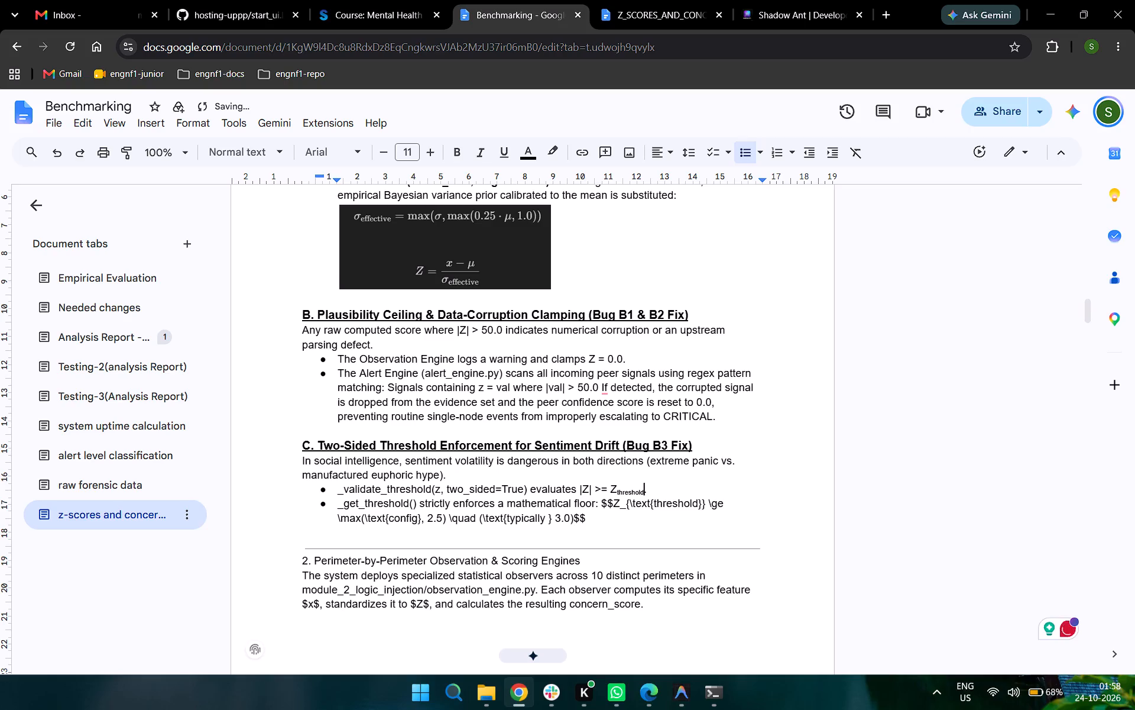
Strip the $$ before Z and the _{\text{ code after it in the _get_threshold bullet.
key("Down")
key("Left")
key("Left")
key("Left")
key("Left")
key("Left")
key("Left")
key("Left")
key("Left")
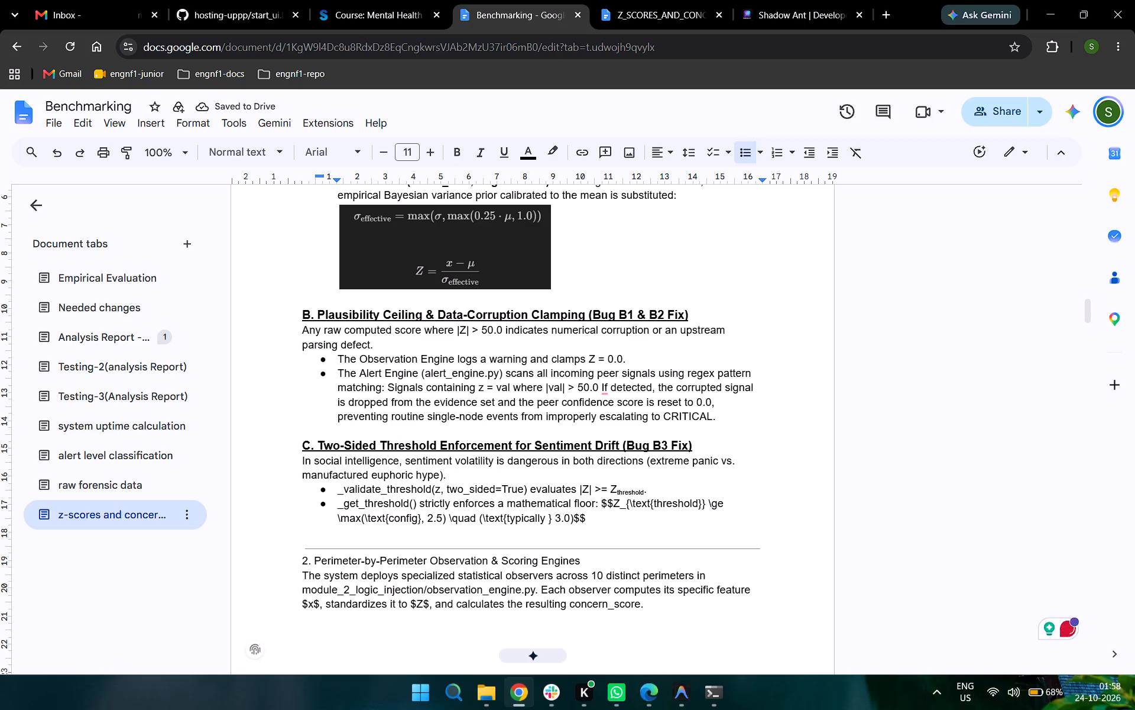
key("Delete")
key("Delete")
key("Right")
key("Delete")
key("Delete")
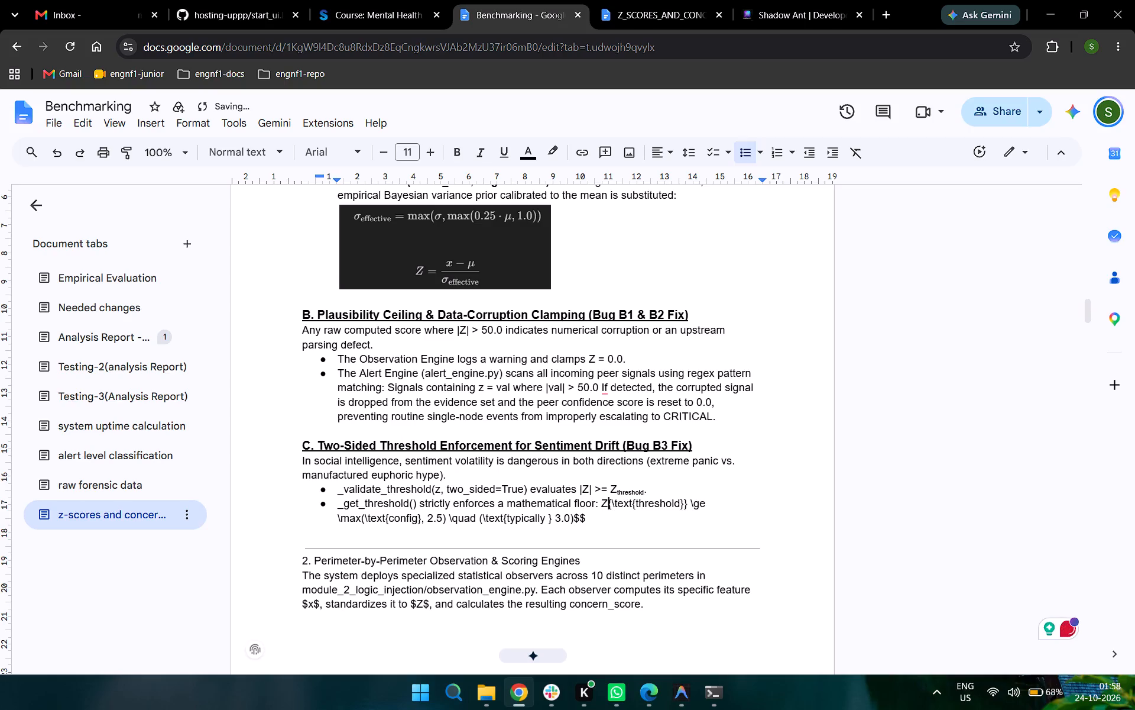
key("Delete")
key("Delete")
key("Delete")
key("Delete")
key("Delete")
key("Delete")
Make "threshold" a subscript of Z in the _get_threshold bullet and remove the }} that follows it.
key("shift+Right")
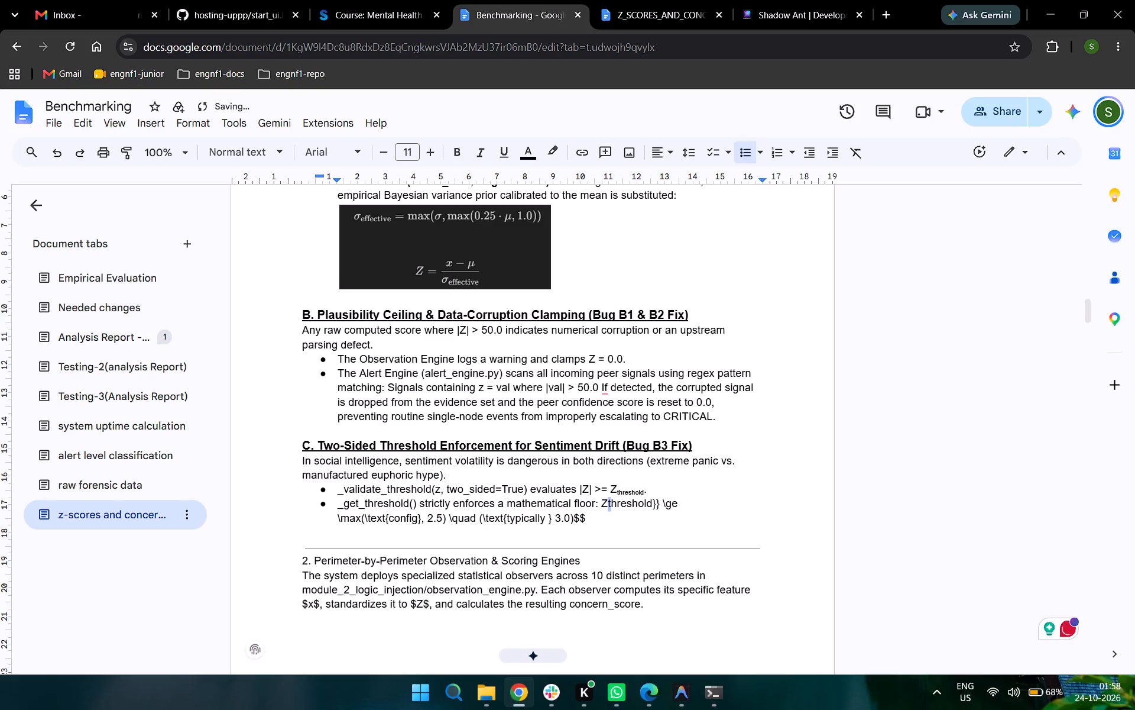
key("shift+Right")
key("shift+Right")
key("shift+Right")
key("shift+Right")
key("shift+Right")
key("shift+Right")
key("shift+Right")
key("shift+Right")
key("shift+Right")
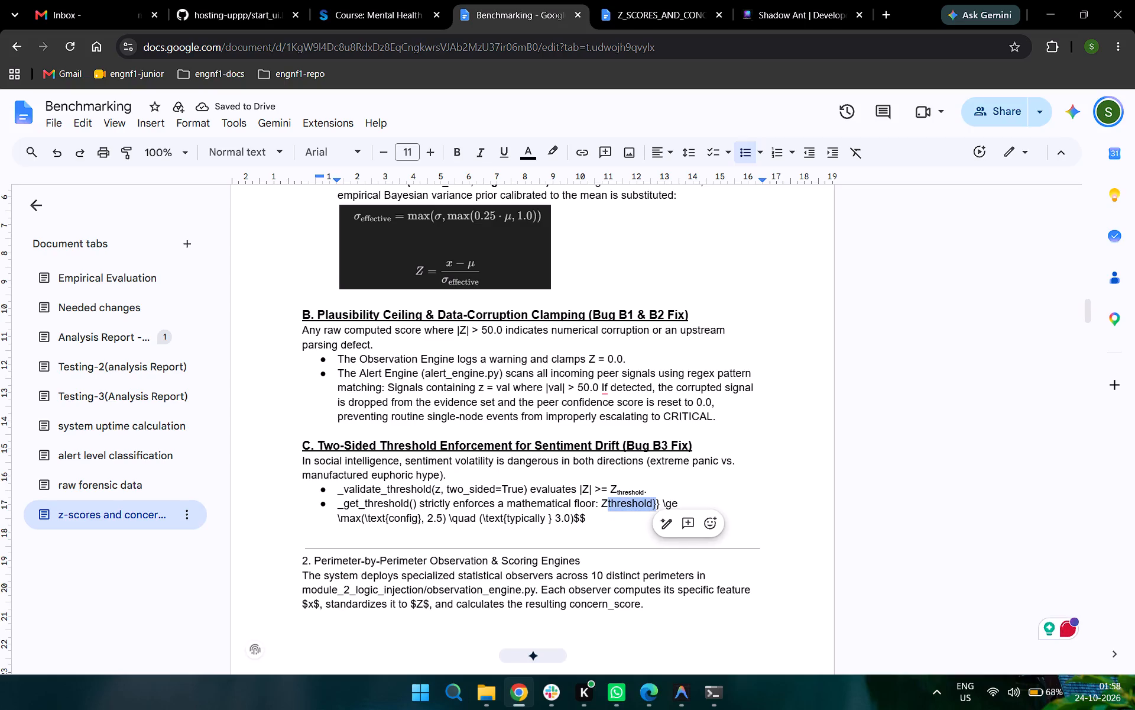
key("shift+Left")
key("ctrl+comma")
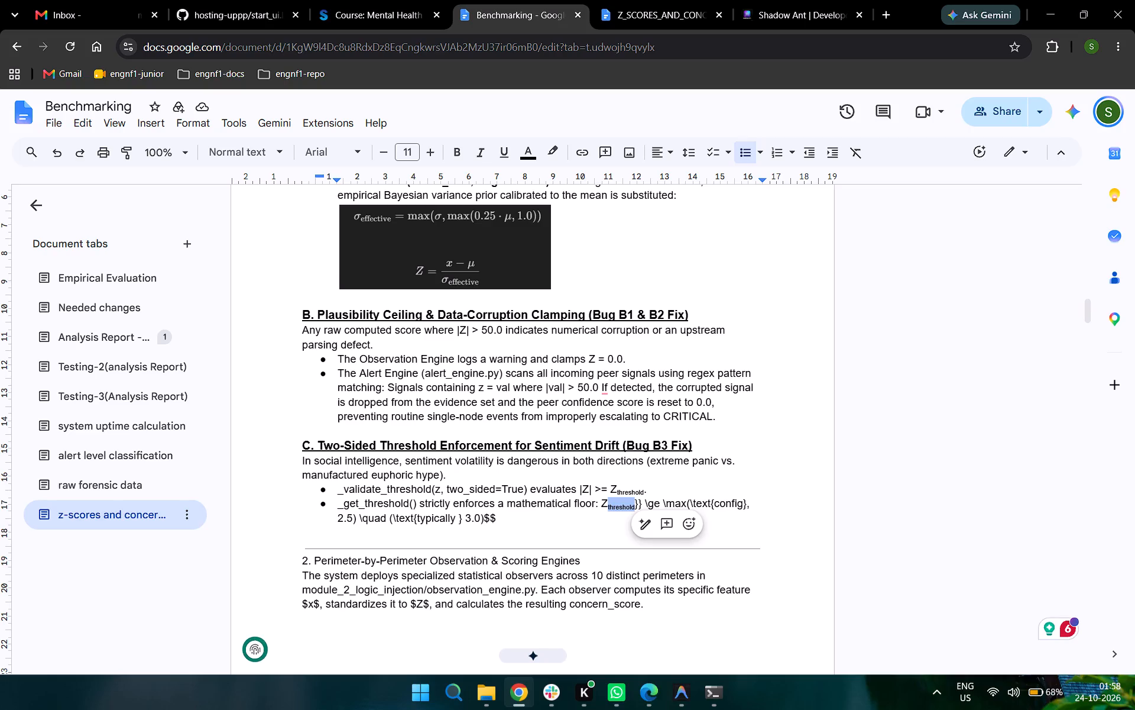
key("Right")
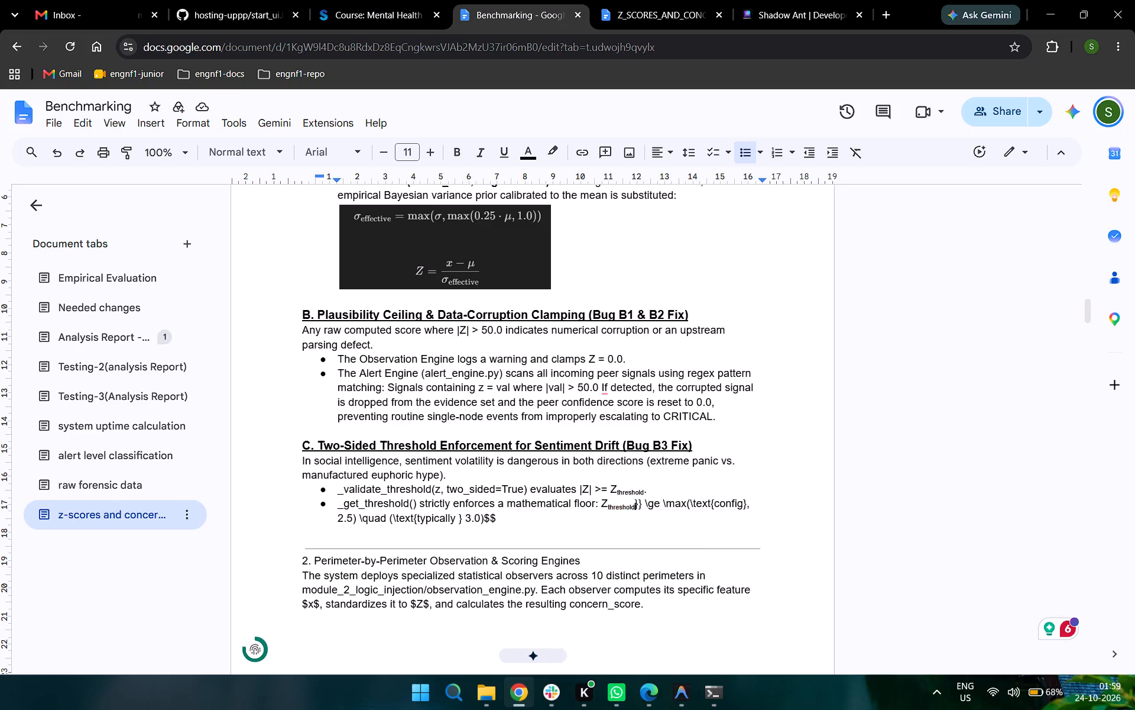
key("Delete")
key("Delete")
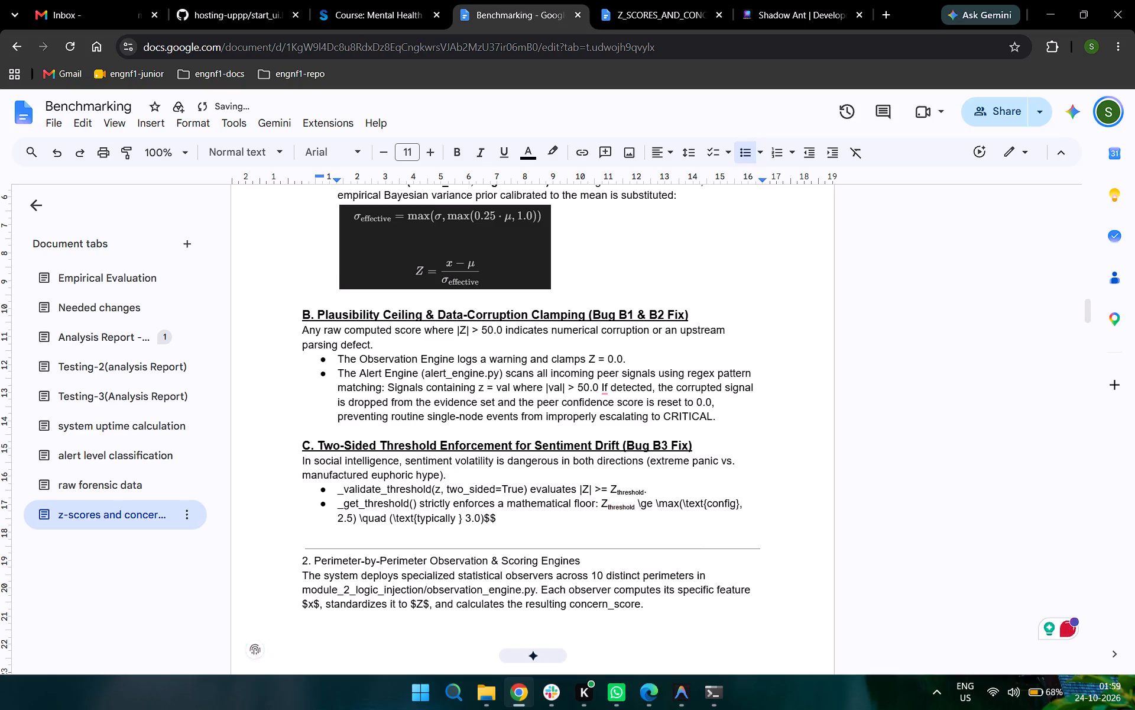
Replace the \ge code in the _get_threshold bullet with >=.
key("Right")
key("Delete")
key("Delete")
key("Delete")
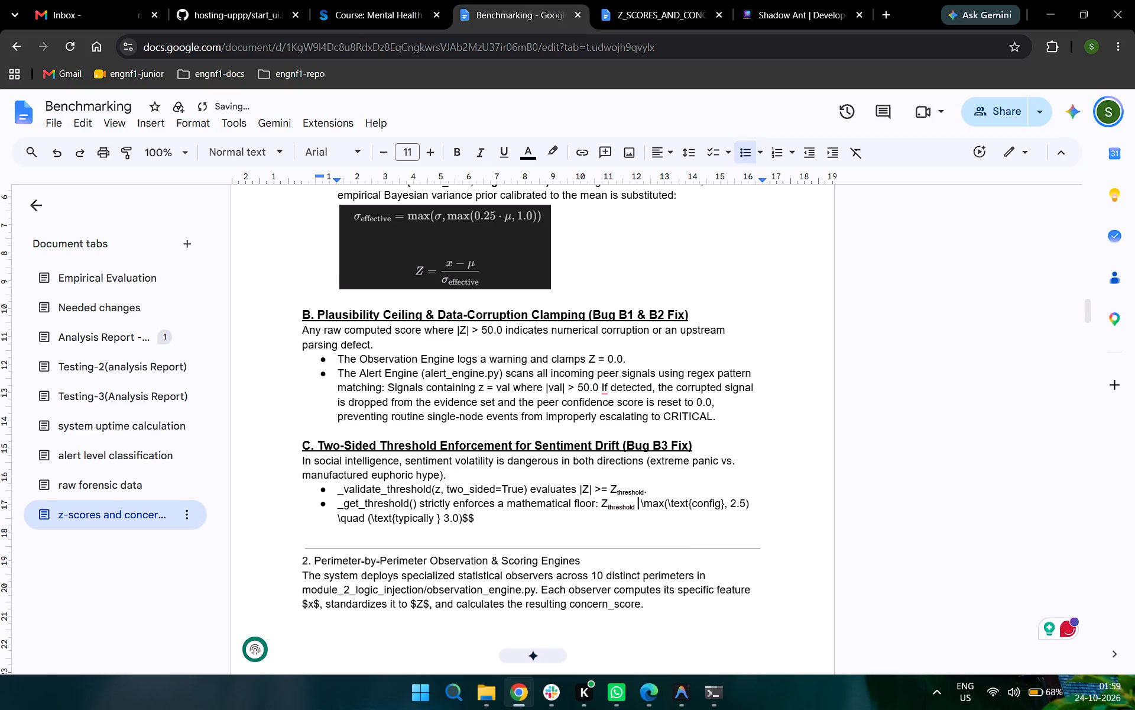
type(">=")
Replace the \max(\text{config} code in the _get_threshold bullet with max(config.
key("Right")
key("Delete")
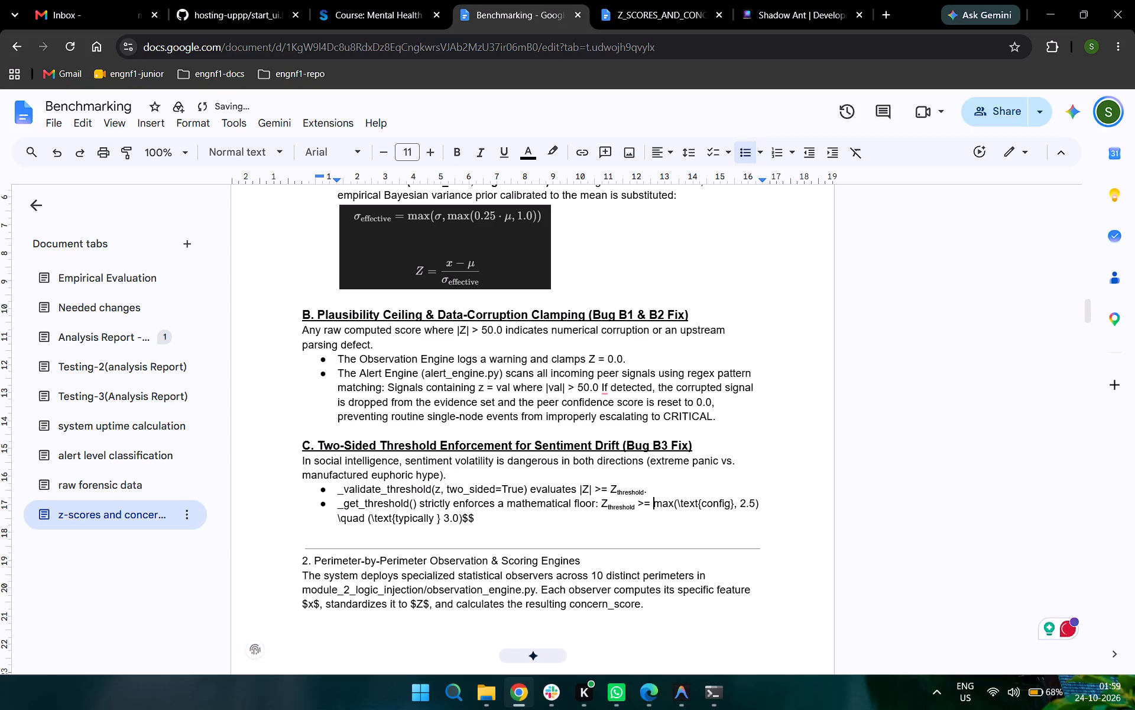
key("Delete")
key("Delete")
key("Delete")
key("Delete")
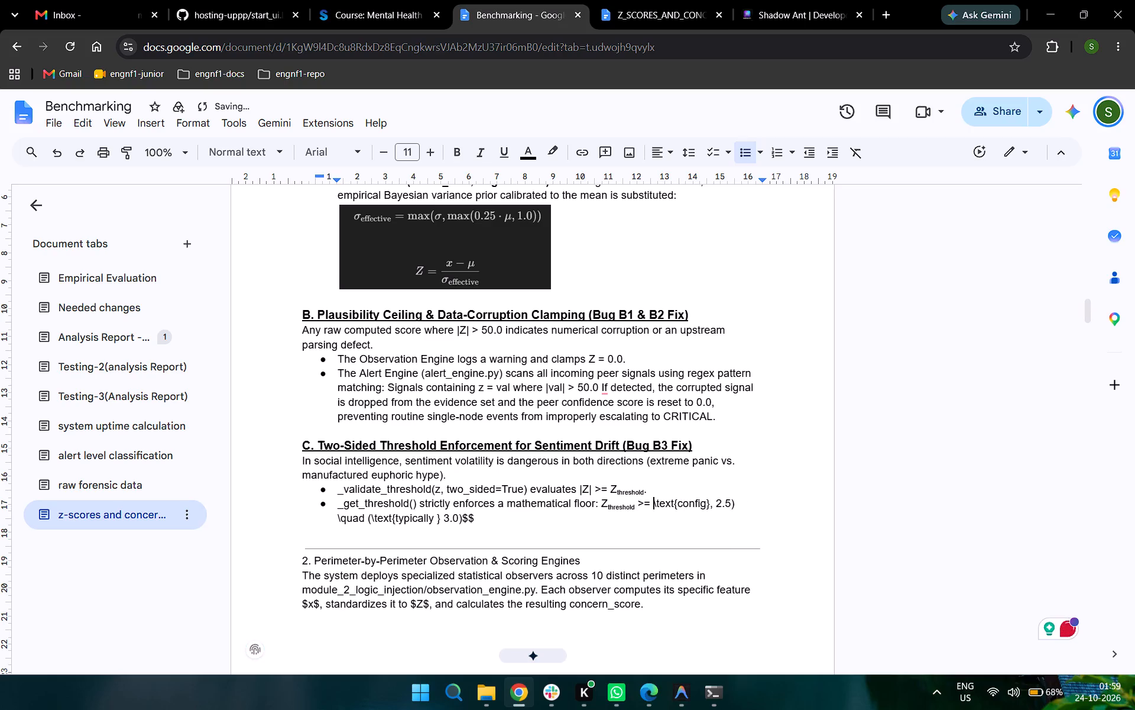
key("Delete")
key("Delete")
key("Delete")
key("Delete")
key("Delete")
key("Delete")
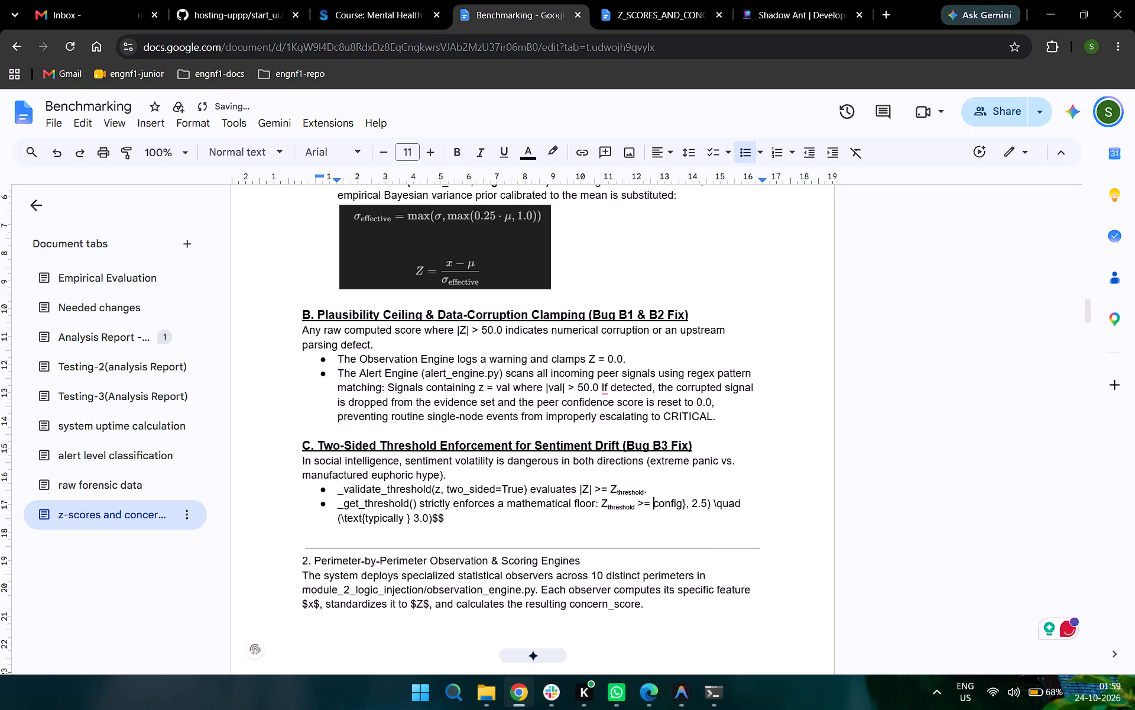
type("max")
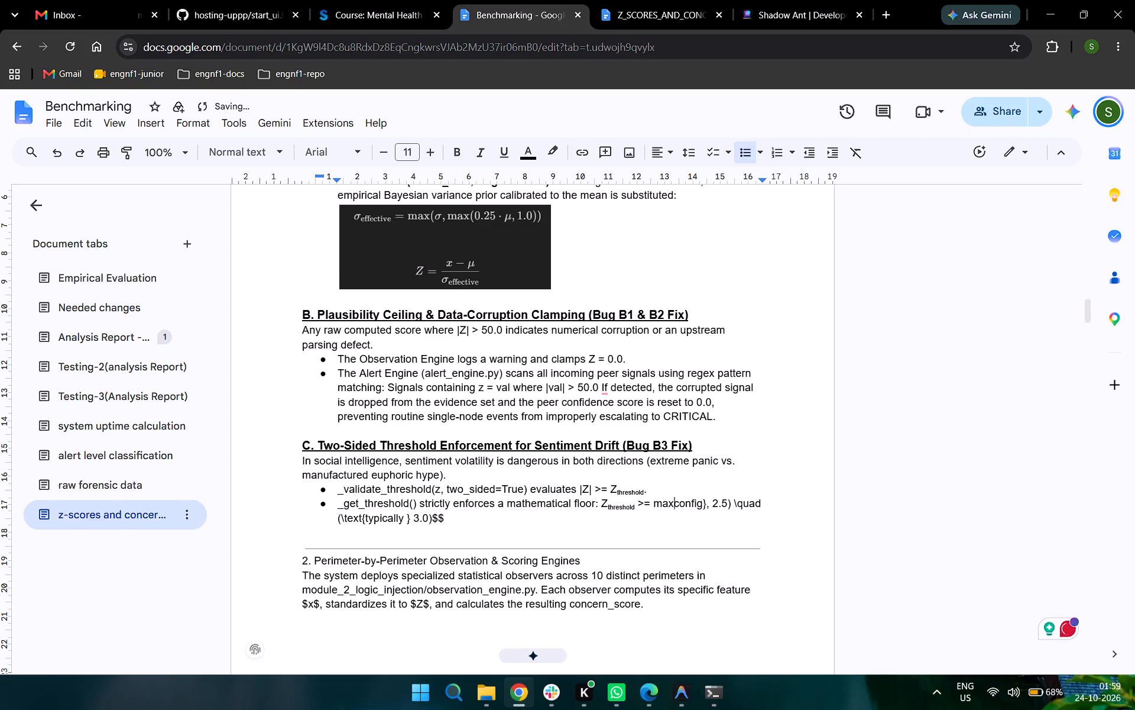
key("shift+parenleft")
key("Delete")
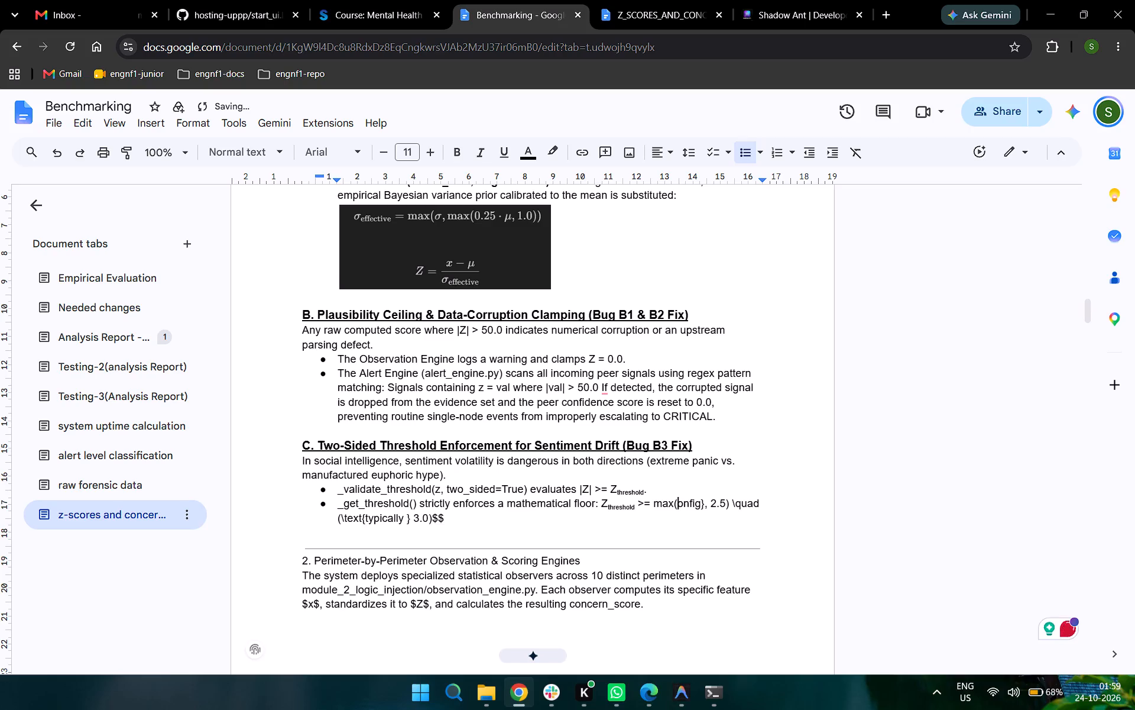
key("c")
key("Right")
key("Right")
key("Right")
key("Right")
key("Right")
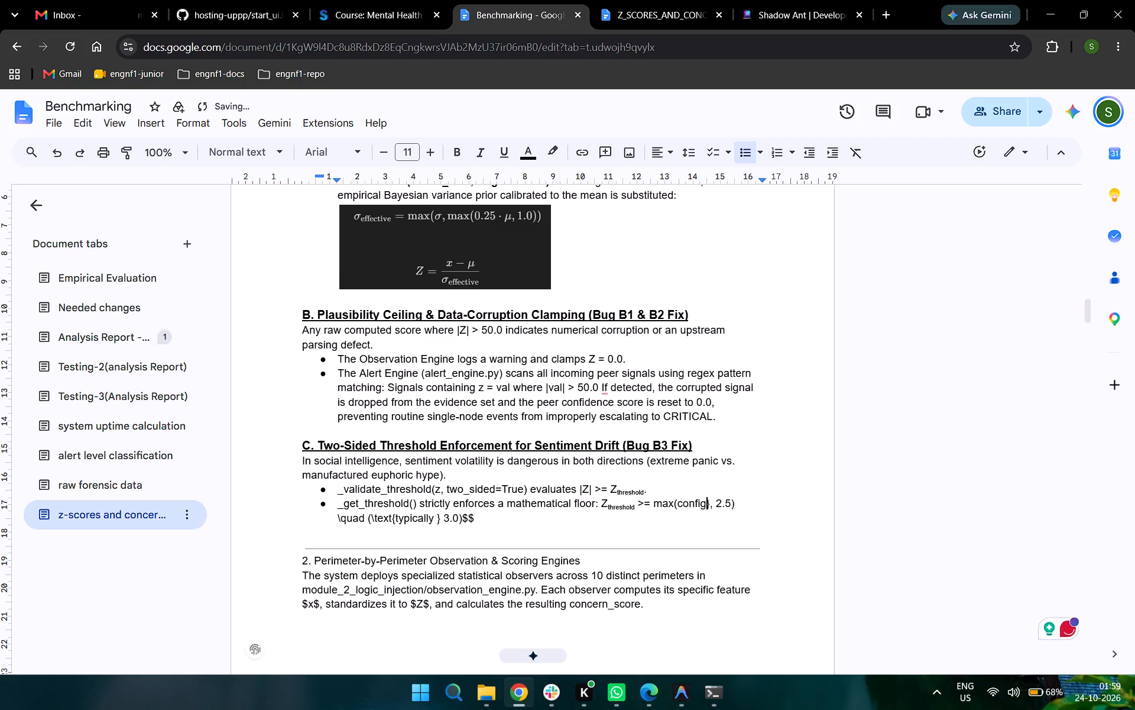
key("Delete")
Remove the \quad code after 2.5) in the _get_threshold bullet.
key("Right")
key("Right")
key("Right")
key("Right")
key("Right")
key("Right")
key("Right")
key("Right")
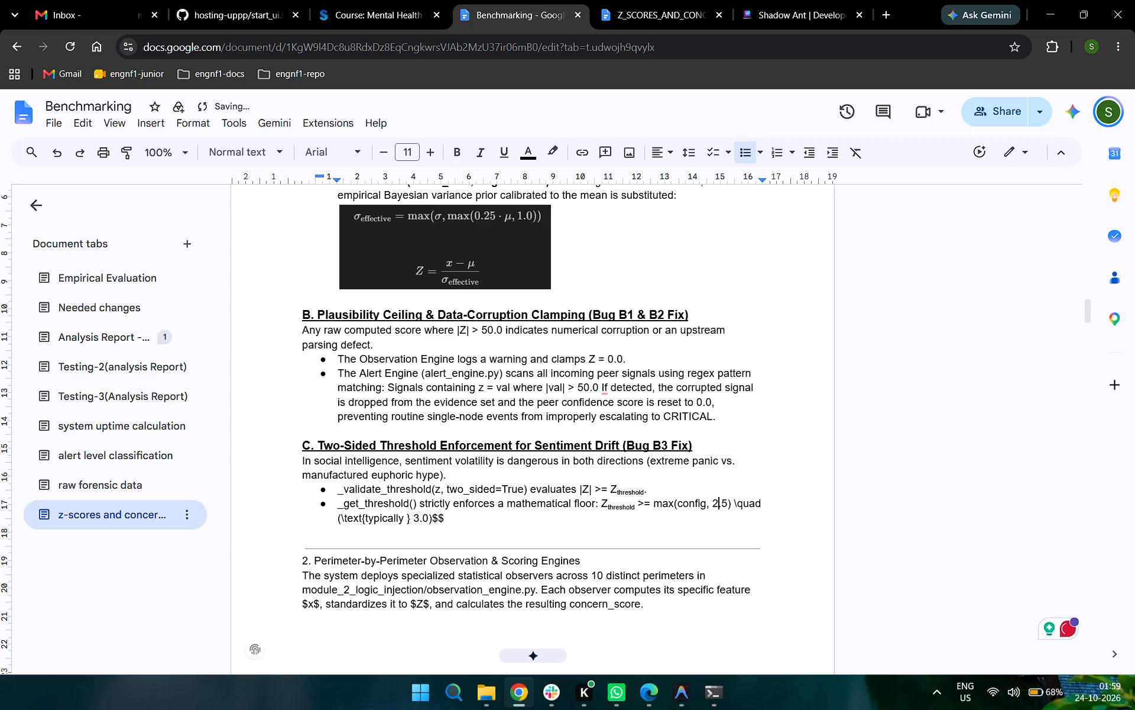
key("Left")
key("Delete")
key("Delete")
key("Delete")
key("Delete")
key("Delete")
Strip the \text{ } wrapper around "typically" and the trailing $$ so the _get_threshold bullet ends with (typically 3.0).
key("Right")
key("Right")
key("Left")
key("Right")
key("Delete")
key("Delete")
key("Delete")
key("Delete")
key("Delete")
key("Delete")
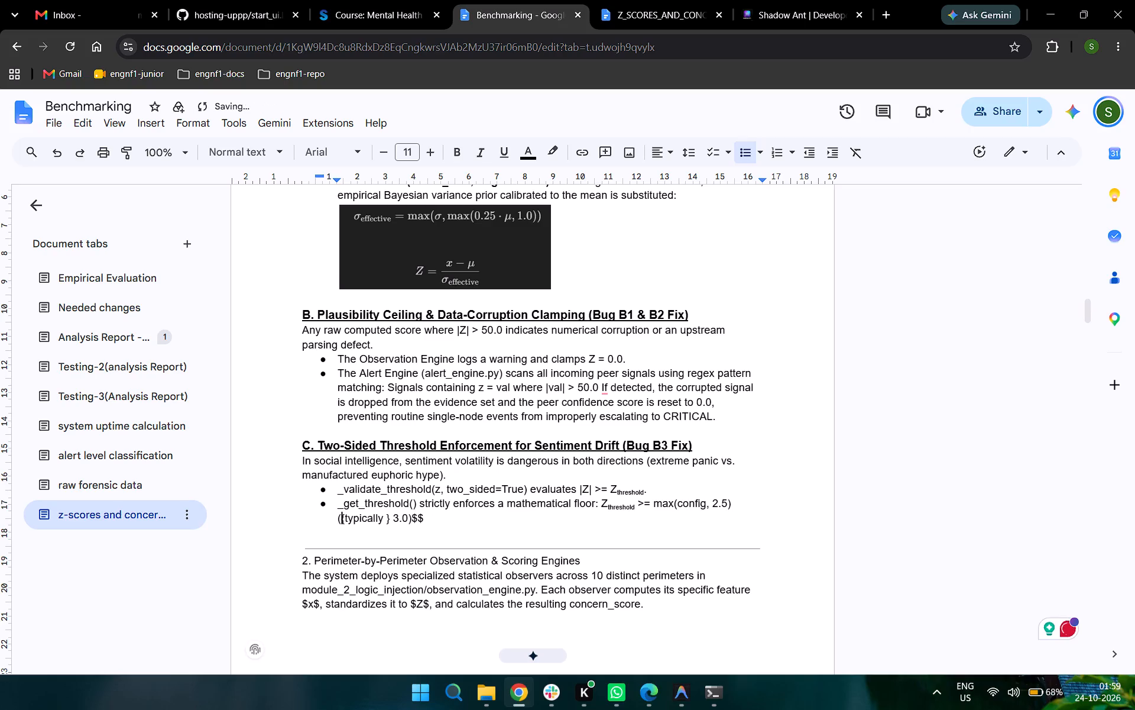
key("Right")
key("Right")
key("Right")
key("Right")
key("Right")
key("Right")
key("Right")
key("Right")
key("Right")
key("Right")
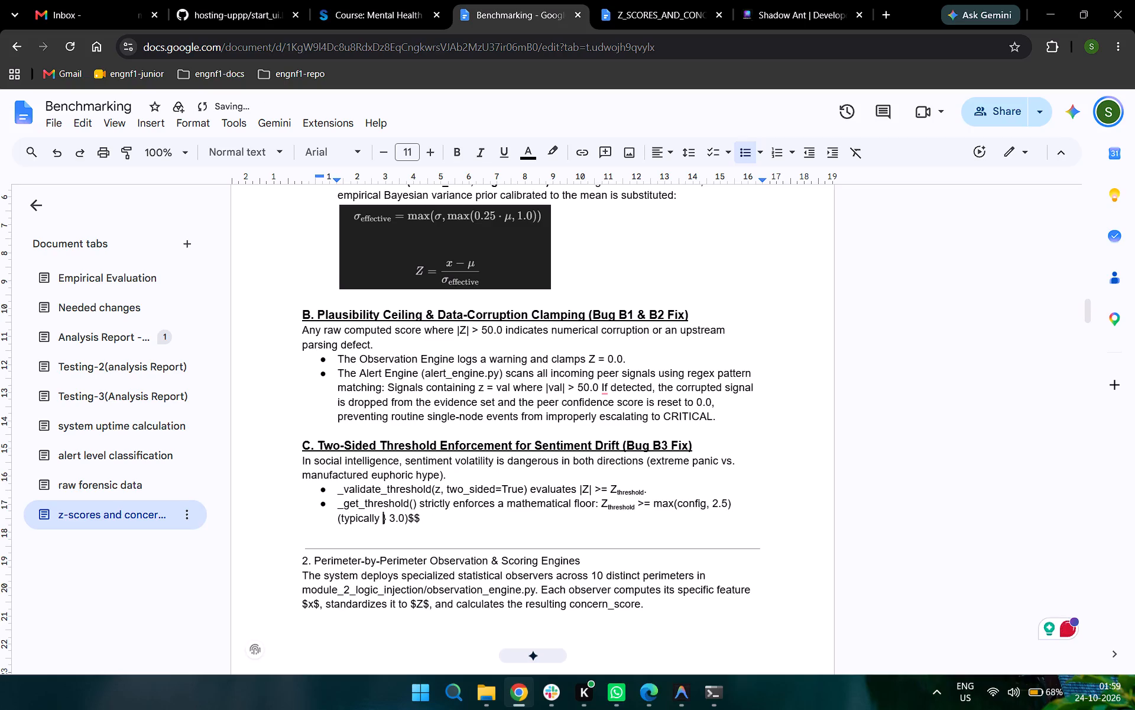
key("Delete")
key("Delete")
key("Right")
key("Right")
key("Right")
key("Right")
key("Delete")
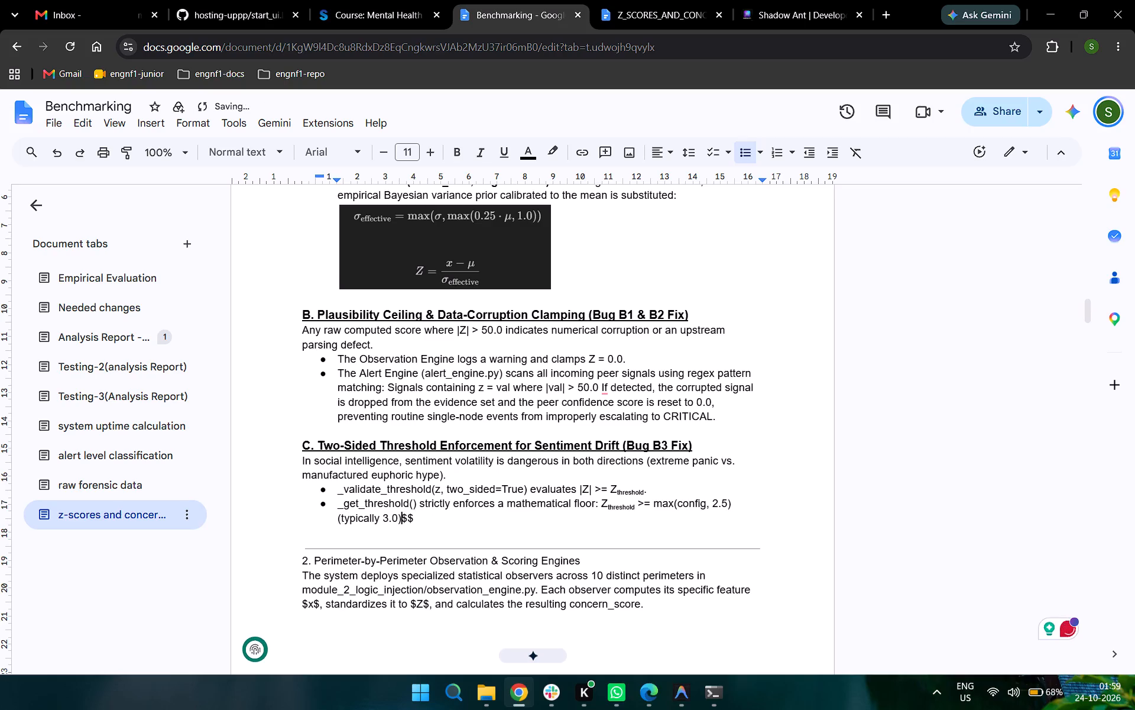
key("Delete")
Delete the empty line and the horizontal divider between the _get_threshold bullet and the section 2 heading.
key("Down")
key("BackSpace")
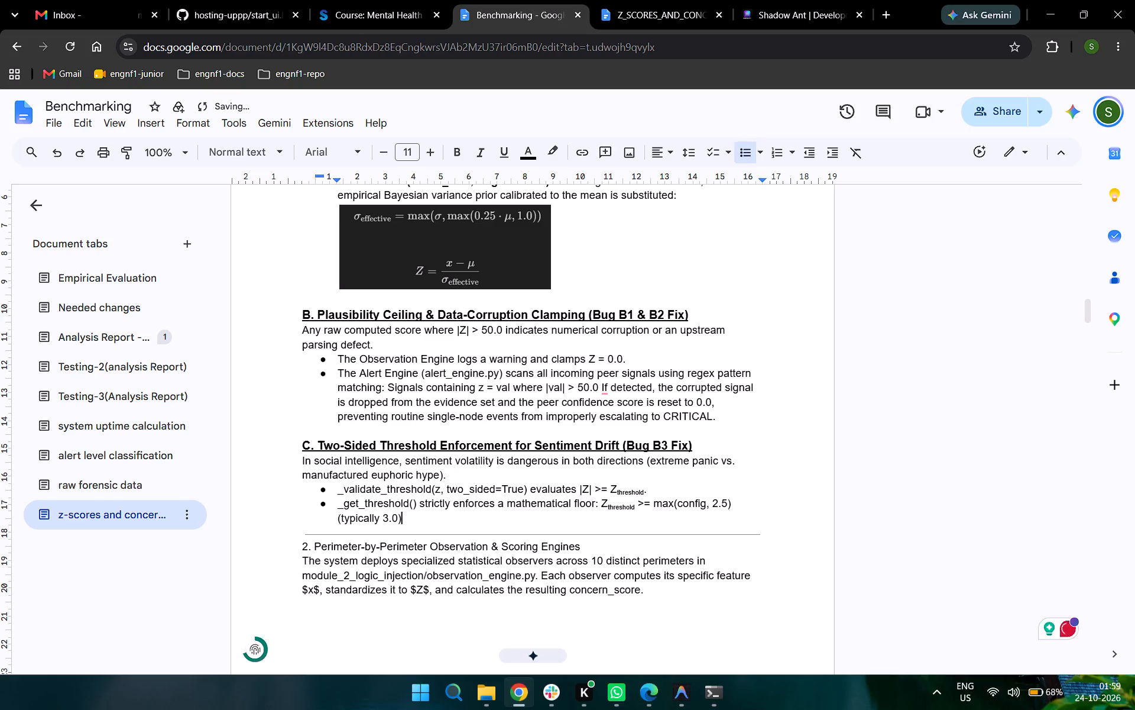
key("Down")
key("Right")
key("BackSpace")
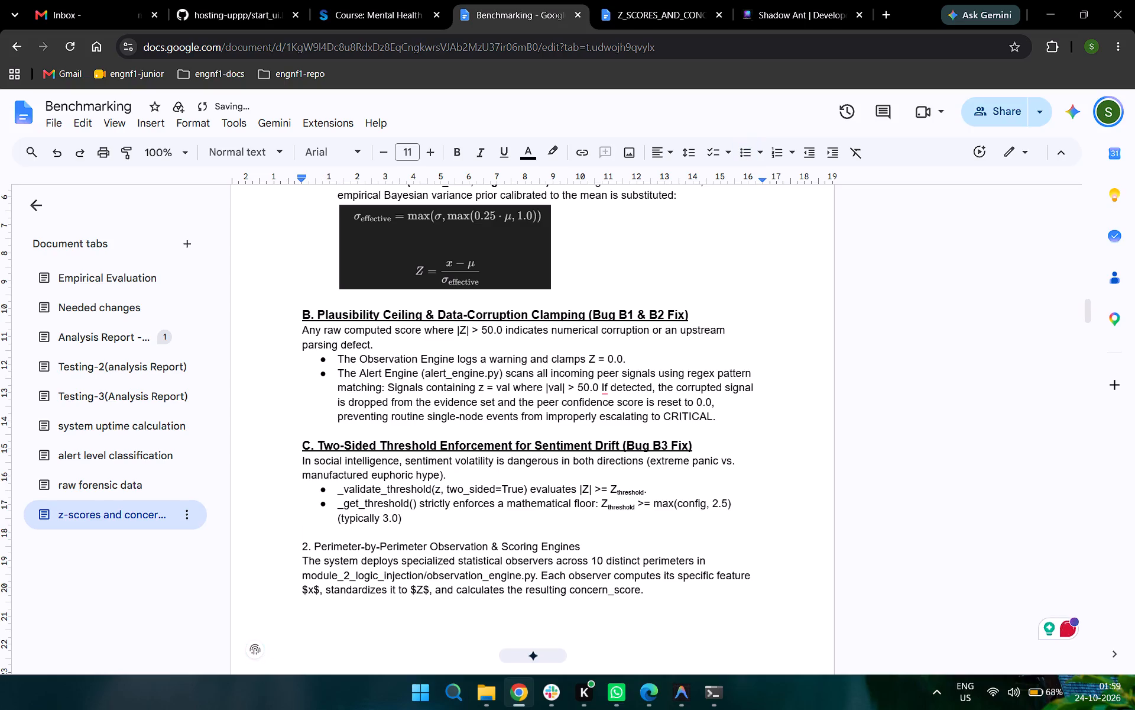
Look through the perimeter table, key observer descriptions and swarm fusion diagram for remaining code and layout problems.
scroll(406, 441, "down", 2)
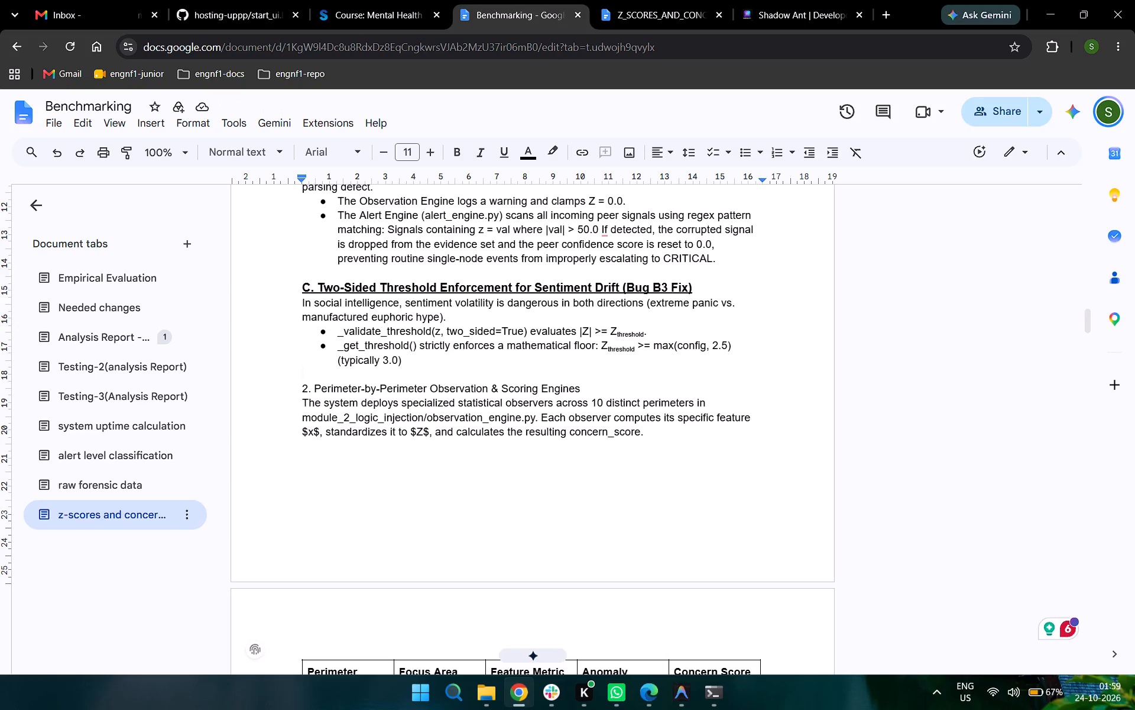
scroll(406, 441, "down", 3)
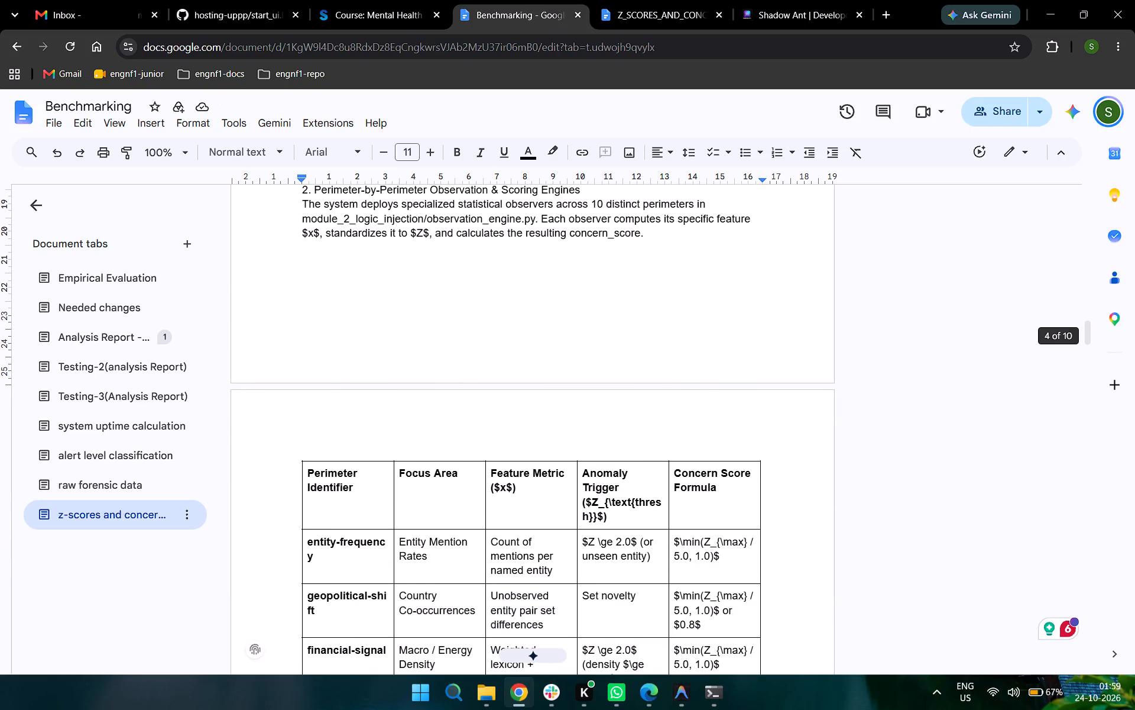
scroll(406, 441, "up", 1)
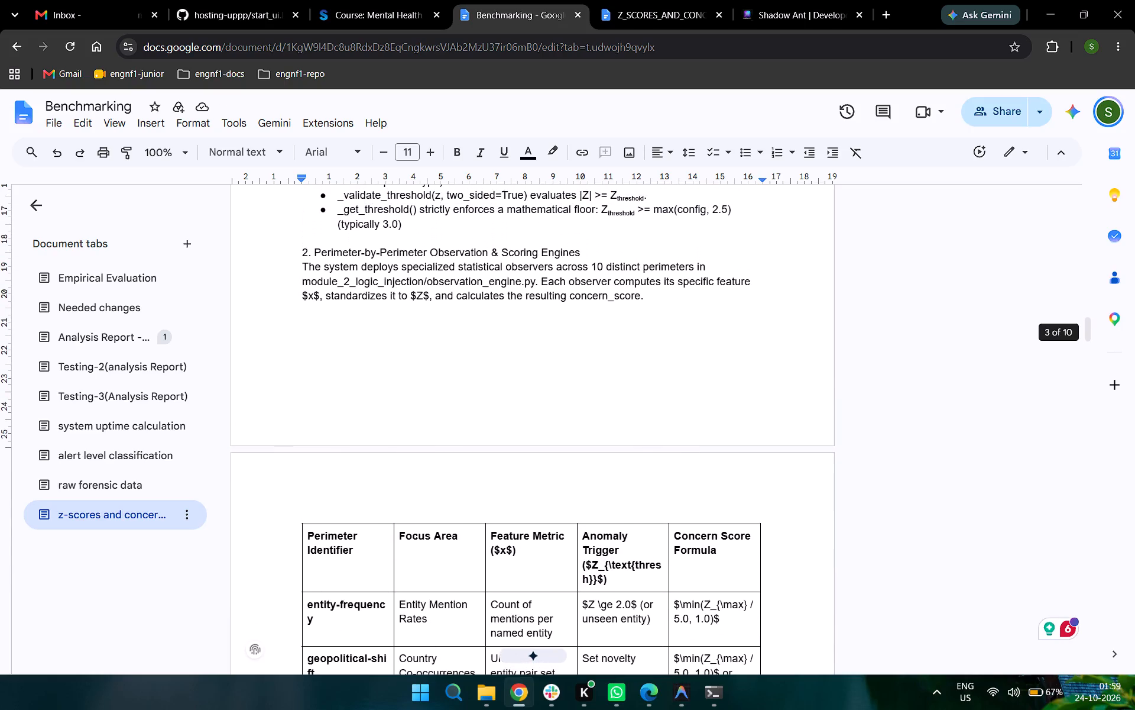
scroll(406, 441, "up", 1)
scroll(518, 344, "down", 2)
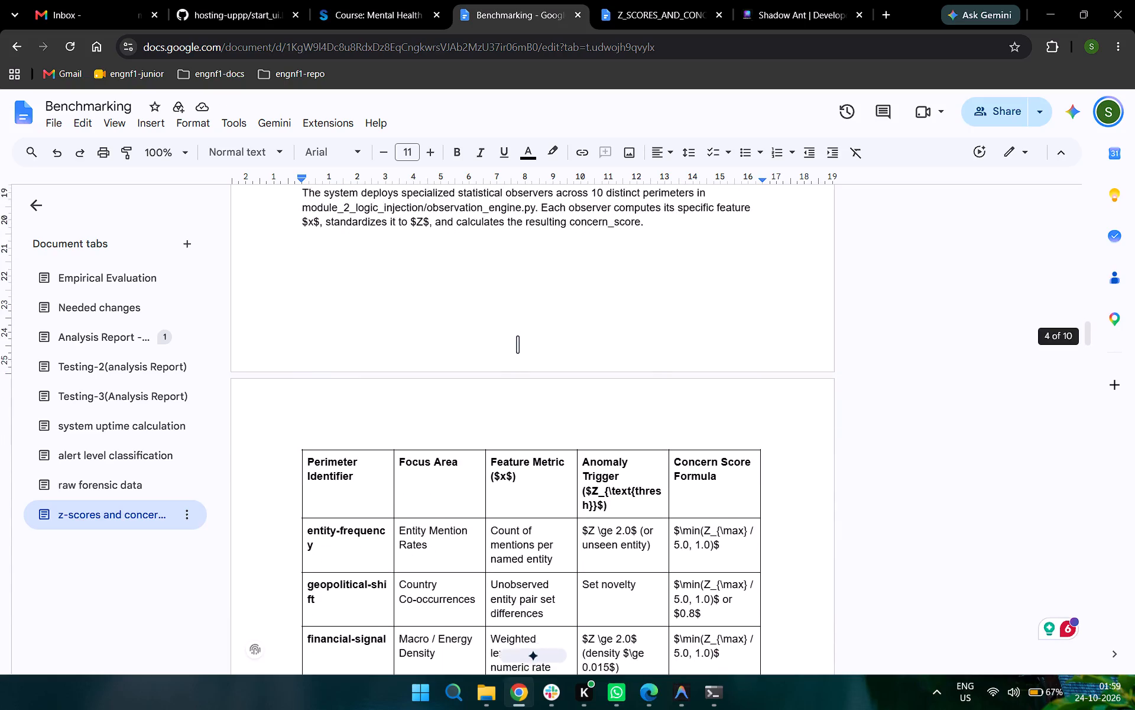
scroll(518, 344, "down", 9)
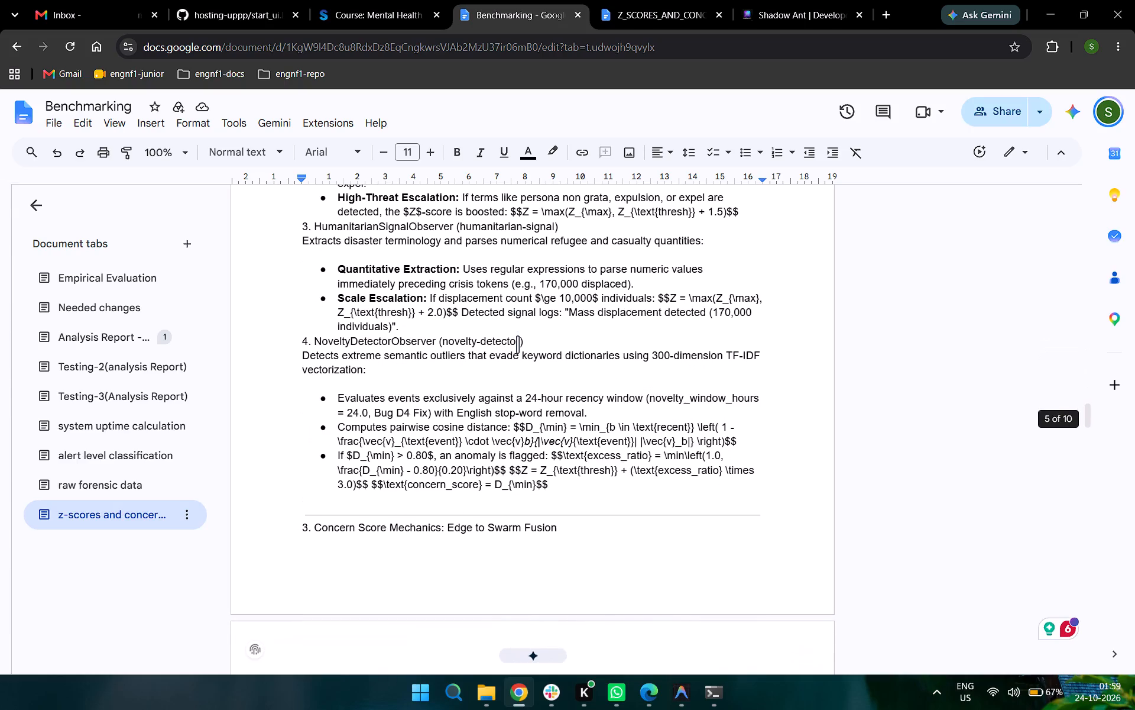
scroll(518, 344, "down", 7)
scroll(518, 344, "up", 1)
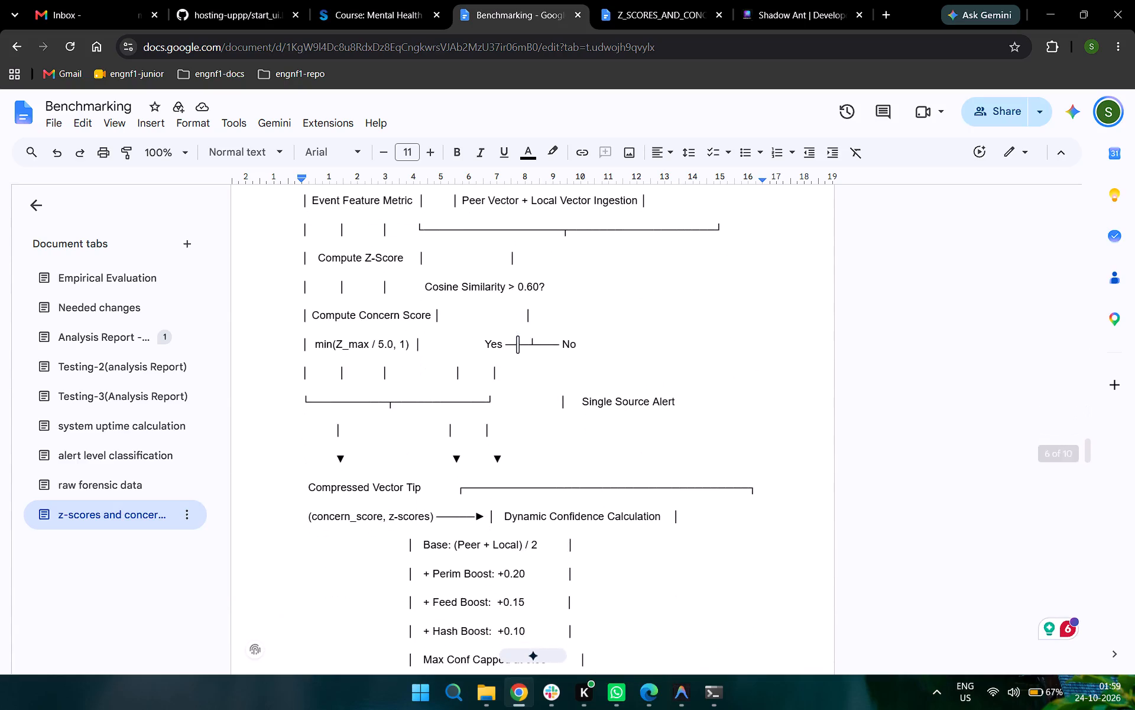
Delete the horizontal divider and empty line between the perimeter table and the 2.1 Detailed Implementation heading.
scroll(518, 344, "up", 8)
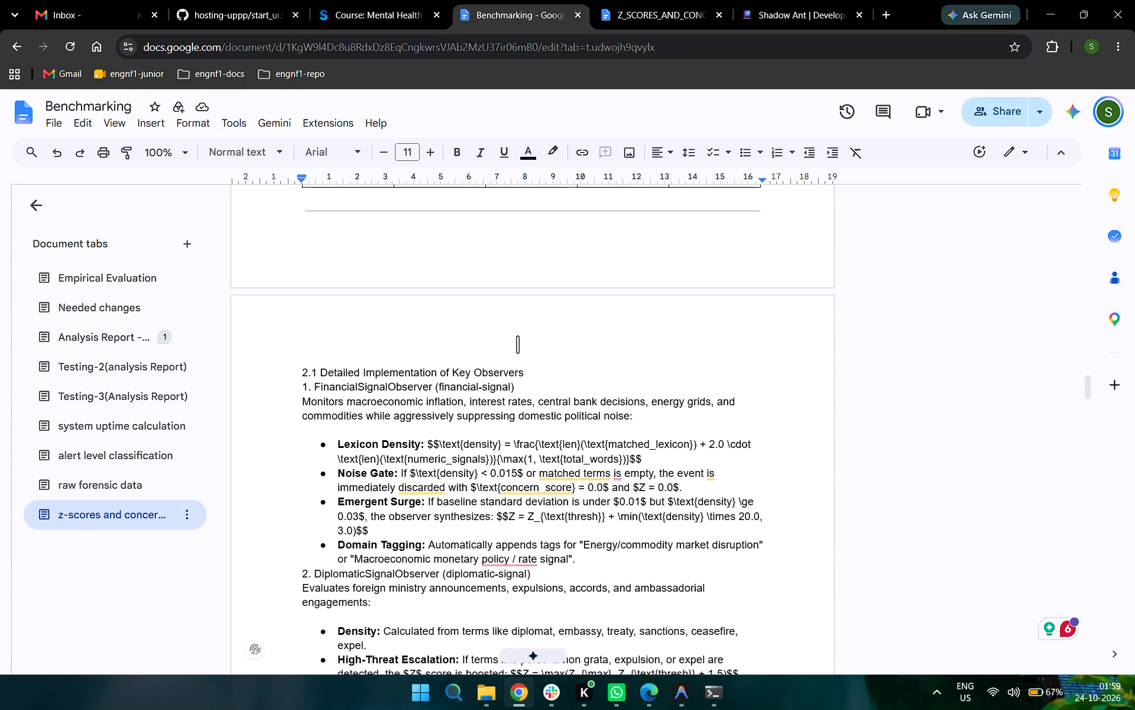
scroll(518, 344, "up", 3)
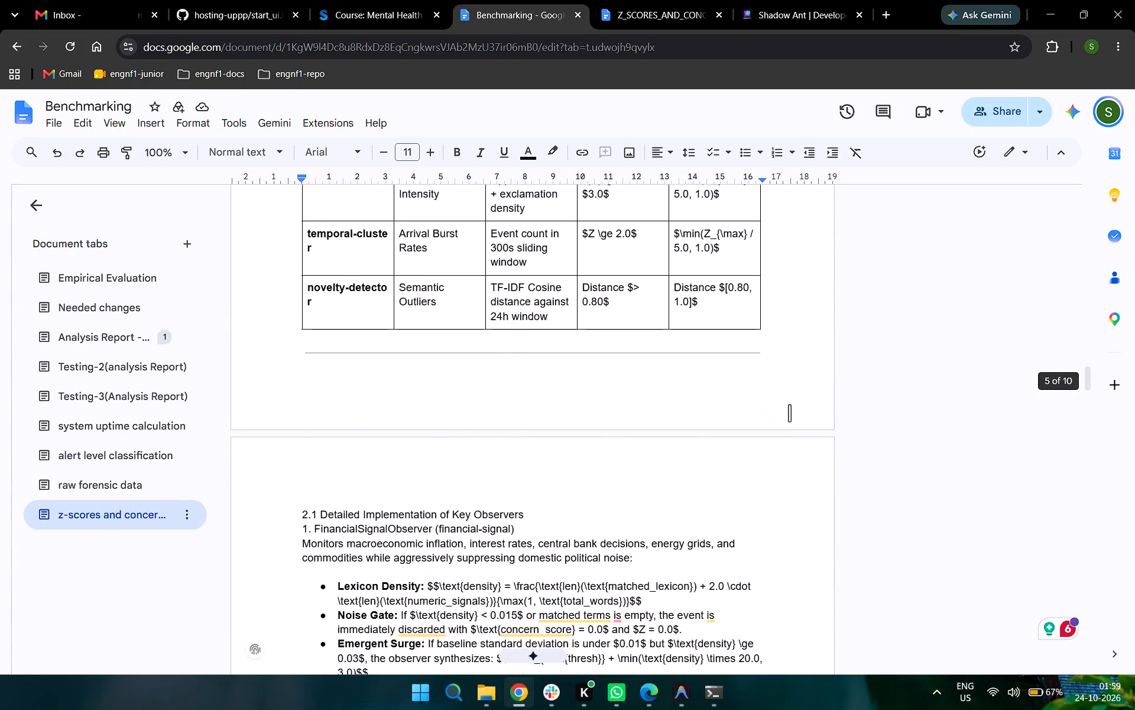
left_click(794, 363)
key("BackSpace")
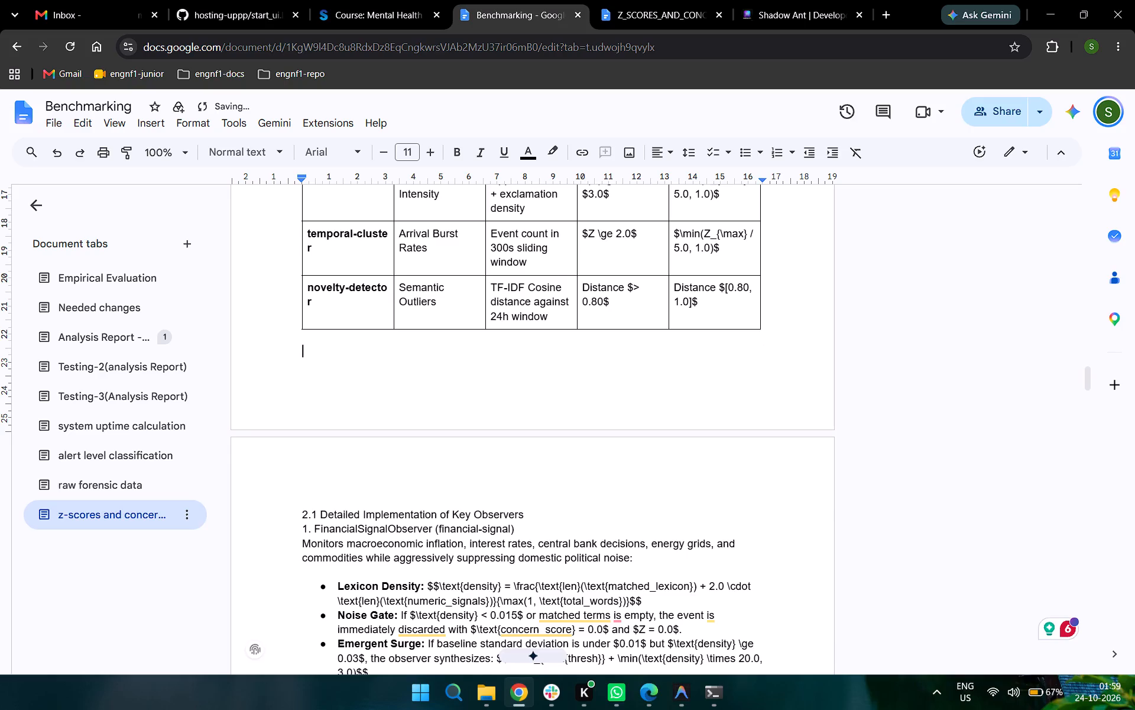
key("BackSpace")
Format the "2. Perimeter-by-Perimeter Observation & Scoring Engines" heading as 14 pt, bold and underlined.
scroll(794, 363, "up", 1)
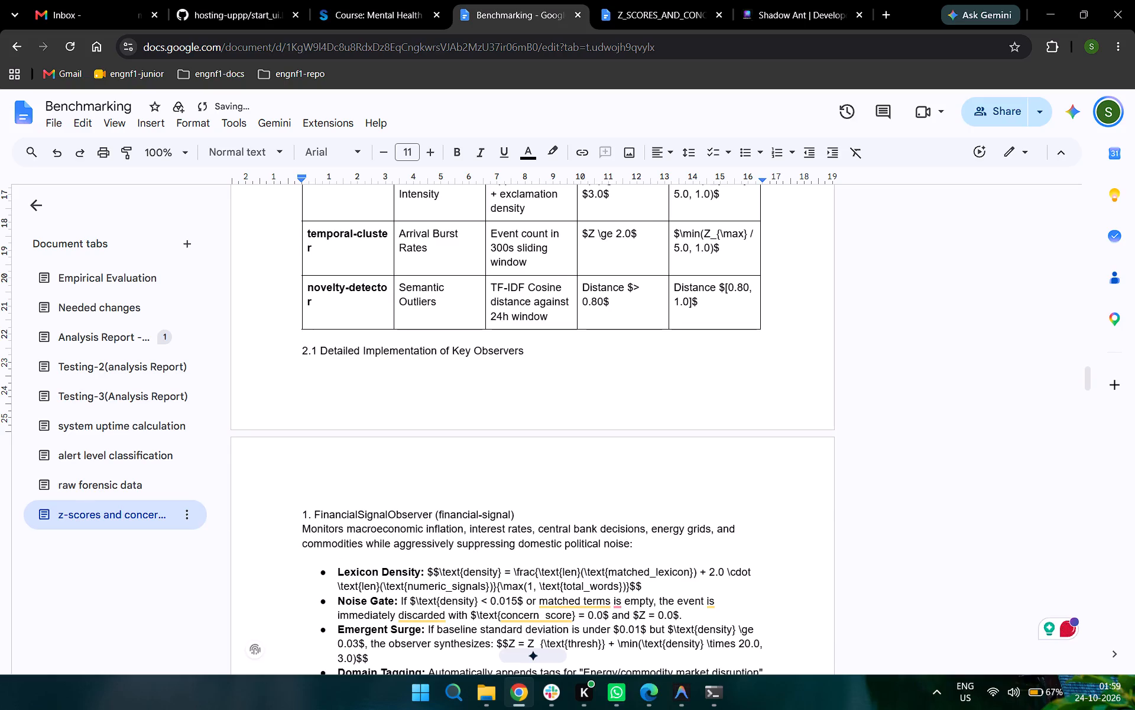
scroll(794, 363, "up", 10)
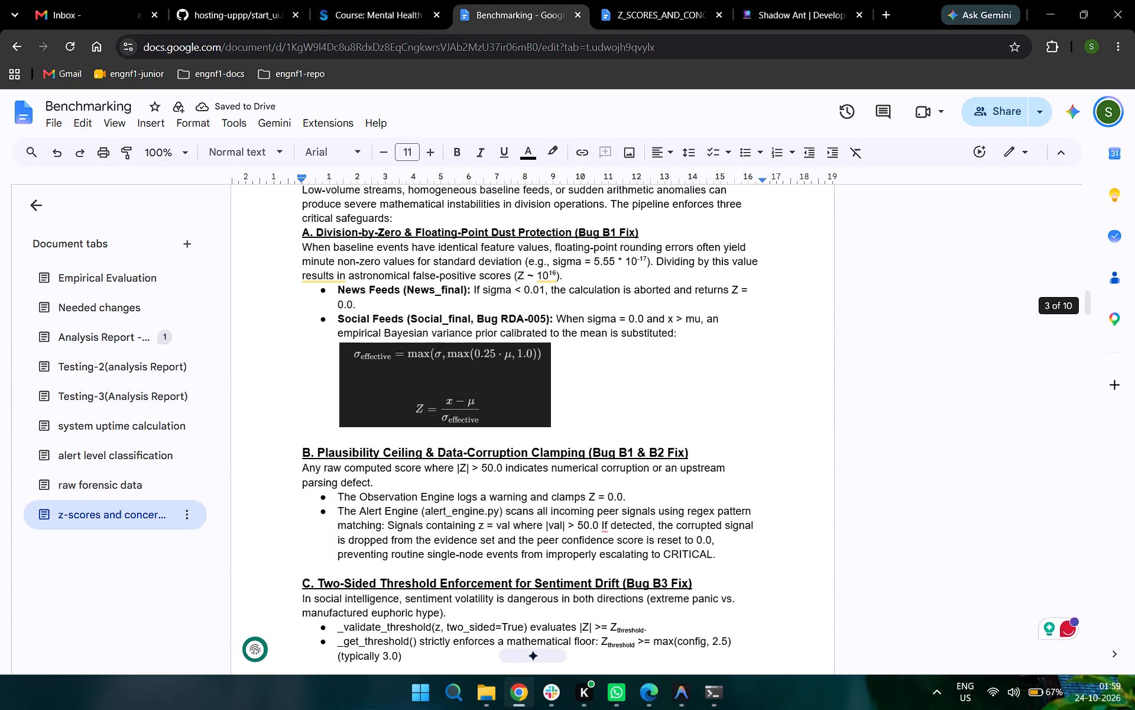
scroll(794, 363, "down", 3)
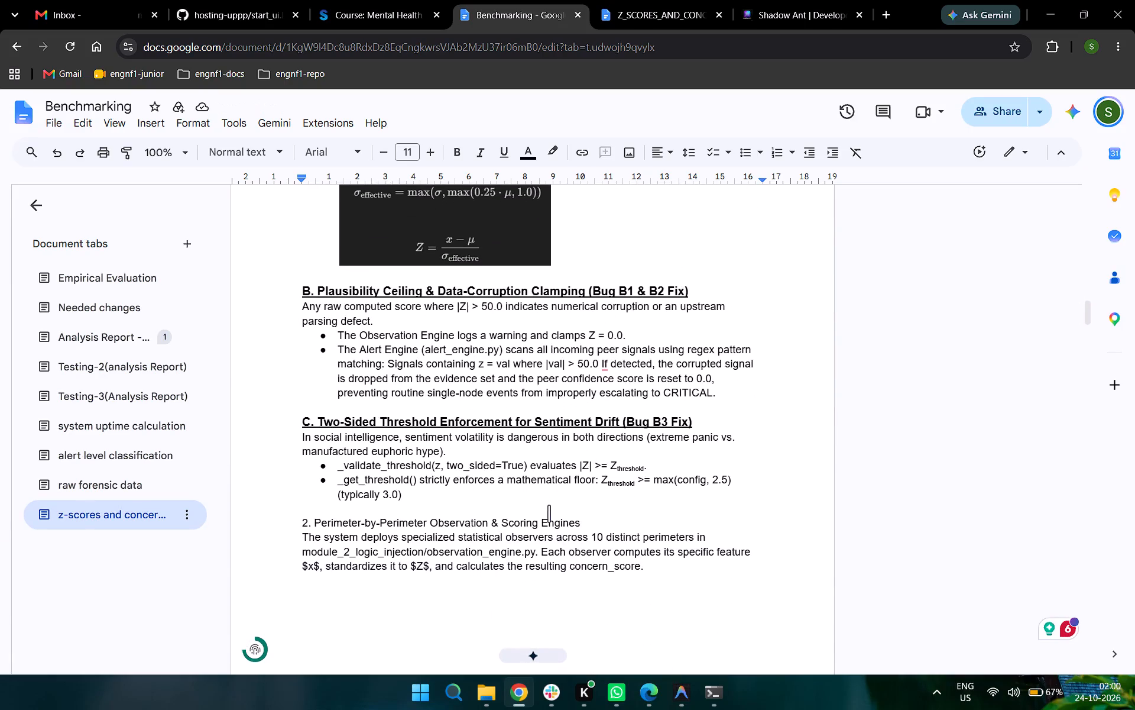
triple_click(540, 521)
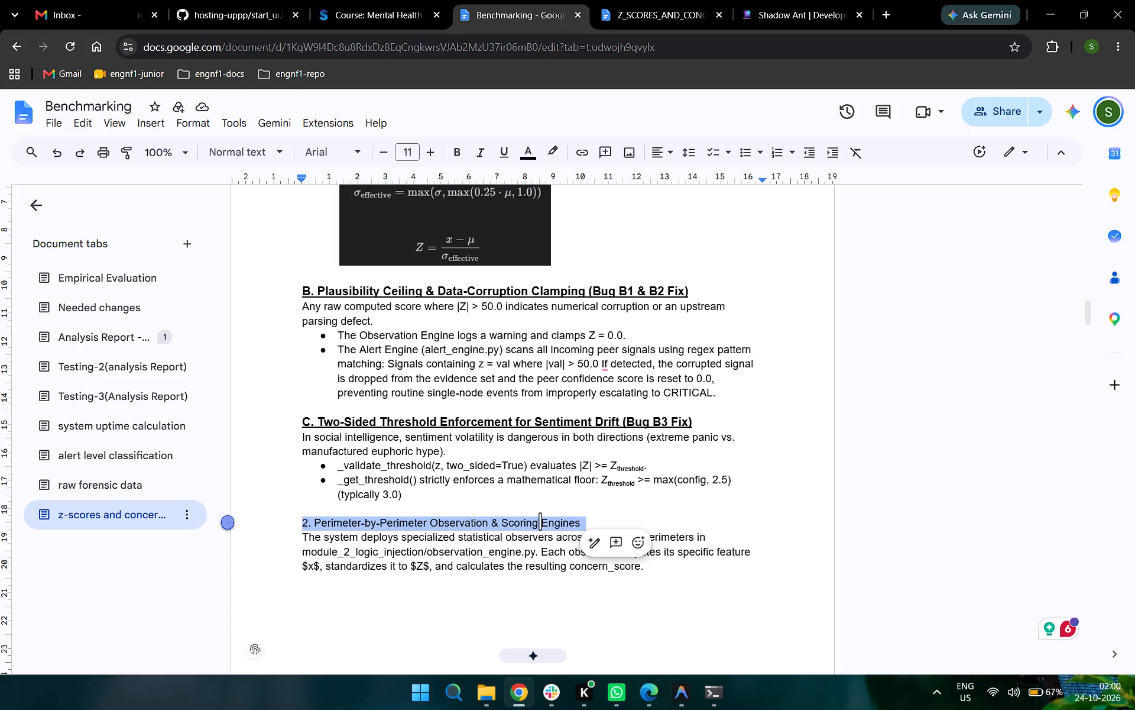
key("ctrl+shift+period")
key("ctrl+shift+period")
key("ctrl+shift+period")
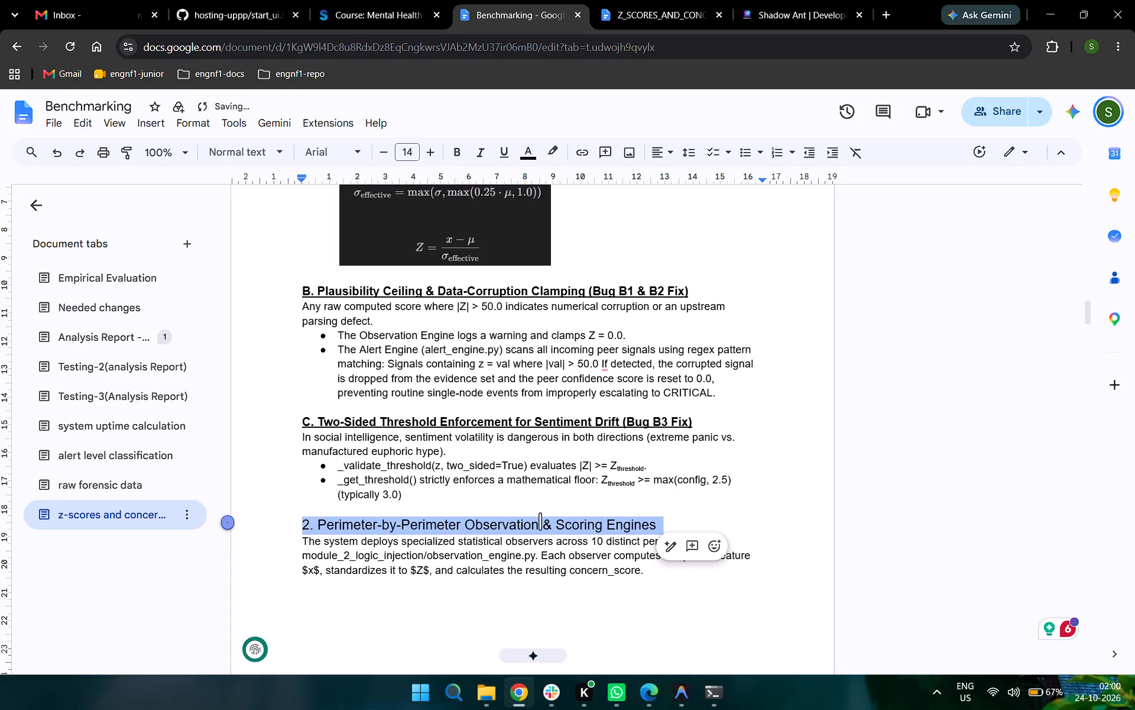
key("ctrl+b")
key("ctrl+u")
Remove the dollar signs around x in the paragraph under the section 2 heading.
key("Down")
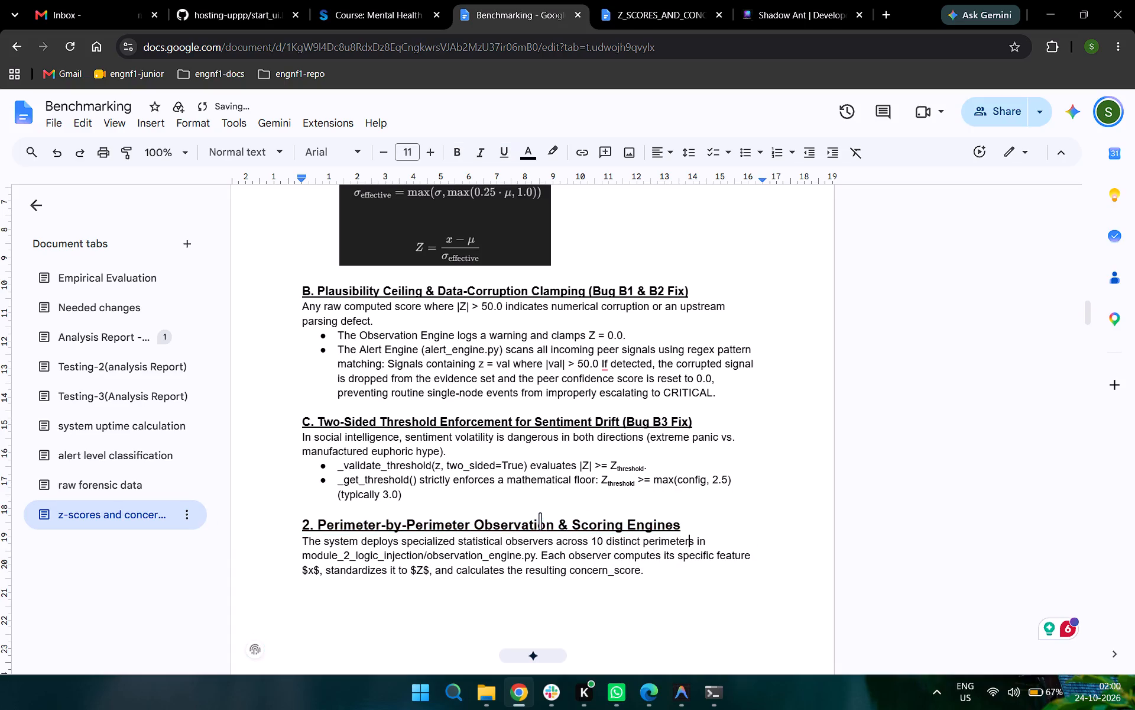
key("Down")
key("Right")
key("Right")
key("Right")
key("Right")
key("Right")
key("Right")
key("Right")
key("Right")
key("Right")
key("Right")
key("Right")
key("Right")
key("Right")
key("Right")
key("Right")
key("Delete")
key("Right")
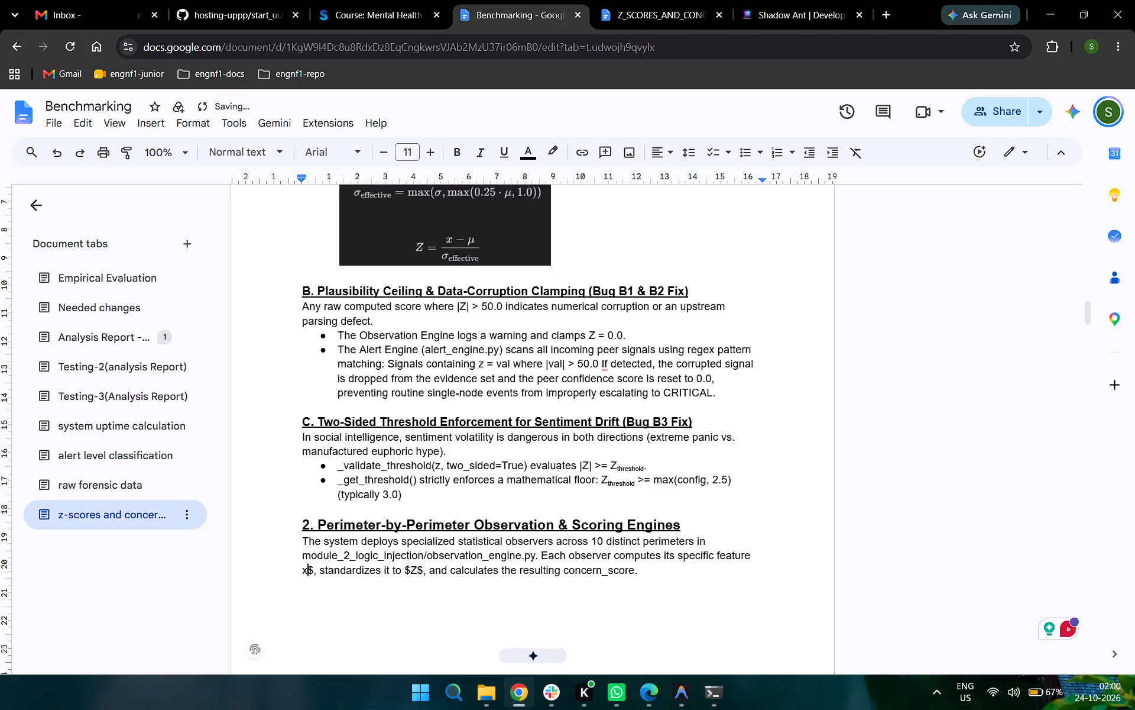
key("Delete")
Remove the dollar signs around Z in the paragraph under the section 2 heading.
key("Right")
key("Right")
key("Right")
key("Right")
key("Right")
key("Right")
key("Right")
key("Right")
key("Right")
key("Right")
key("Right")
key("Right")
key("Right")
key("Right")
key("Right")
key("Right")
key("Right")
key("Right")
key("Right")
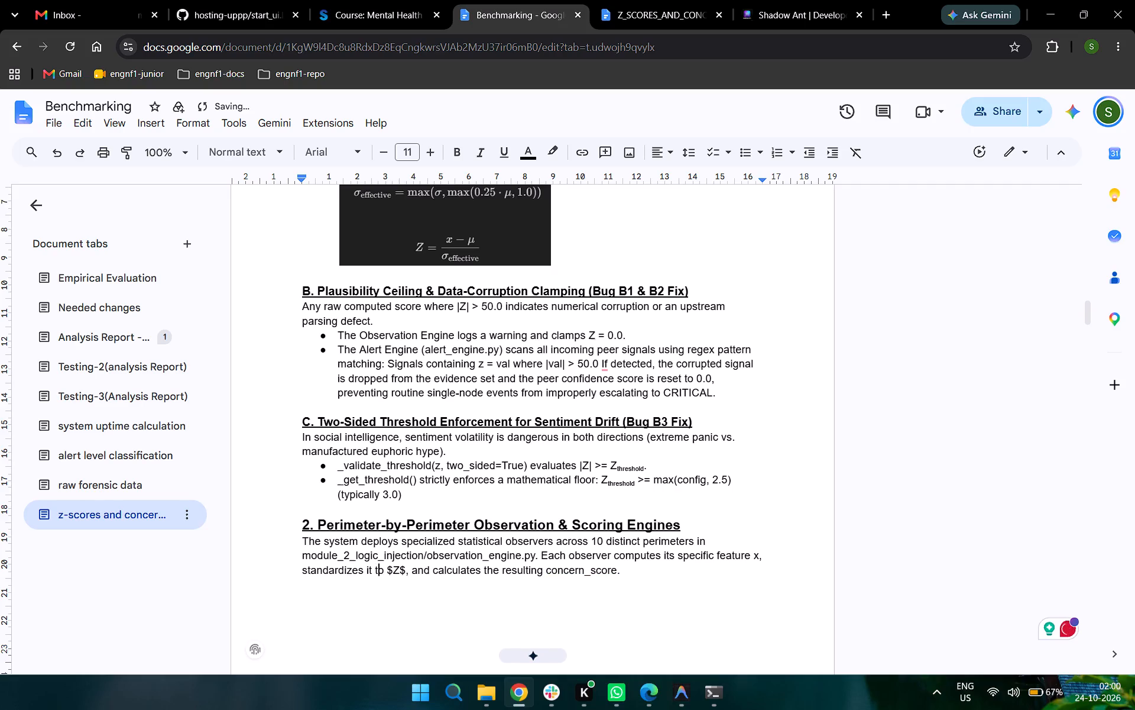
key("Right")
key("Right")
key("Delete")
key("Right")
key("Delete")
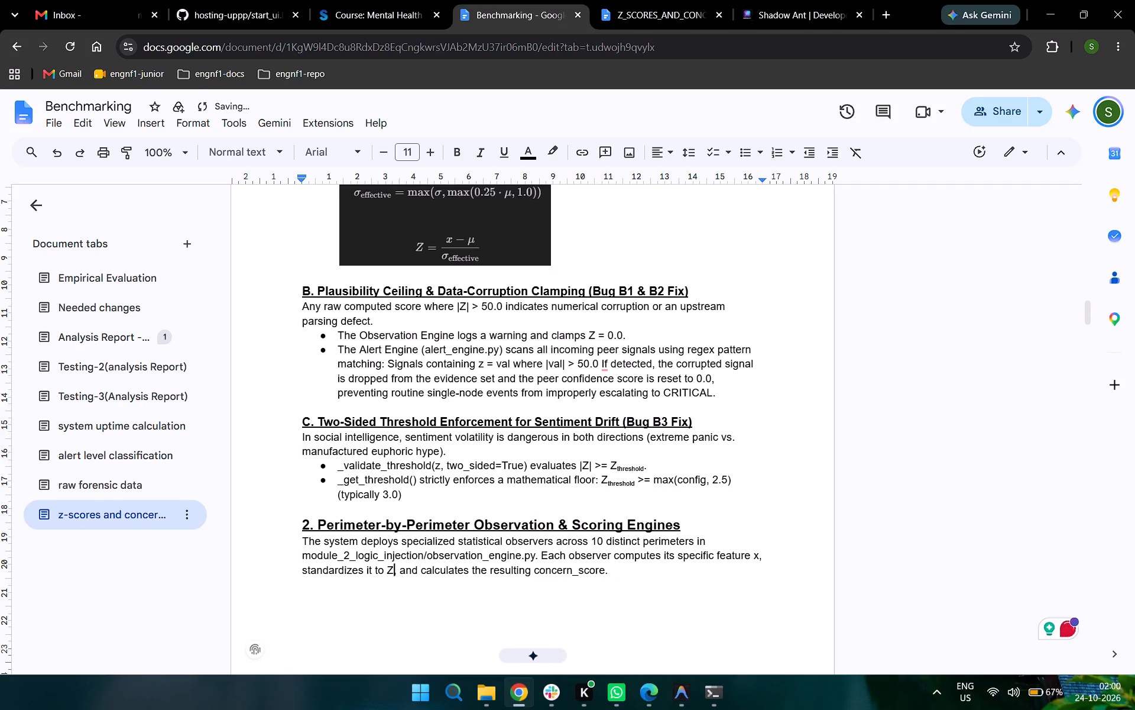
Remove the dollar sign before Z and the "_{\text{" code after it in the table's Anomaly Trigger header.
key("Down")
key("Down")
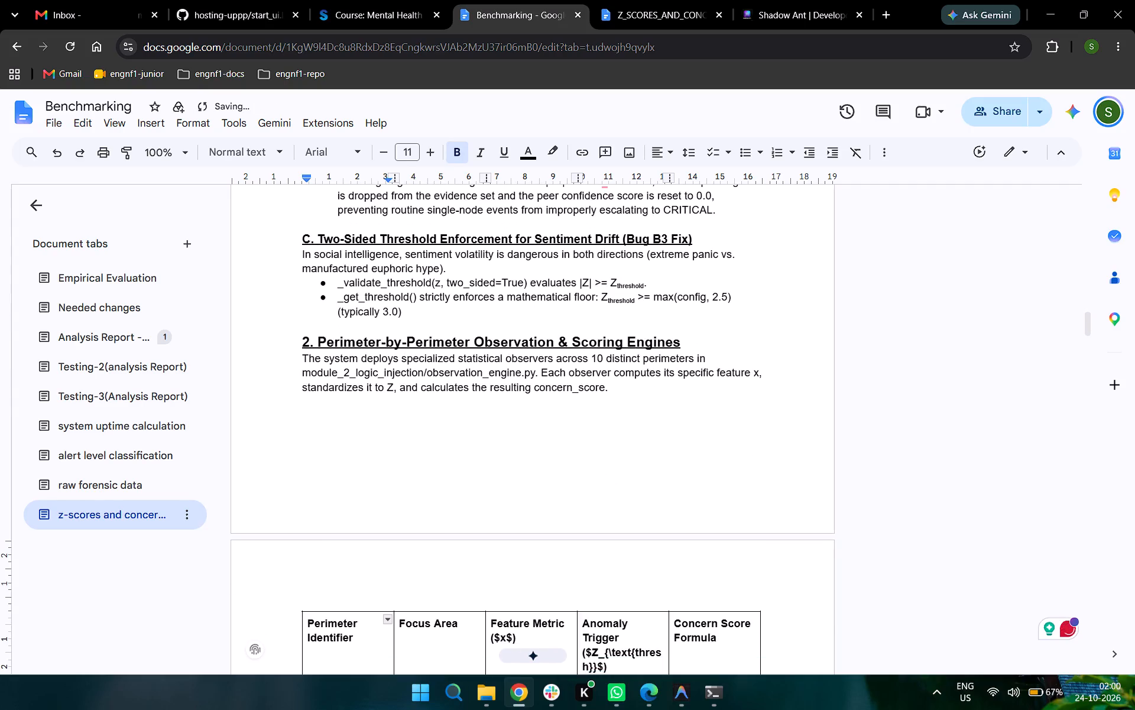
scroll(540, 521, "down", 3)
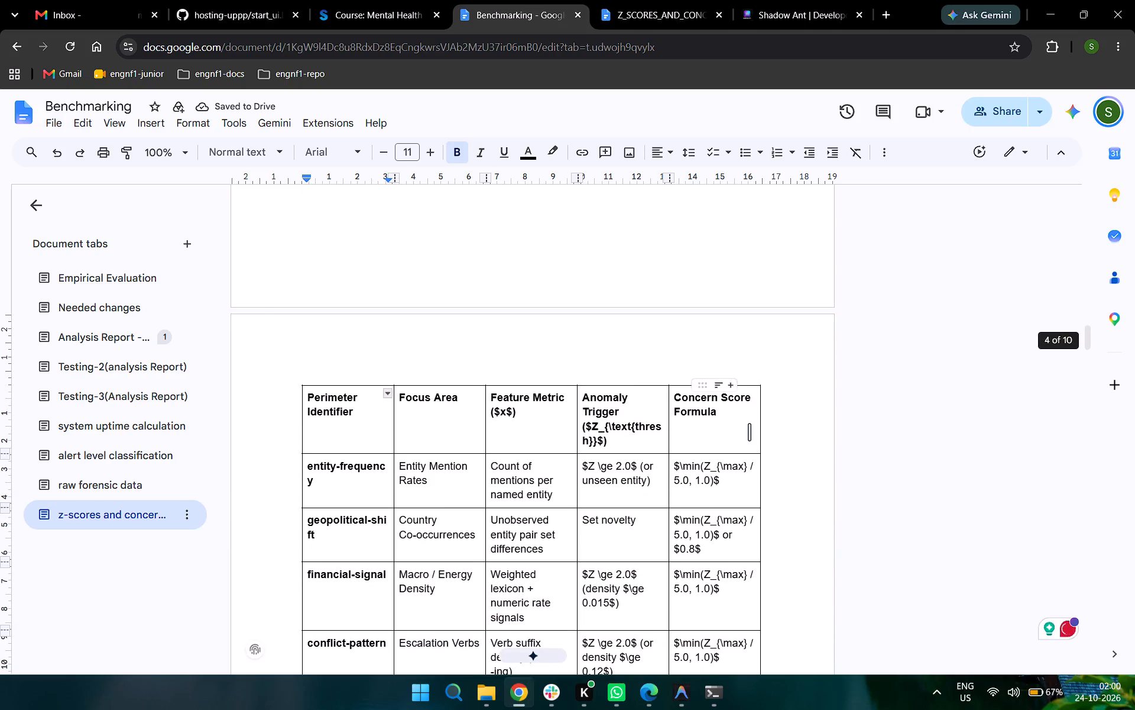
left_click(586, 423)
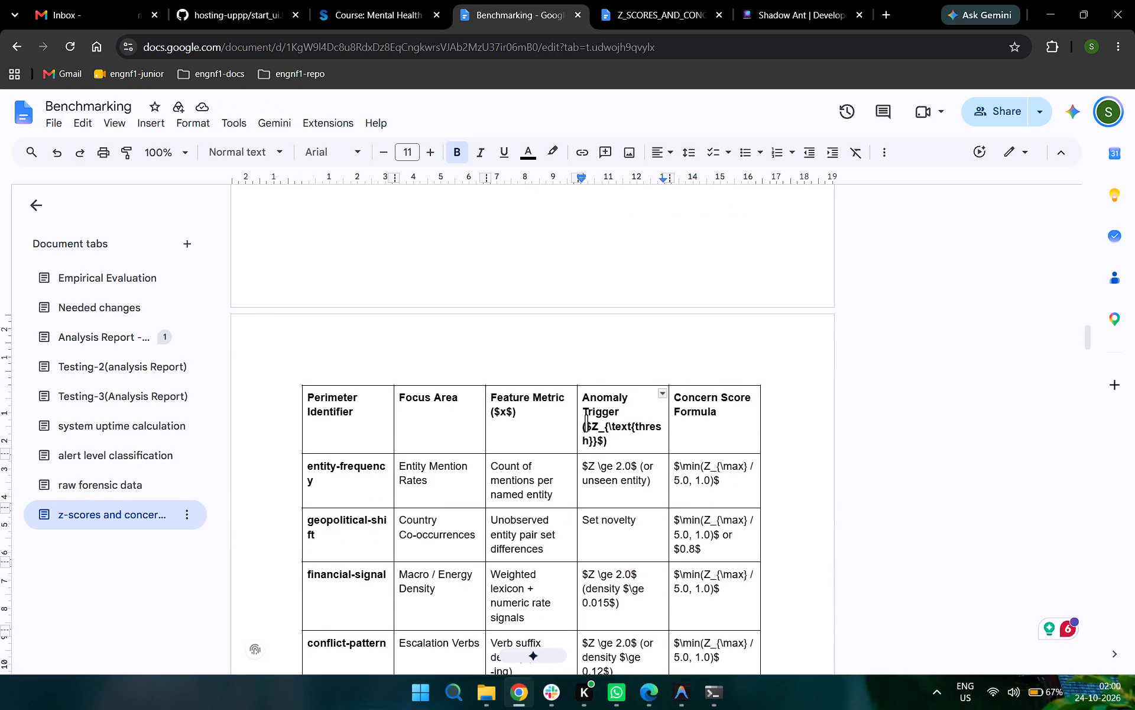
key("Delete")
key("Right")
key("Delete")
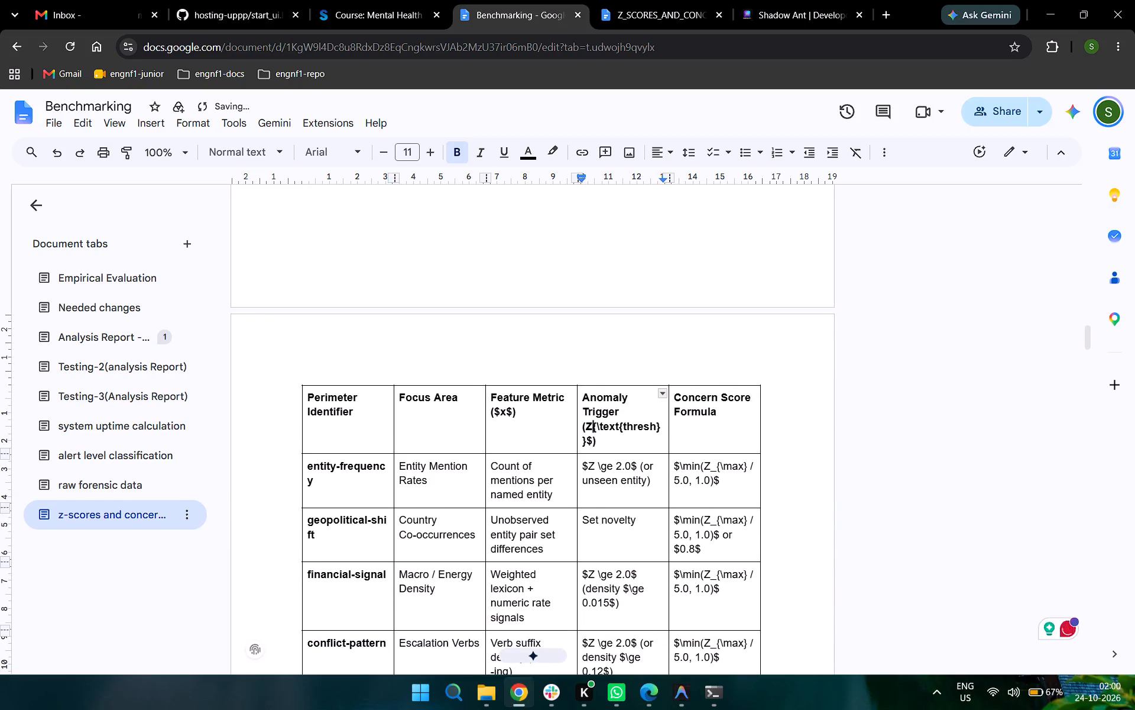
key("Delete")
key("Delete")
key("Delete")
key("Delete")
key("Delete")
key("Delete")
key("Delete")
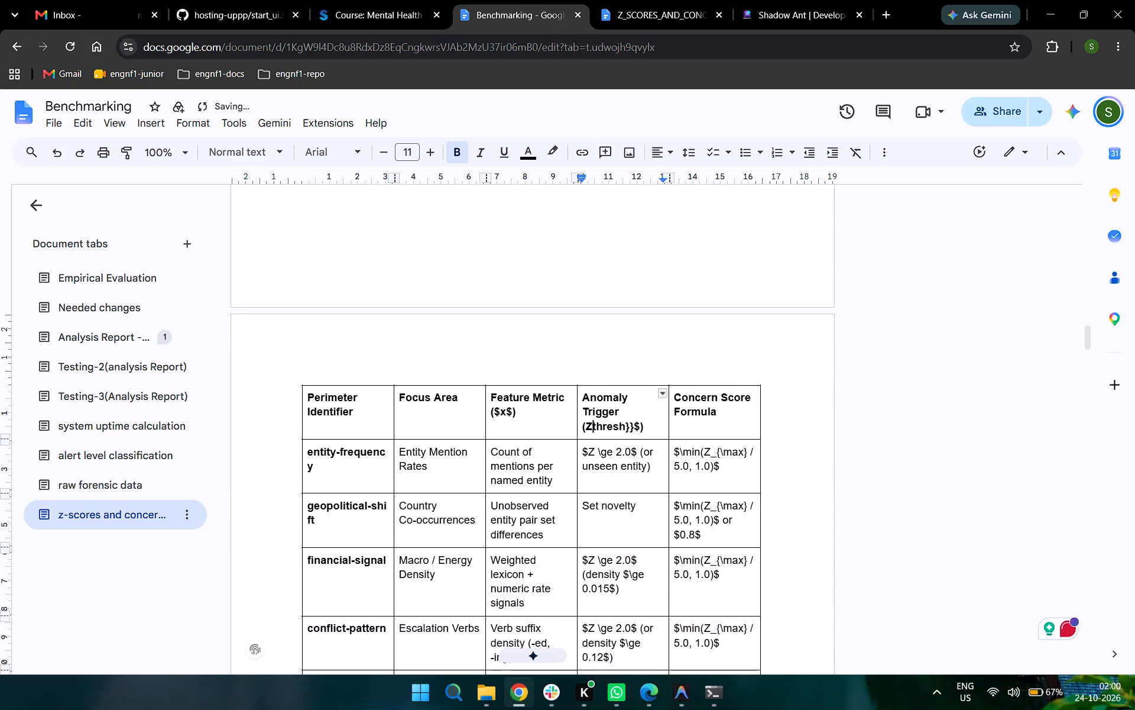
Make "thresh" subscript in the Anomaly Trigger header and remove the closing braces and dollar sign after it.
key("shift+Right")
key("shift+Right")
key("shift+Right")
key("shift+Right")
key("shift+Right")
key("shift+Right")
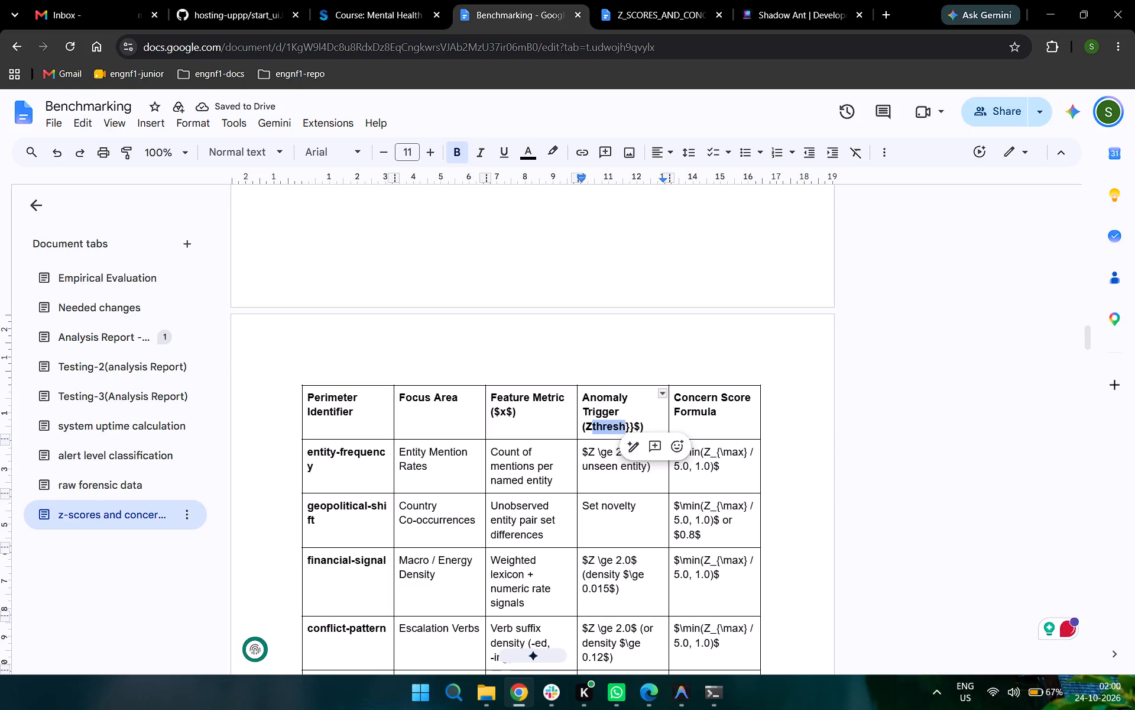
key("ctrl+comma")
key("Right")
key("Delete")
key("Delete")
key("Delete")
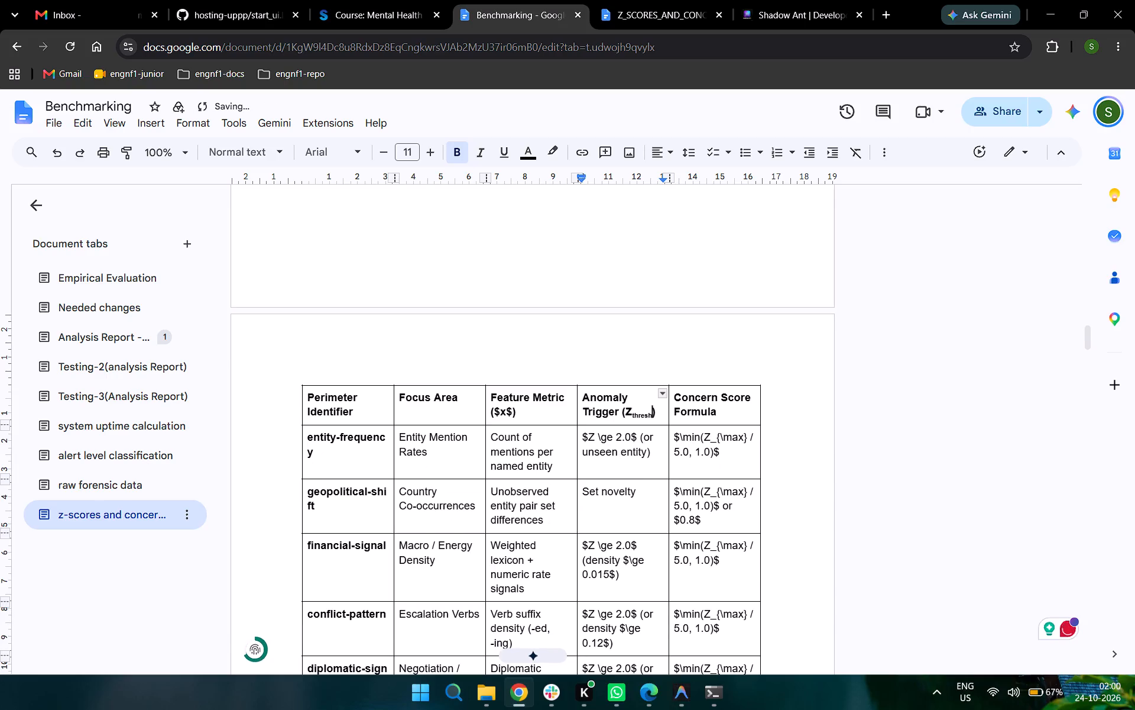
key("Left")
Remove the dollar signs around x in the table's Feature Metric header.
left_click(531, 409)
key("Left")
key("BackSpace")
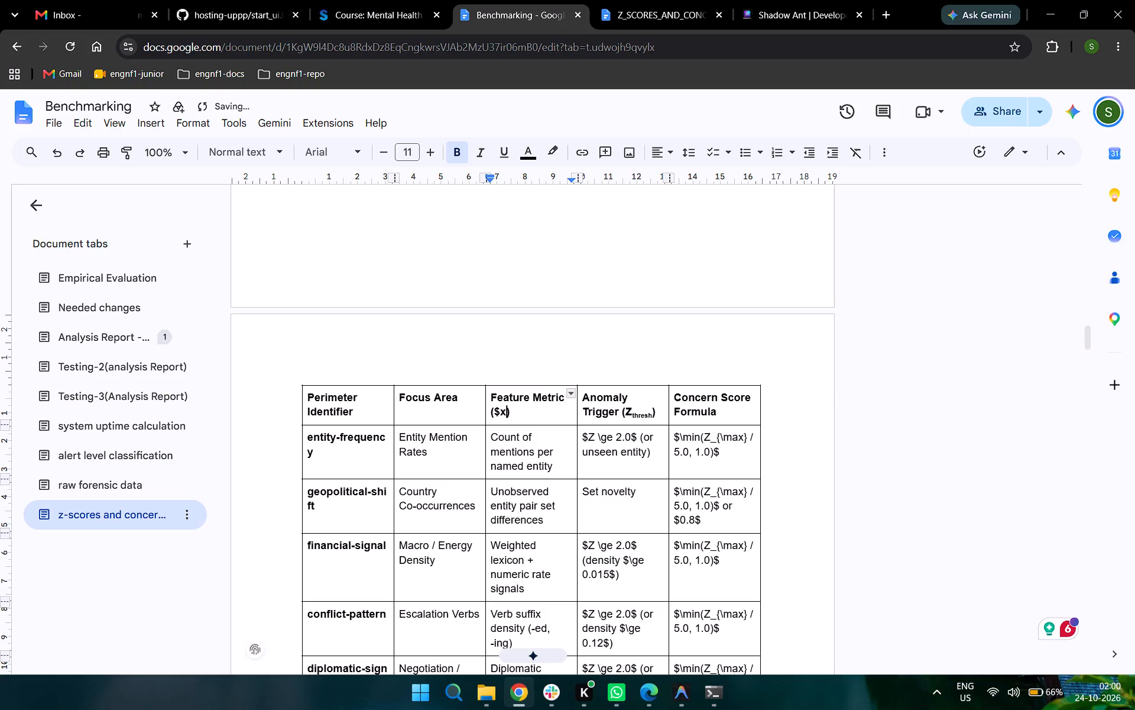
key("Left")
key("BackSpace")
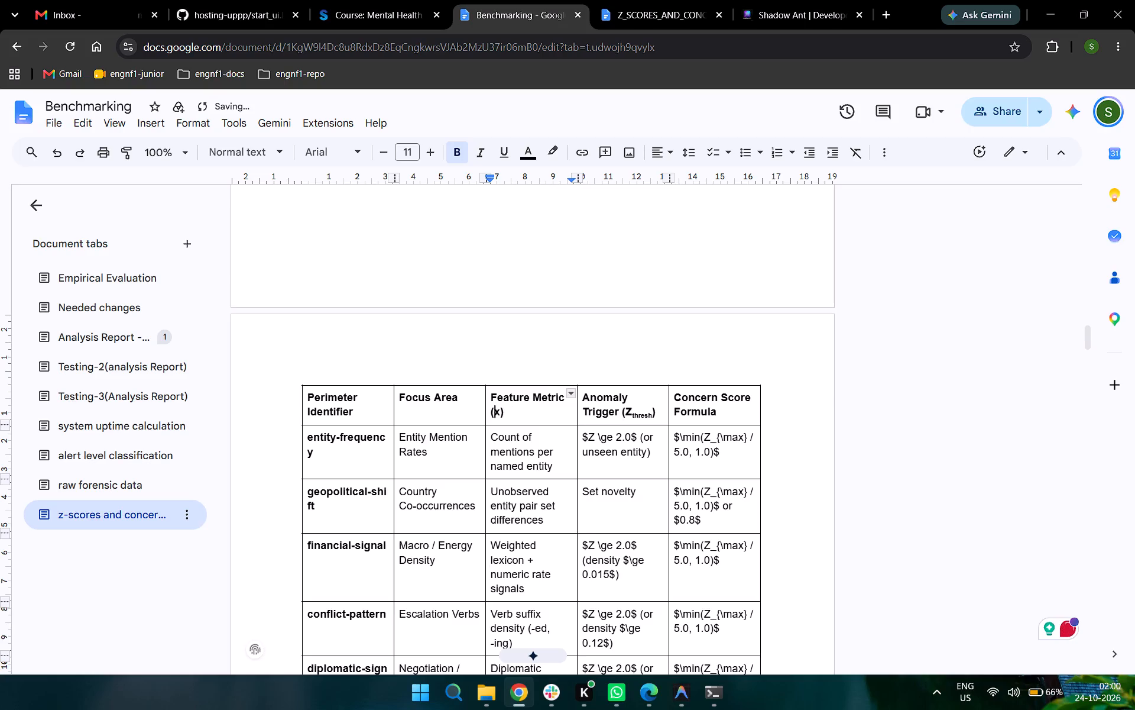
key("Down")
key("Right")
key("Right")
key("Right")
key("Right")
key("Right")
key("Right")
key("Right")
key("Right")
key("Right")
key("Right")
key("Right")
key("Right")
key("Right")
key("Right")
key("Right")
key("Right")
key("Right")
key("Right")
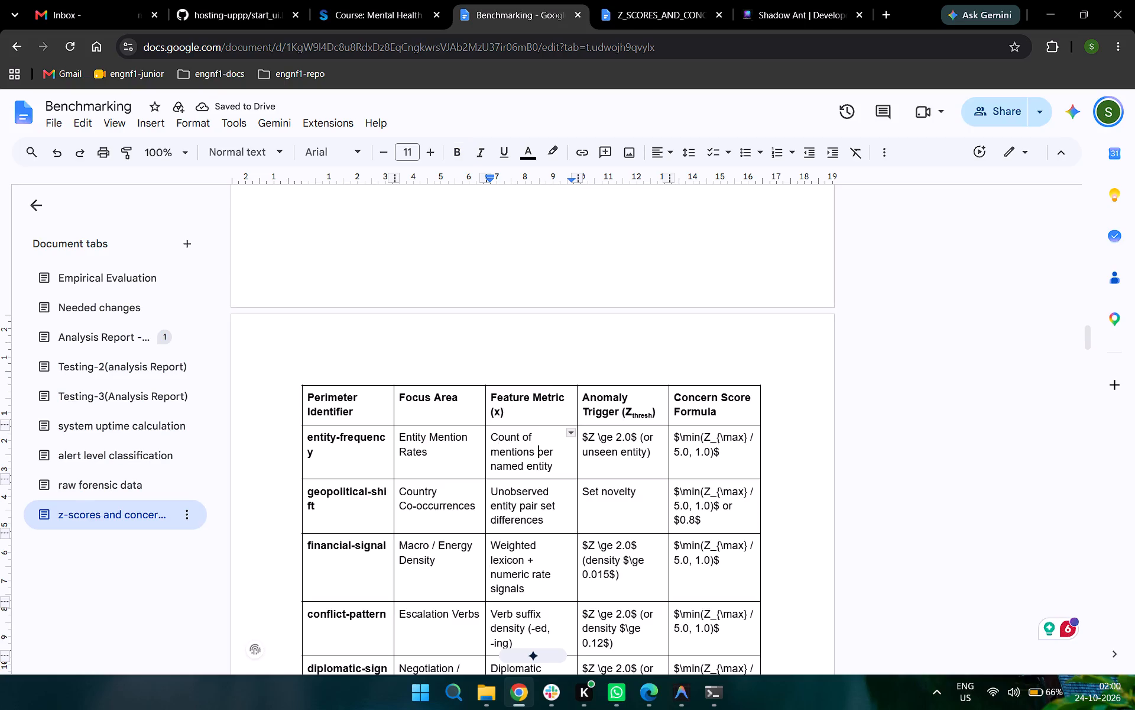
Rewrite the entity-frequency row's anomaly trigger condition as "Z >= 2.0", without dollar signs or LaTeX code.
left_click(594, 434)
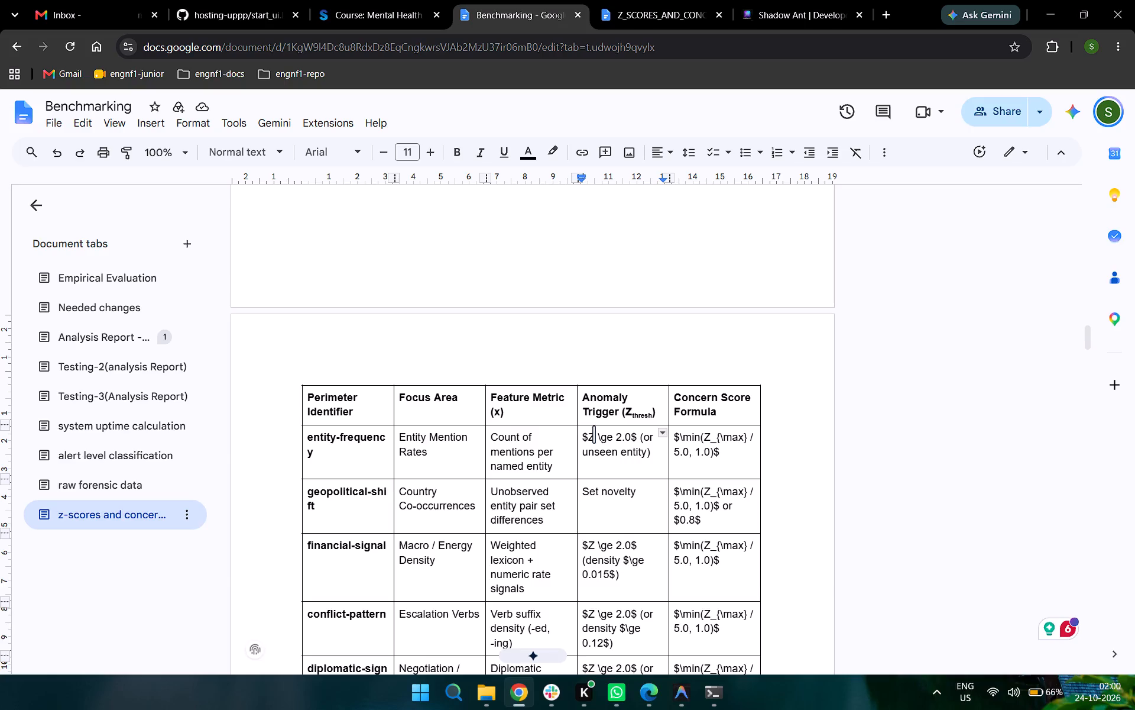
key("Left")
key("BackSpace")
key("Right")
key("Right")
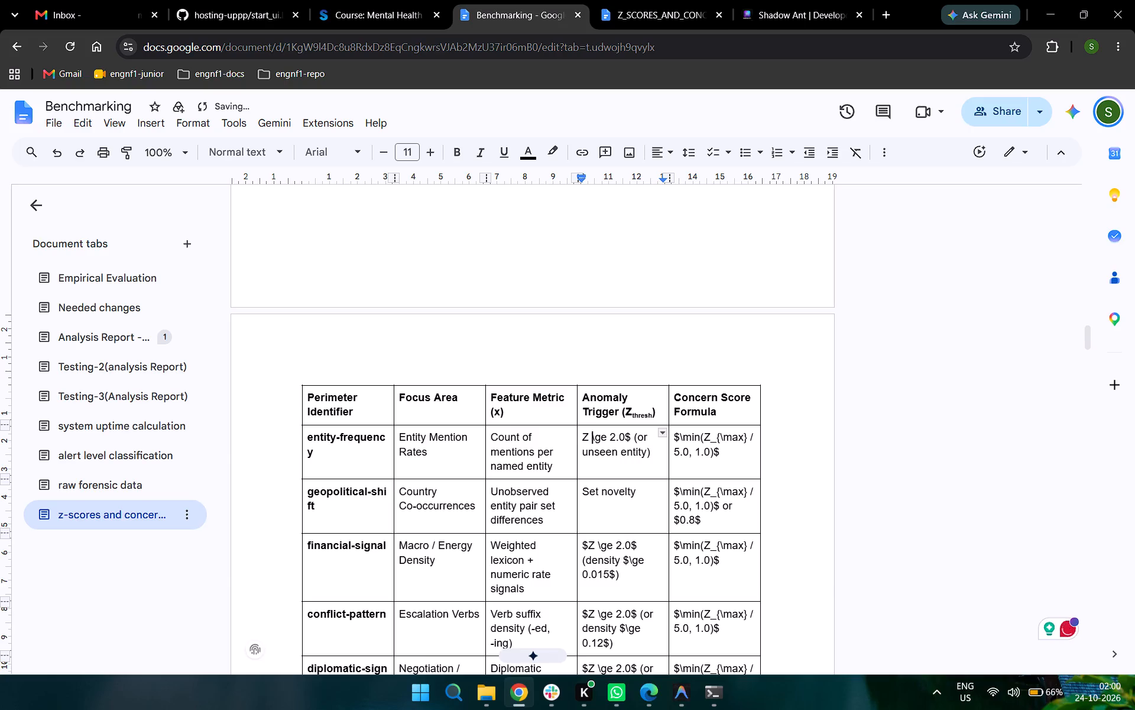
key("Delete")
key("Delete")
key("Delete")
key("Delete")
type(">=")
key("space")
key("Right")
key("Right")
key("Right")
key("Delete")
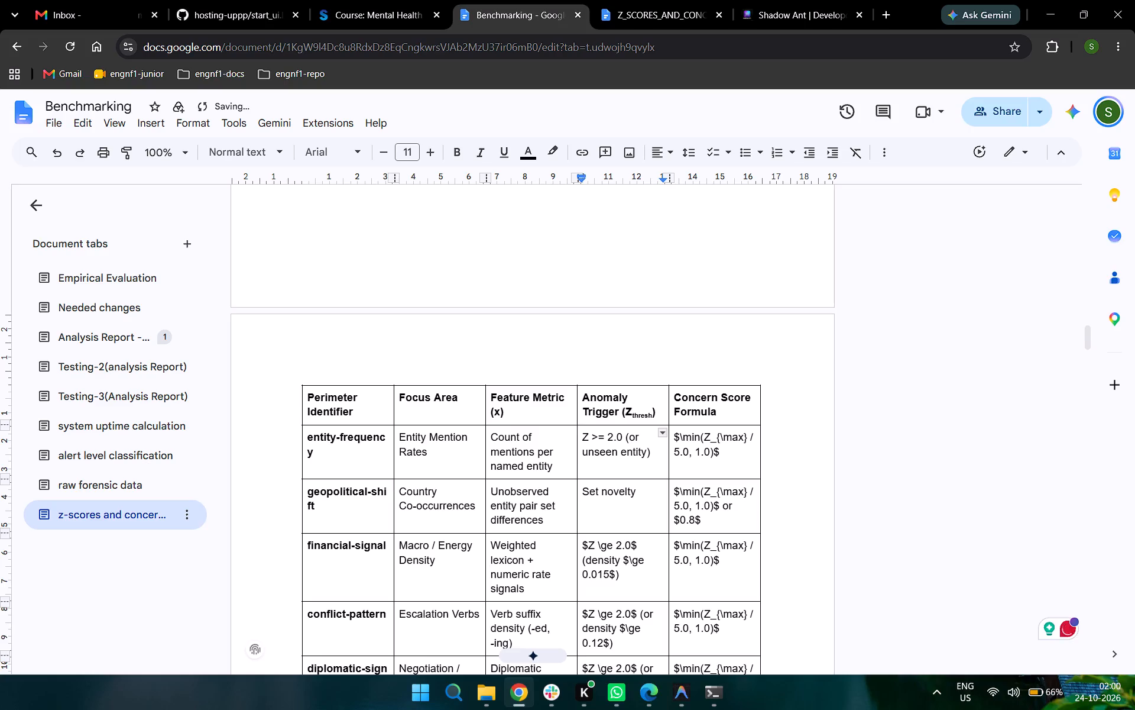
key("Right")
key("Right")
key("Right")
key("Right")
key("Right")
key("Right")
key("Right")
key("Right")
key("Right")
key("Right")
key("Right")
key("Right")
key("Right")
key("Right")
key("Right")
Delete "$\min" from the start of the entity-frequency row's concern score formula.
left_click(673, 435)
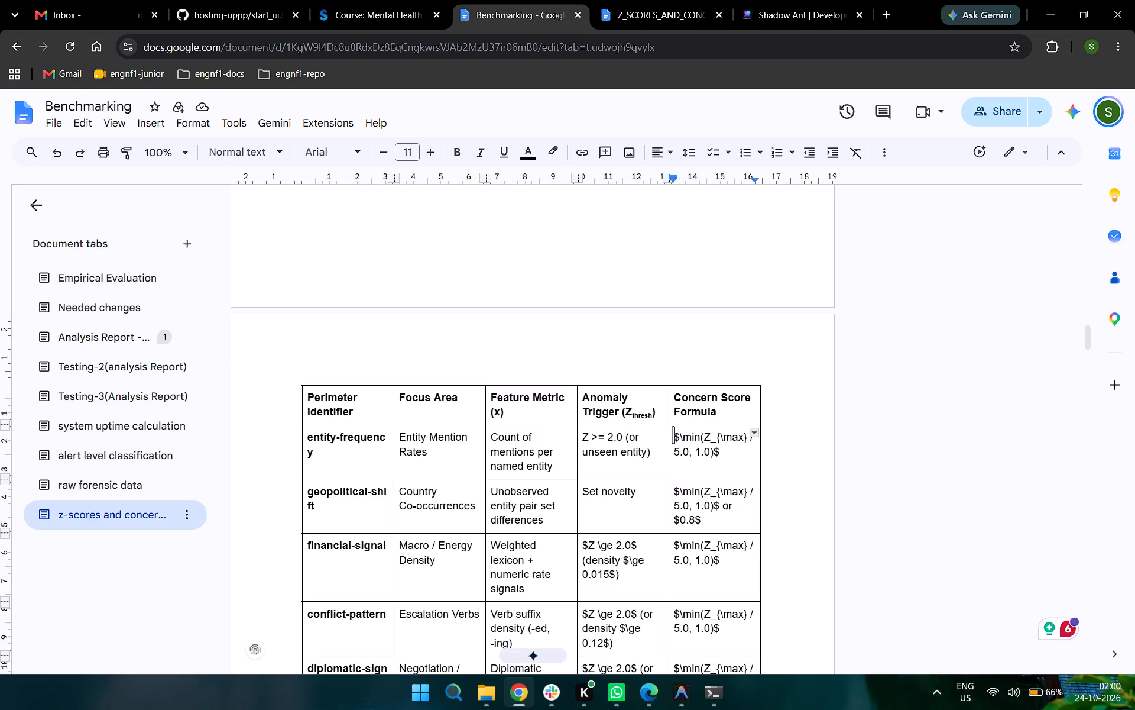
key("Delete")
key("Delete")
key("Delete")
key("Delete")
key("Delete")
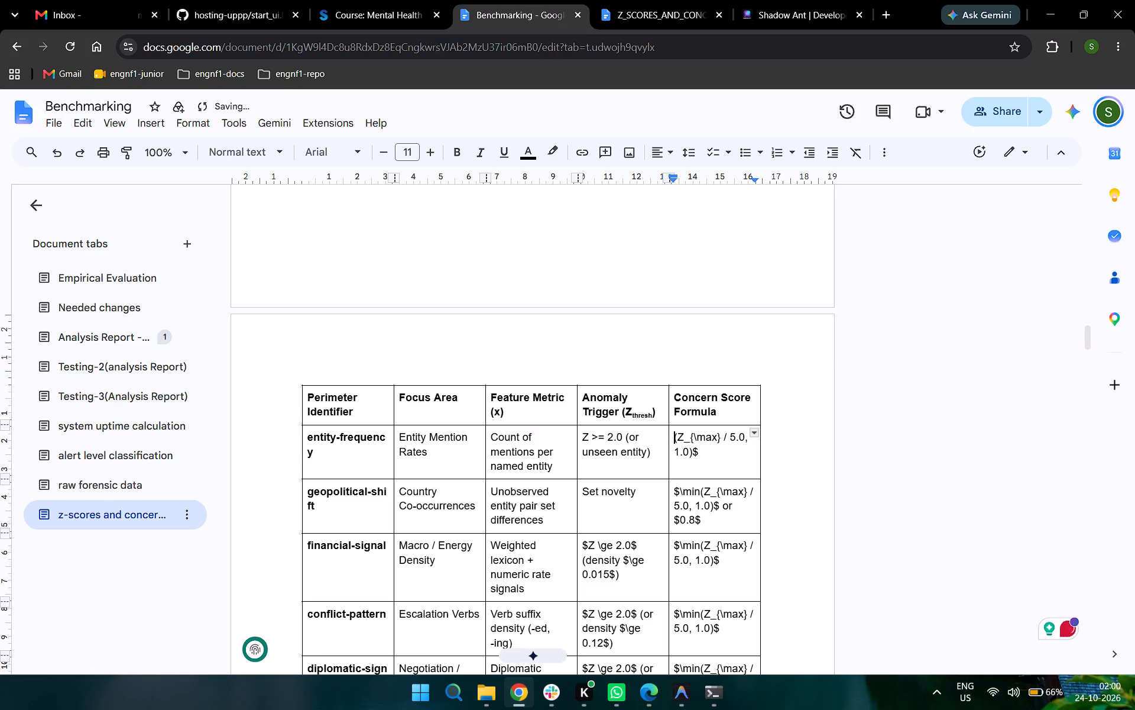
Make "max" a subscript of Z in the entity-frequency concern score formula, removing the underscore, braces and backslash around it.
key("Right")
key("Right")
key("Delete")
key("Delete")
key("shift+Right")
key("Right")
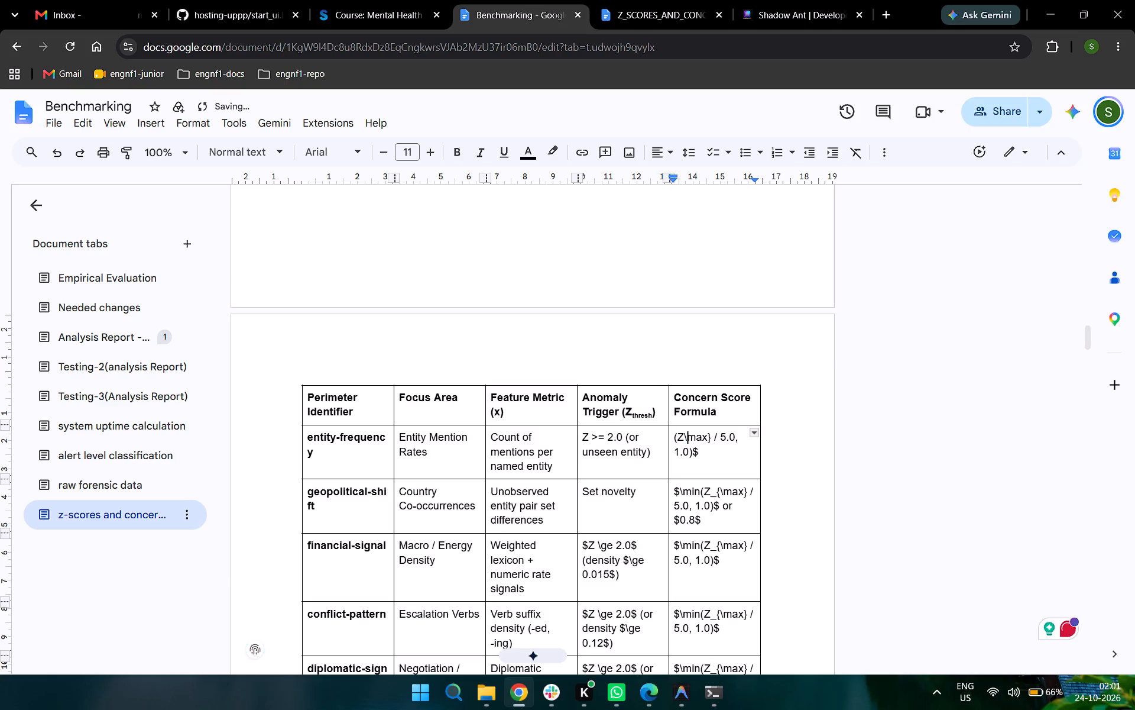
key("BackSpace")
key("shift+Right")
key("shift+Right")
key("shift+Right")
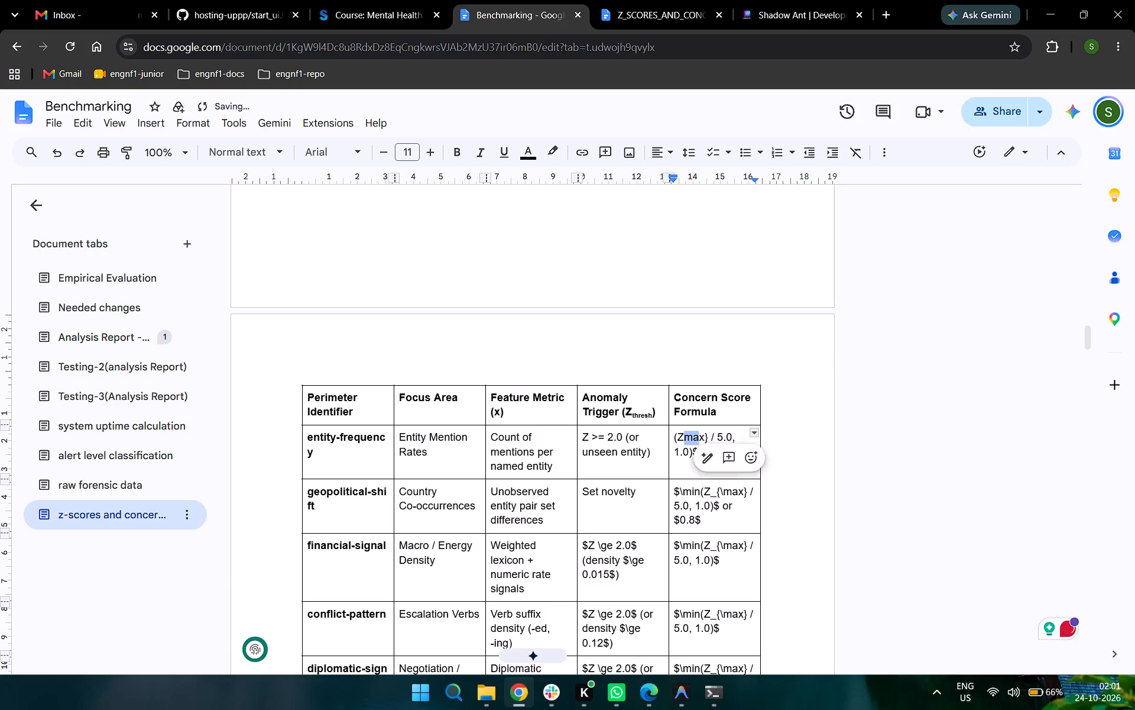
key("ctrl+comma")
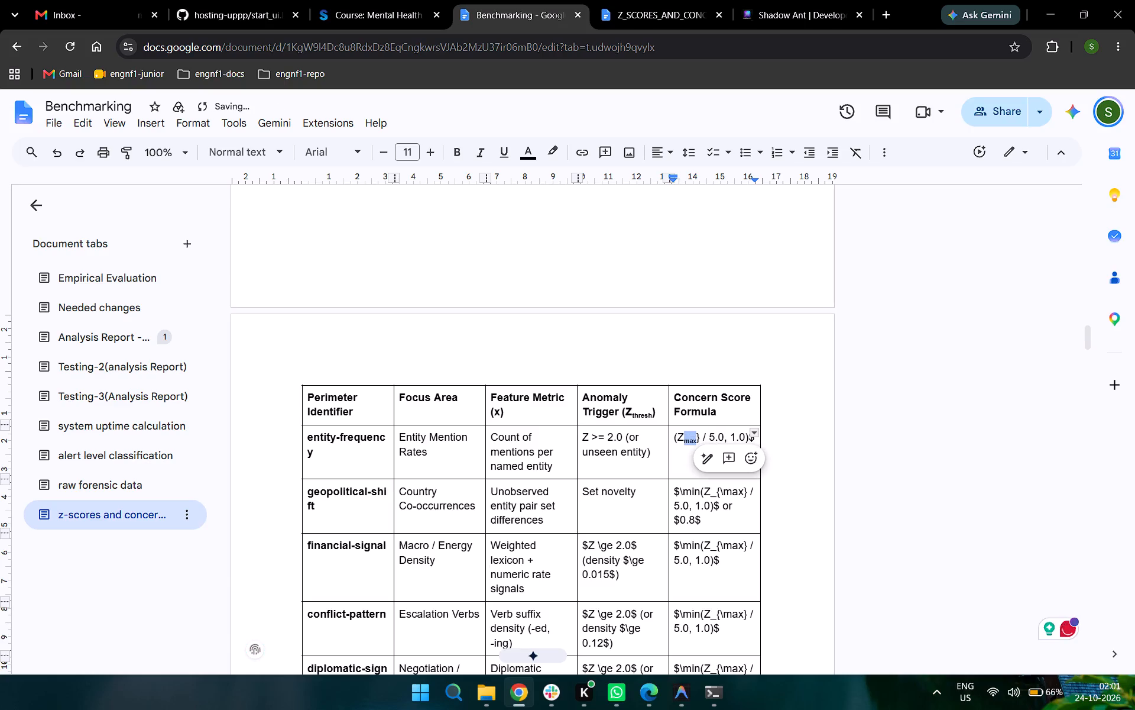
key("Right")
key("Delete")
Remove the trailing dollar sign from the entity-frequency concern score formula.
key("Right")
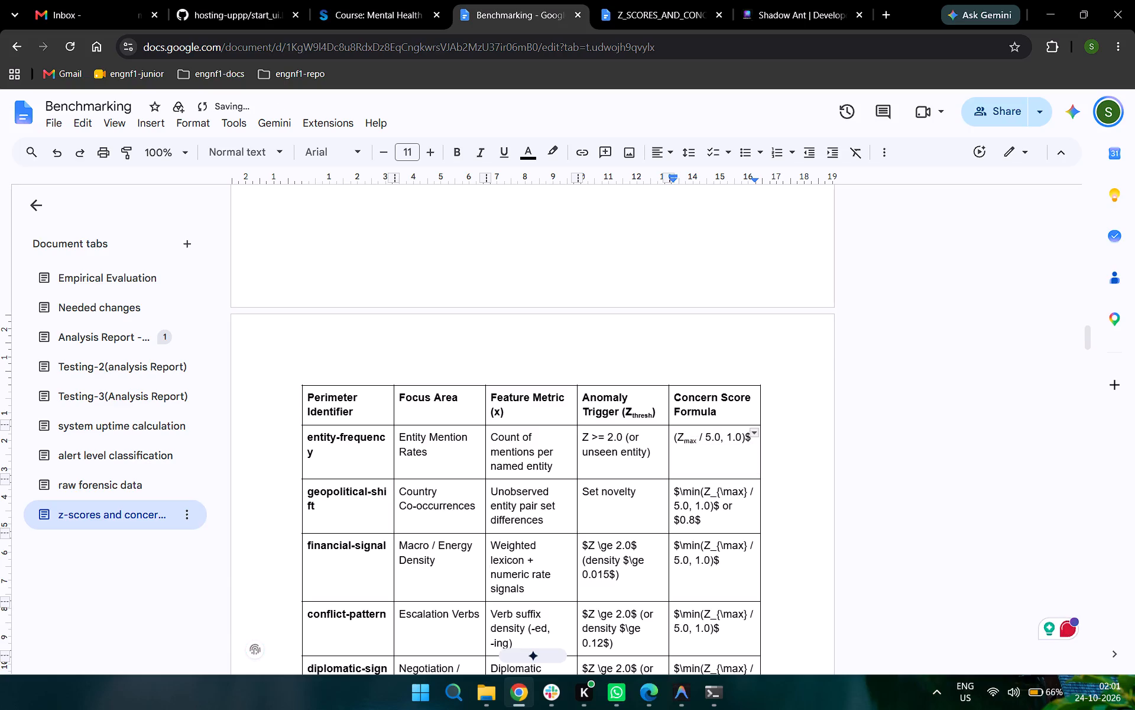
key("Right")
key("Right")
key("Right")
key("Right")
key("Right")
key("Right")
key("Right")
key("Right")
key("Right")
key("Right")
key("Right")
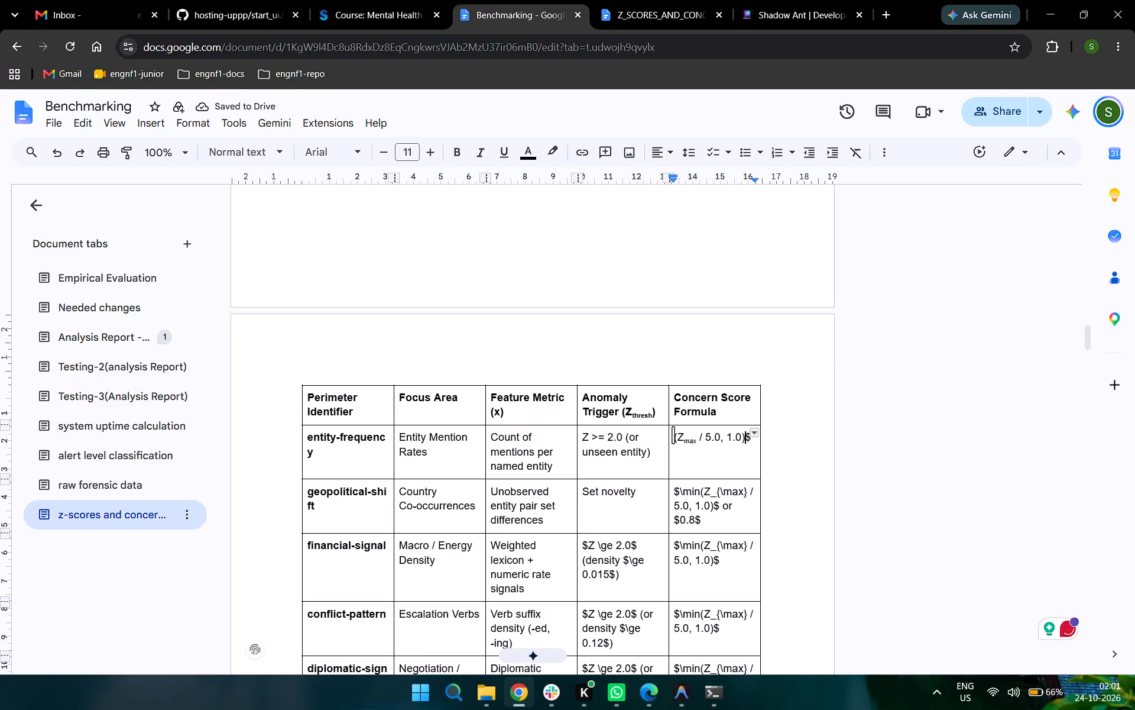
key("Delete")
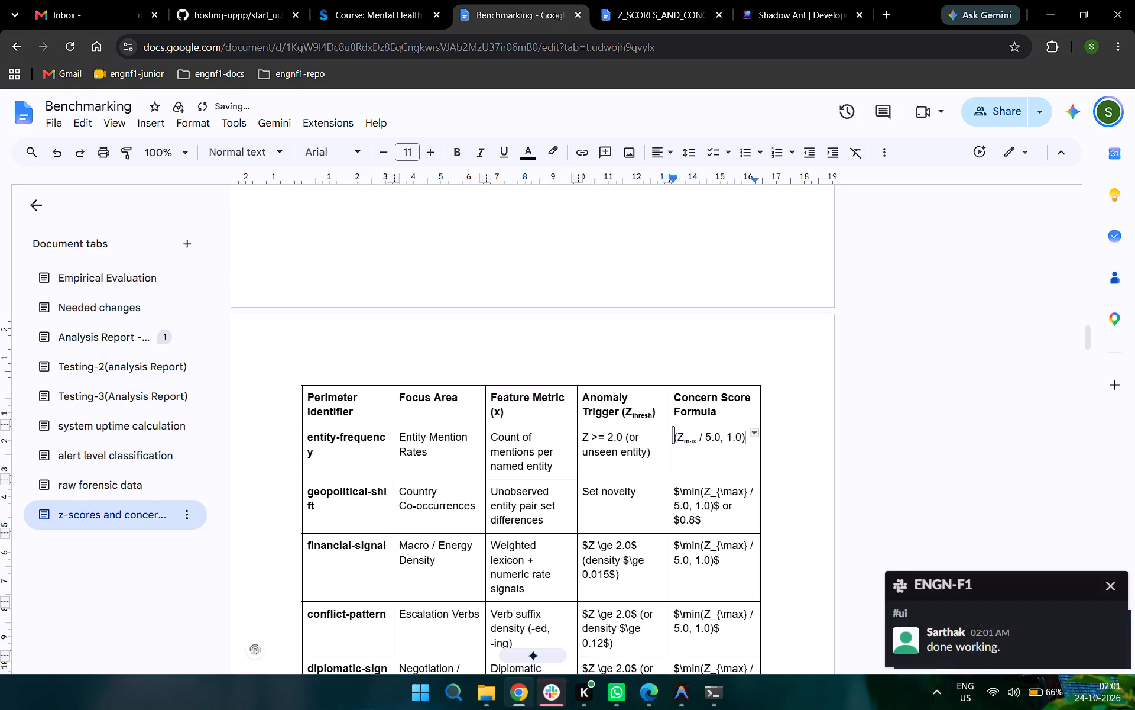
Make "max" a subscript of Z in the geopolitical-shift concern score formula, removing the underscore, braces and backslash around it.
key("Down")
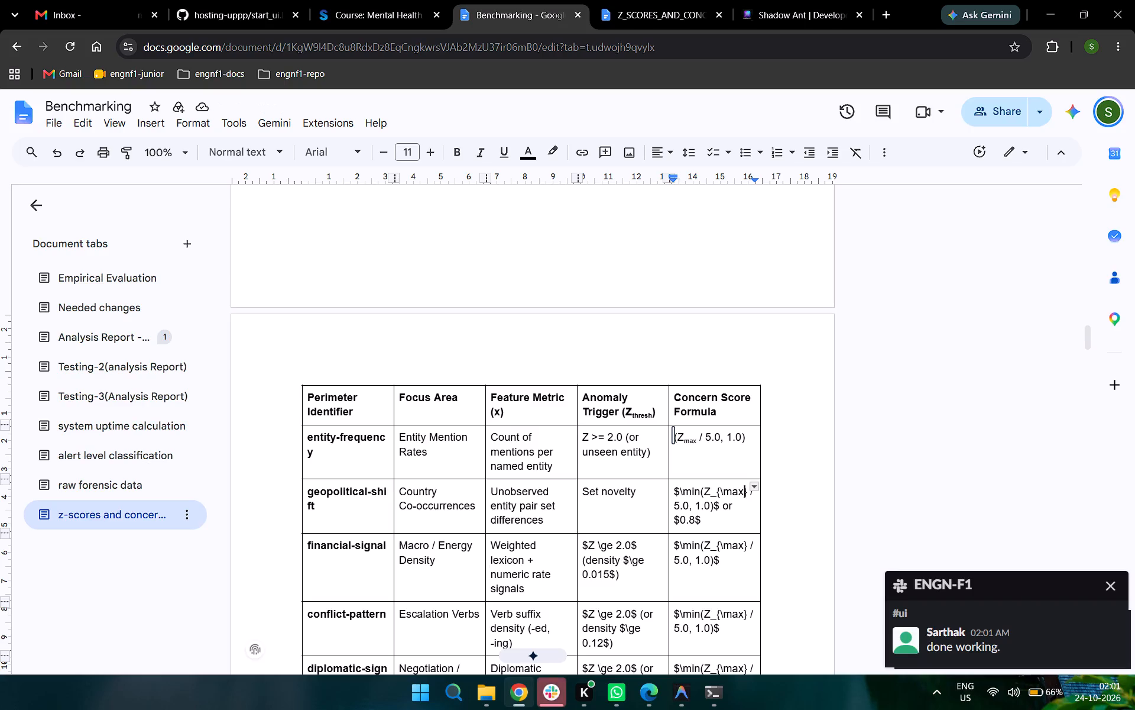
key("asterisk")
key("Delete")
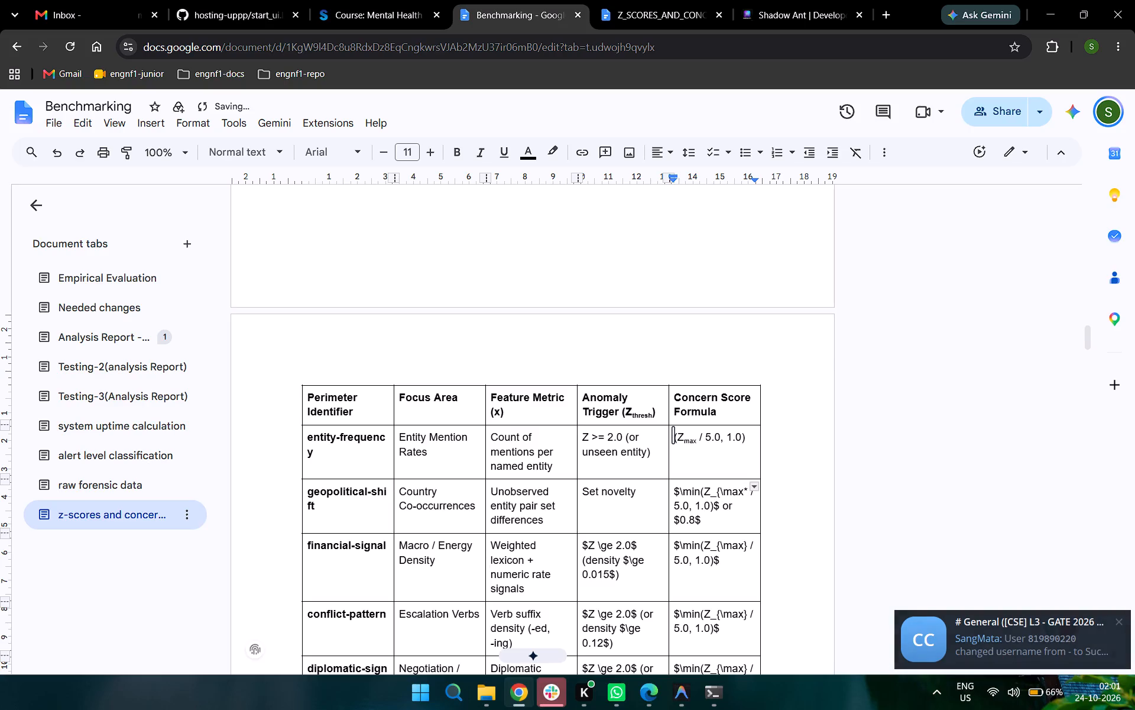
key("BackSpace")
key("Left")
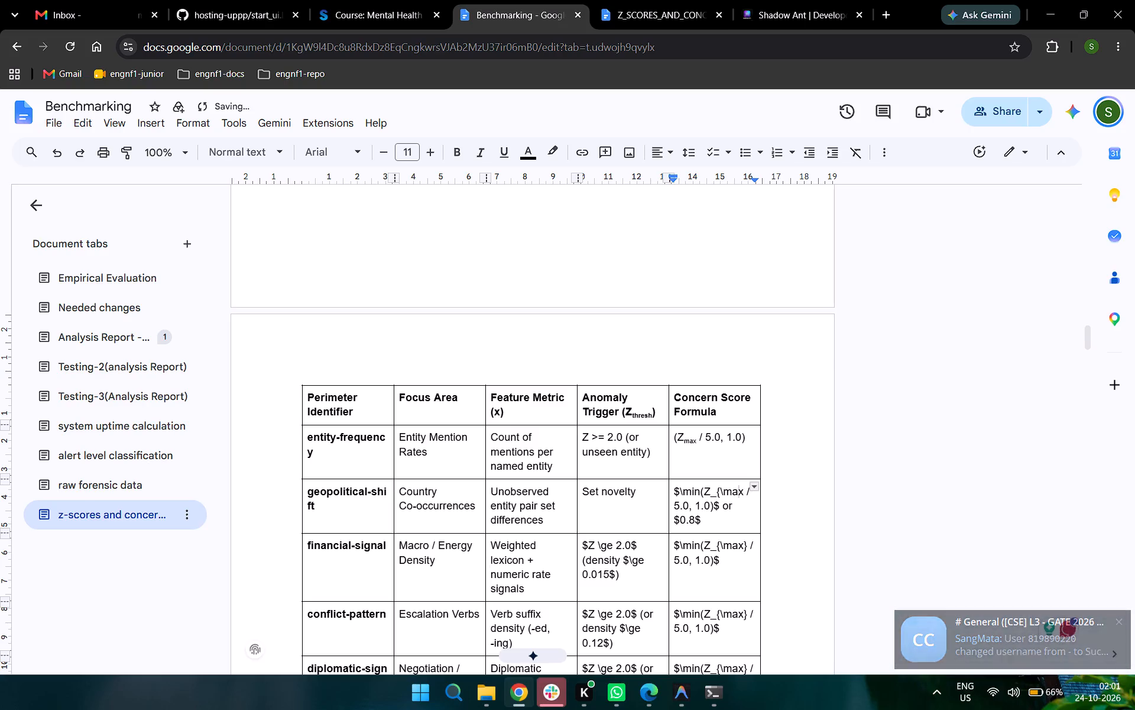
key("Right")
key("shift+Left")
key("shift+Left")
key("shift+Left")
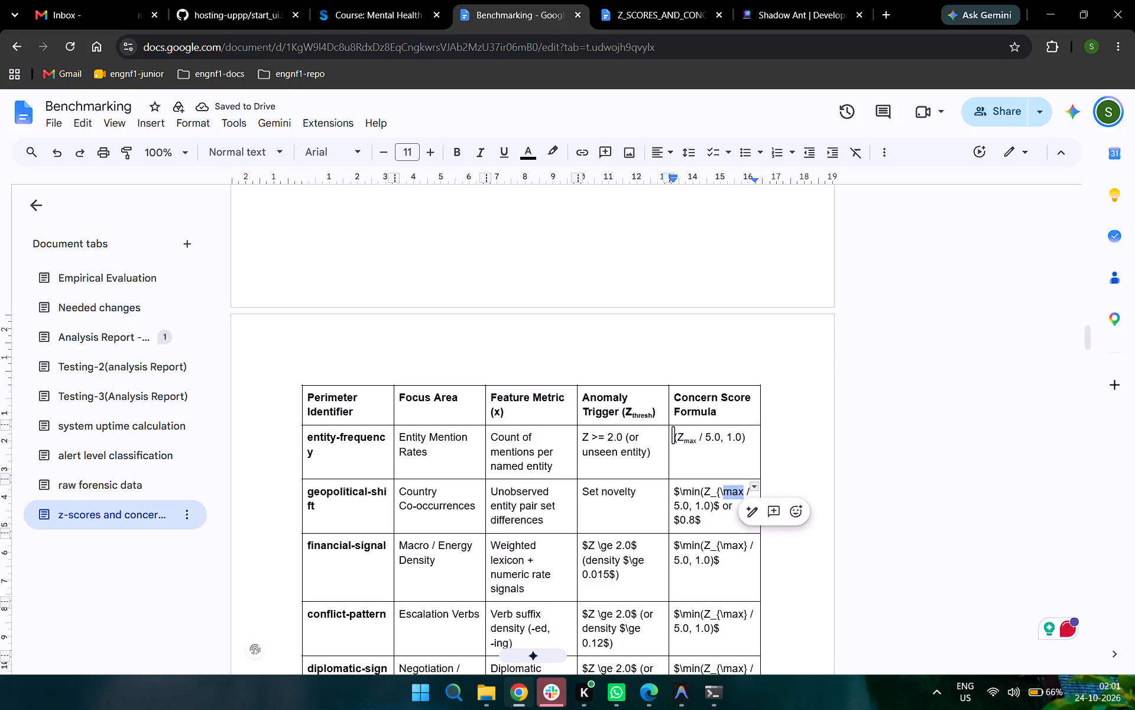
key("ctrl+comma")
key("Left")
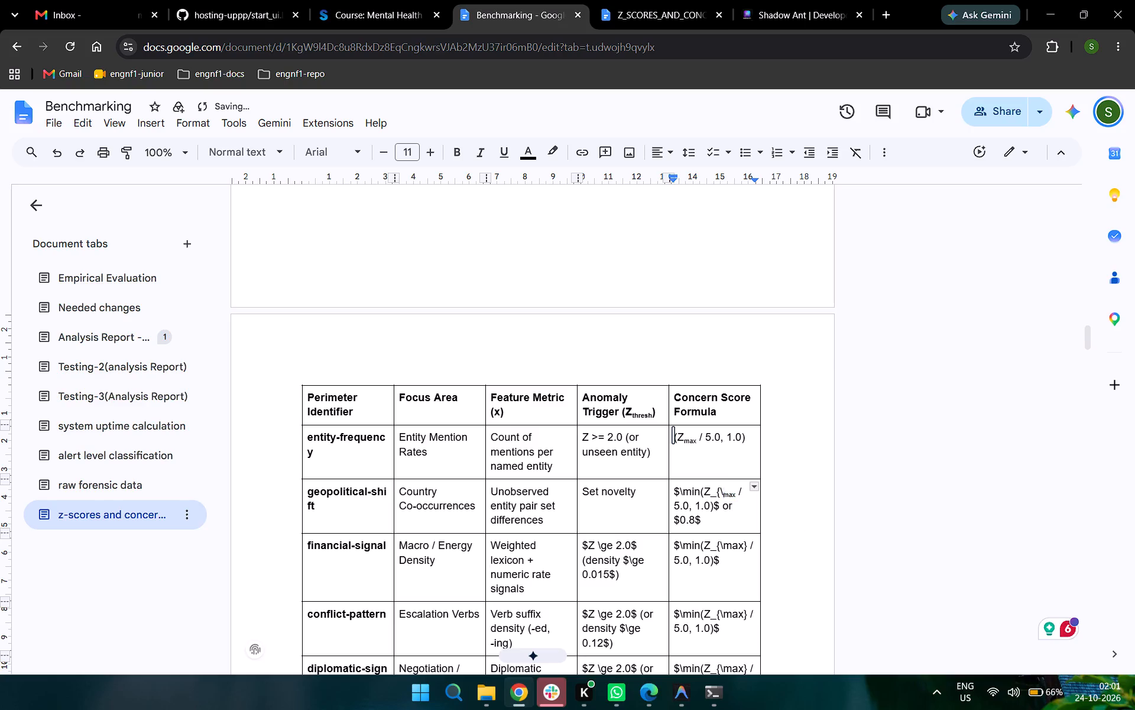
key("BackSpace")
key("BackSpace")
key("BackSpace")
Remove the dollar sign and backslash before "min" in the geopolitical-shift concern score formula, keeping the word "min".
key("Left")
key("Left")
key("BackSpace")
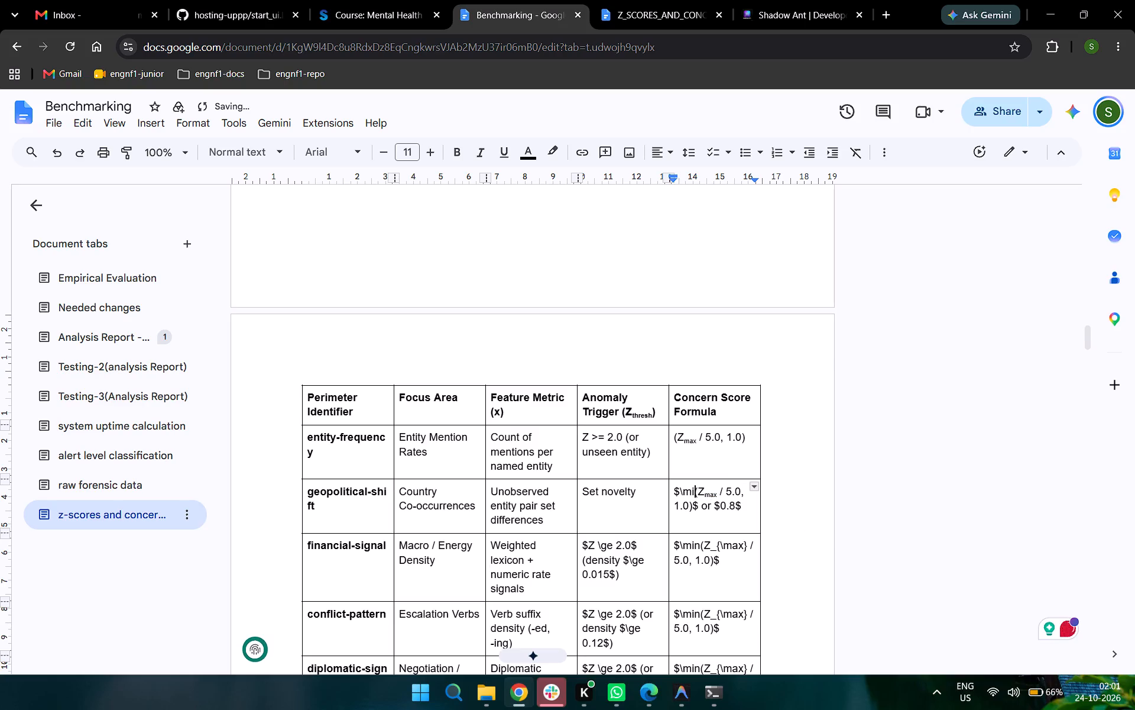
key("n")
key("Left")
key("Left")
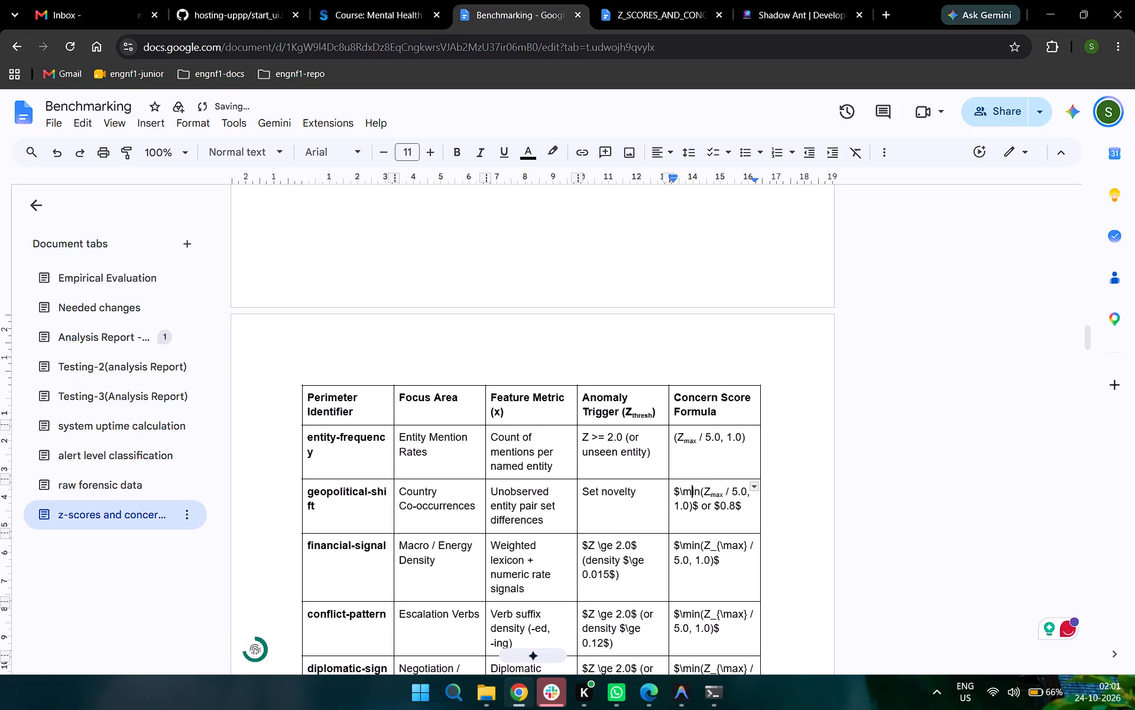
key("Left")
key("Left")
key("Right")
key("BackSpace")
key("BackSpace")
key("Right")
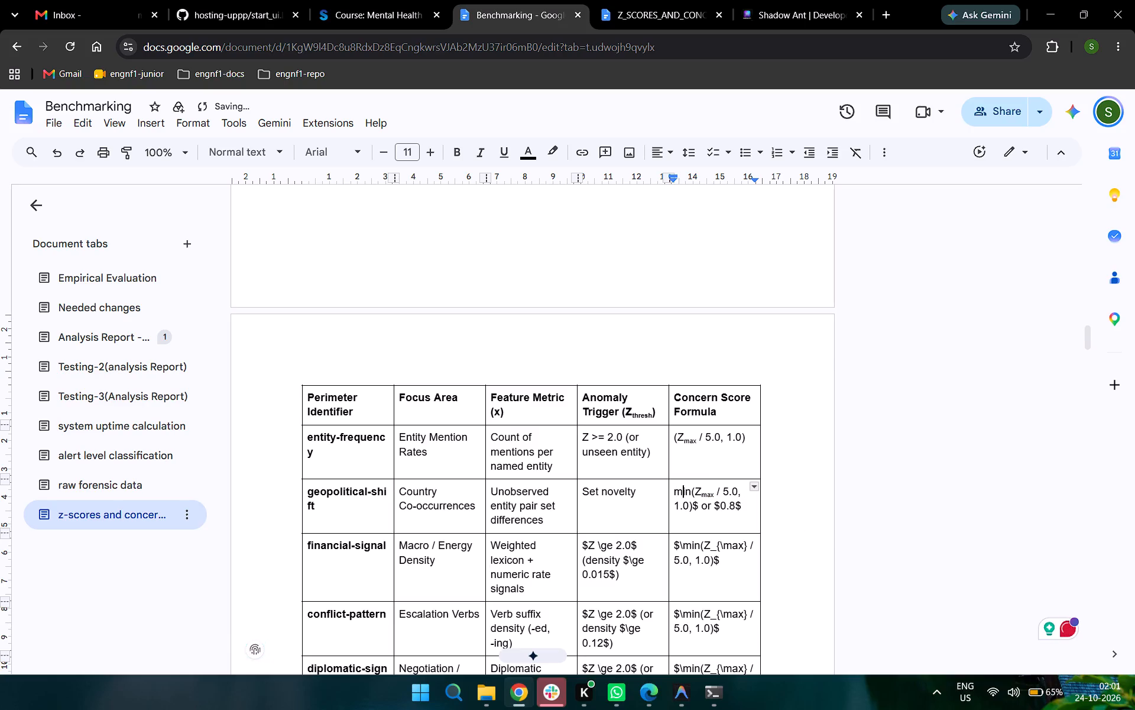
Remove the dollar sign after "1.0)" in the geopolitical-shift concern score formula.
key("Right")
key("Right")
key("Right")
key("Right")
key("Right")
key("Right")
key("Right")
key("Right")
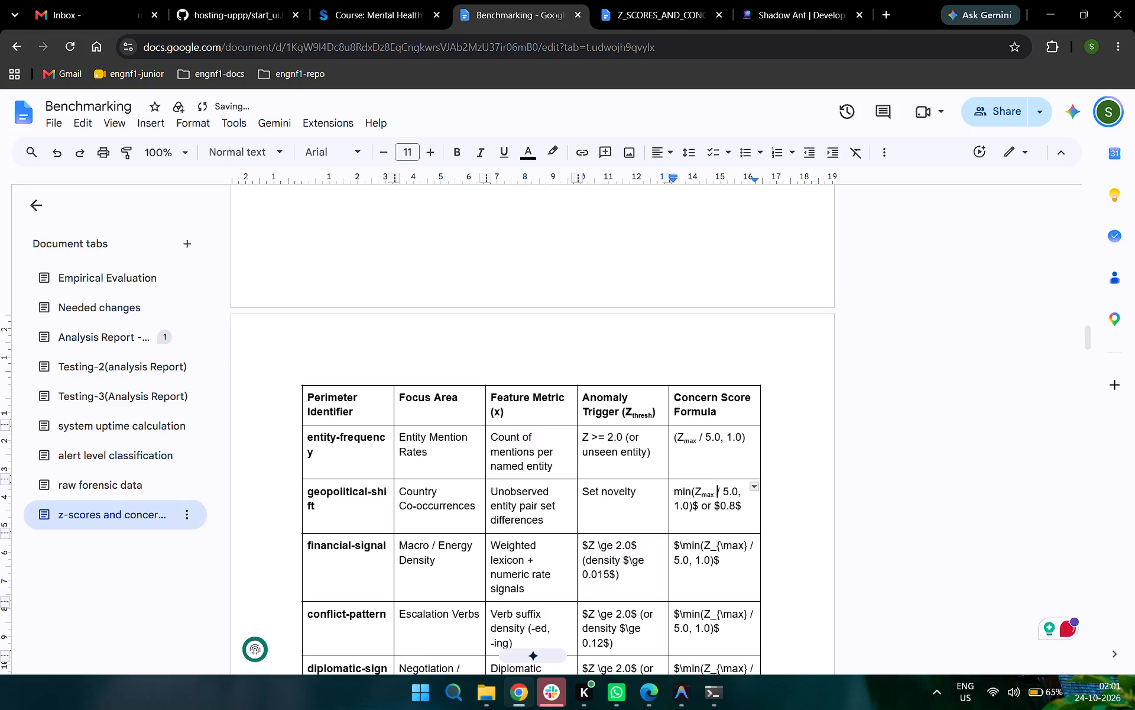
key("Right")
key("Right")
key("Right")
key("Right")
key("Right")
key("Right")
key("Right")
key("Right")
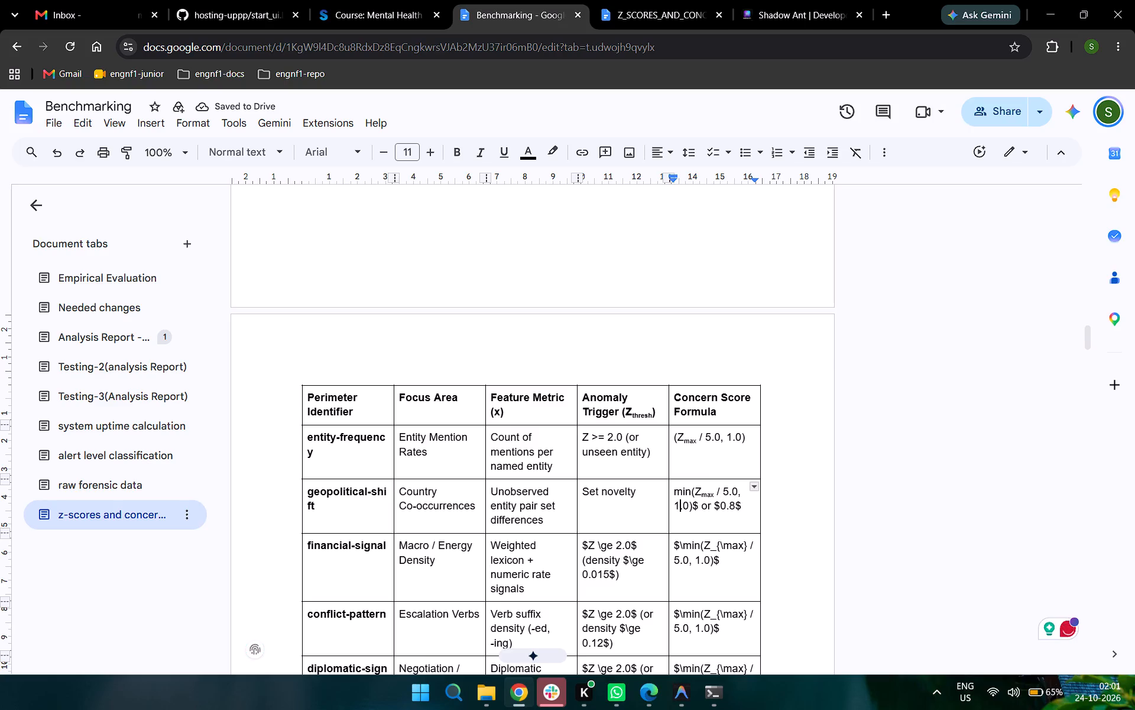
key("Right")
key("Right")
key("Right")
key("Delete")
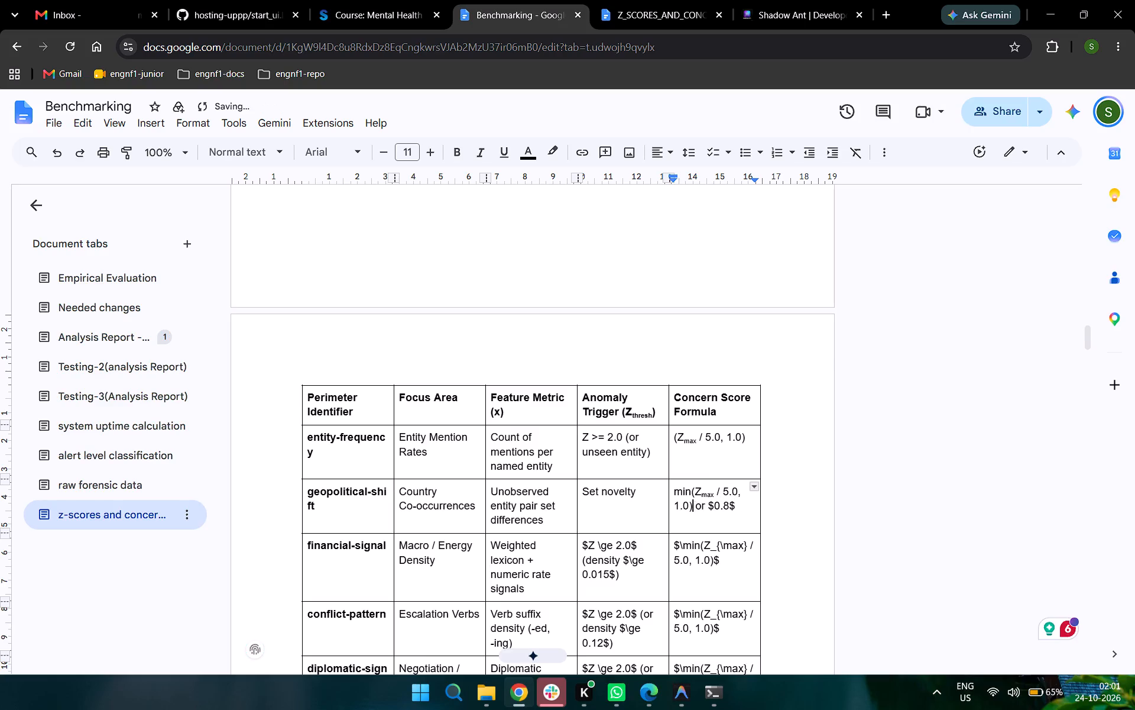
Remove the dollar signs around 0.8 in the geopolitical-shift concern score formula.
key("Right")
key("Right")
key("Right")
key("Right")
key("Right")
key("Right")
key("Left")
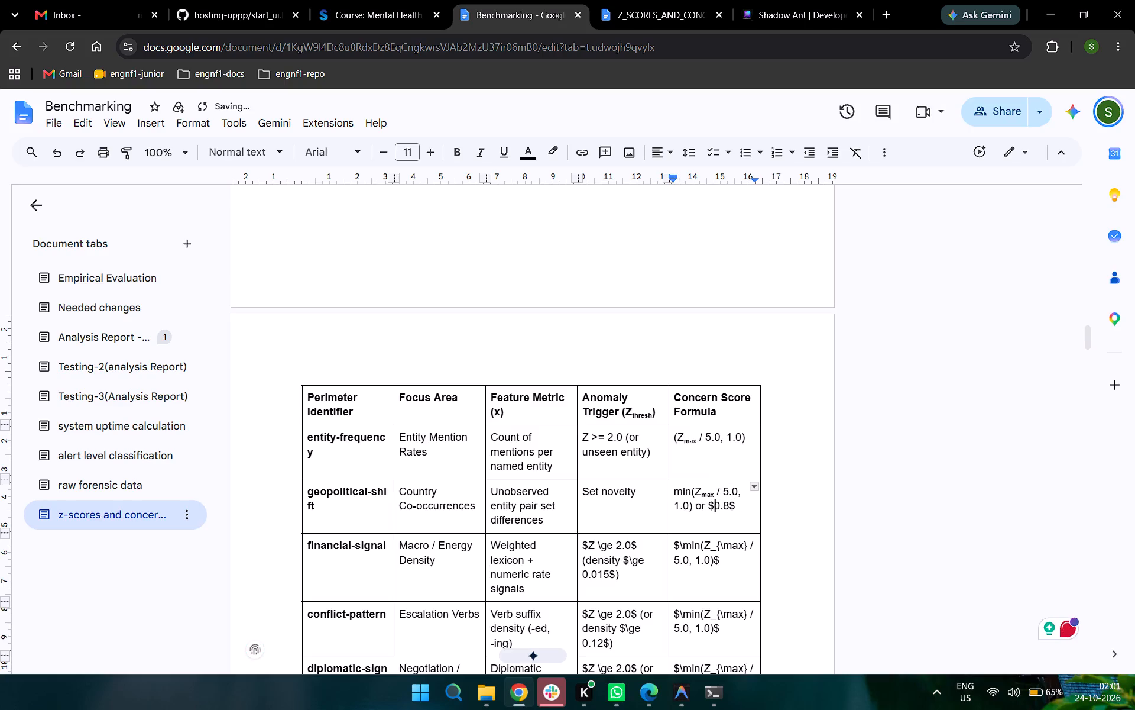
key("BackSpace")
key("Right")
key("Right")
key("Right")
key("Right")
key("BackSpace")
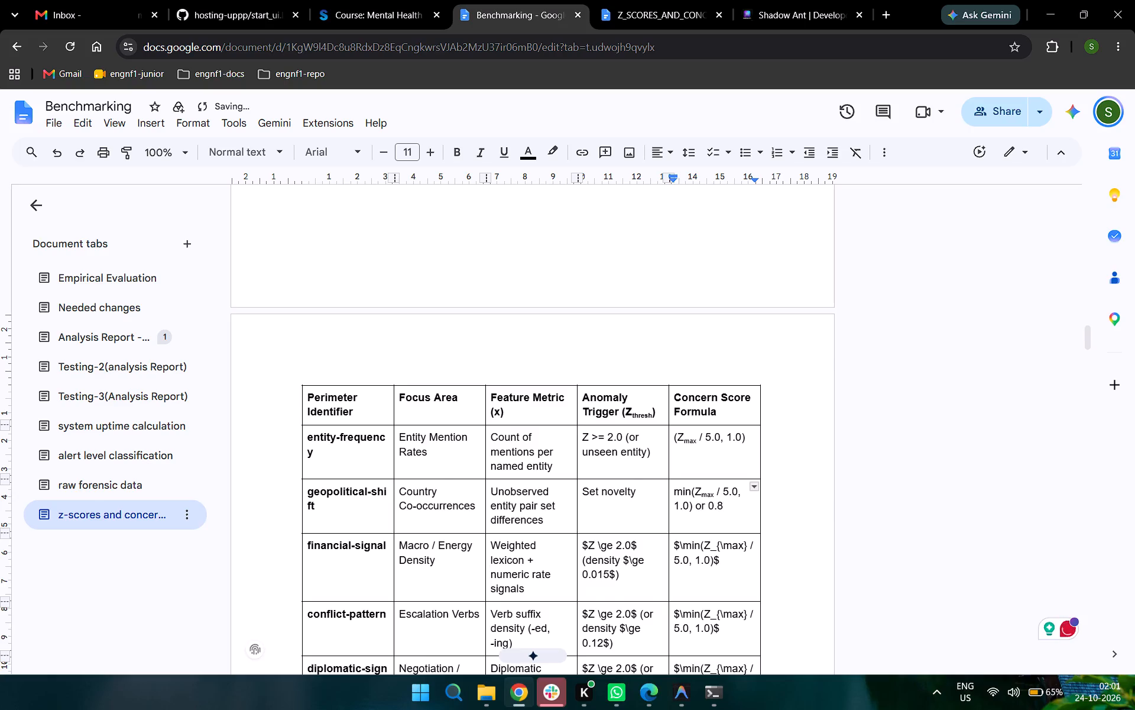
Rewrite the Z condition in the financial-signal anomaly trigger as "Z >= 2.0", removing its dollar signs and "\ge".
scroll(673, 435, "down", 1)
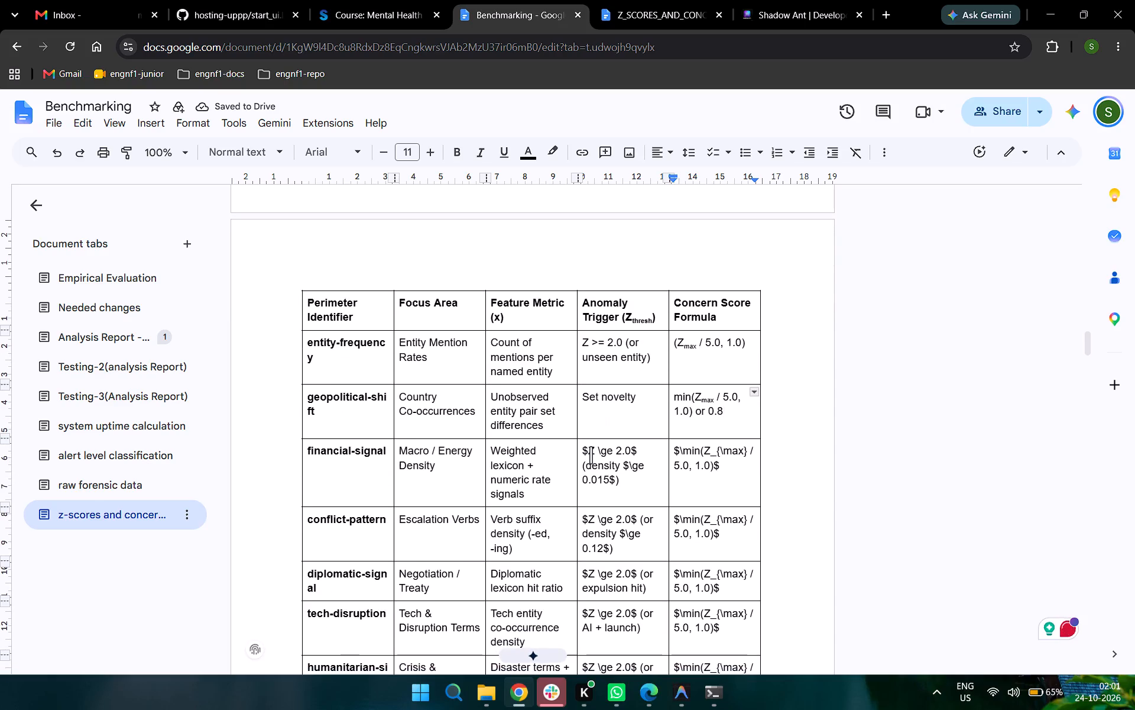
left_click(591, 455)
key("BackSpace")
key("Right")
key("Right")
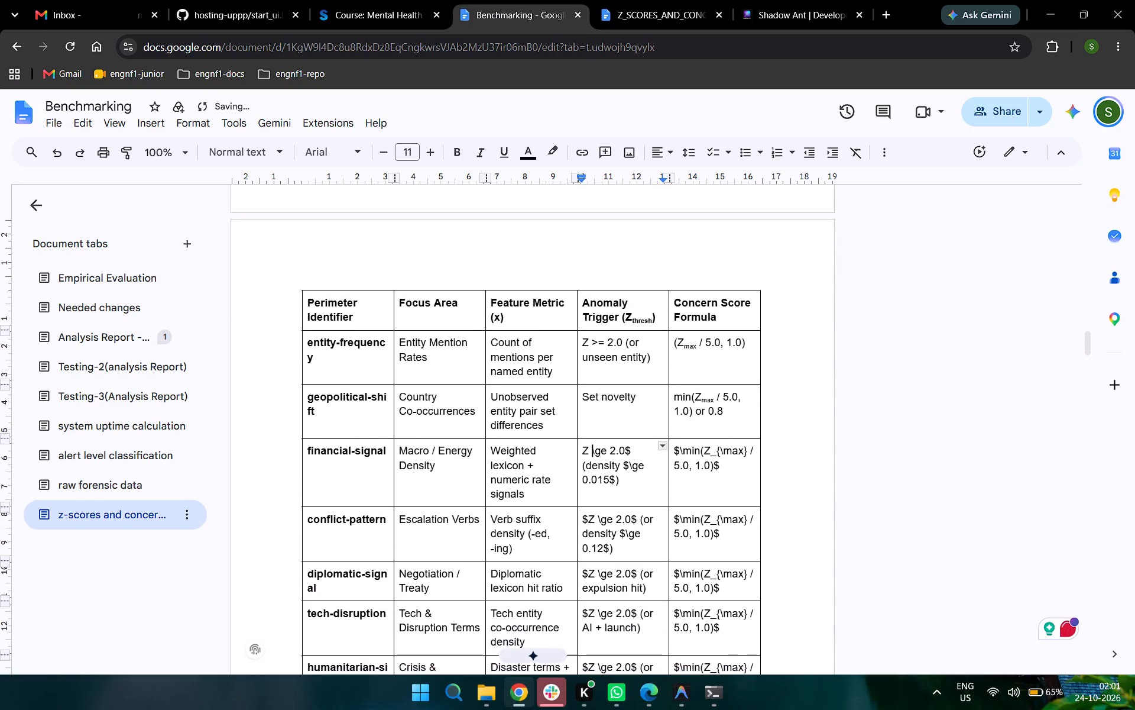
key("Delete")
key("Delete")
key("Delete")
type(">=")
key("Right")
key("Right")
key("Right")
key("Right")
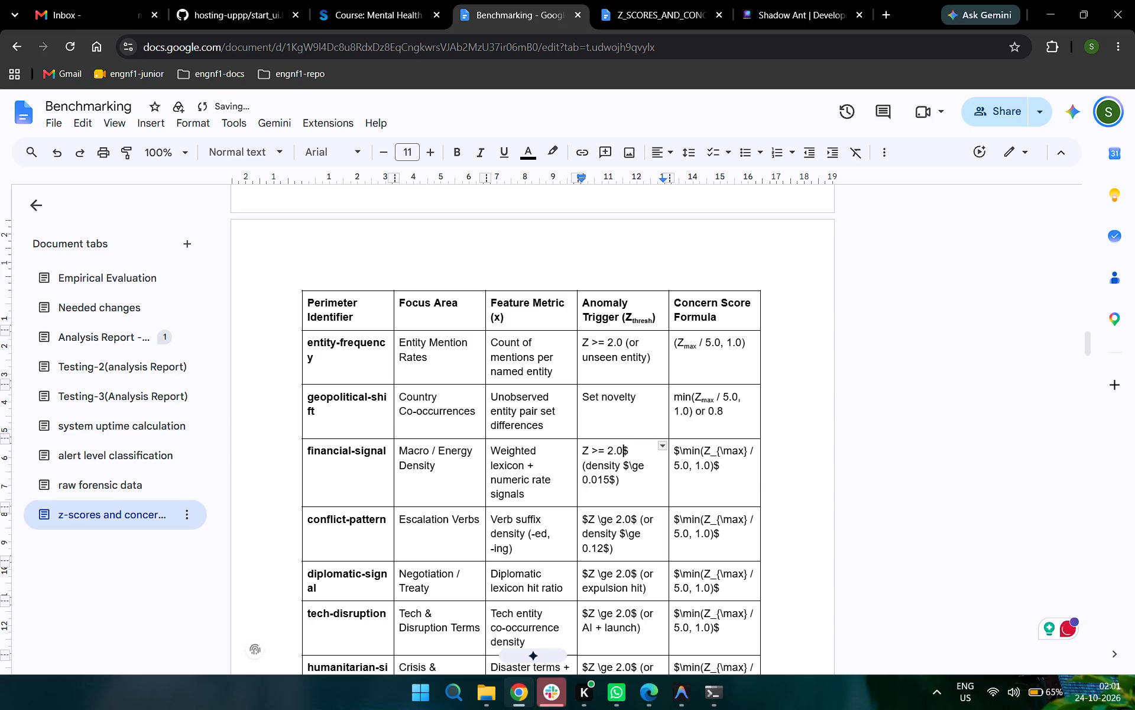
key("Delete")
Rewrite the density condition in the financial-signal anomaly trigger as "(density >= 0.015)", removing its dollar signs and "\ge".
key("Right")
key("Right")
key("Right")
key("Right")
key("Right")
key("Right")
key("Right")
key("Right")
key("Right")
key("Right")
key("Right")
key("Right")
key("Right")
key("Left")
key("Left")
key("Left")
key("Delete")
key("Delete")
key("Delete")
key("Delete")
type(">=")
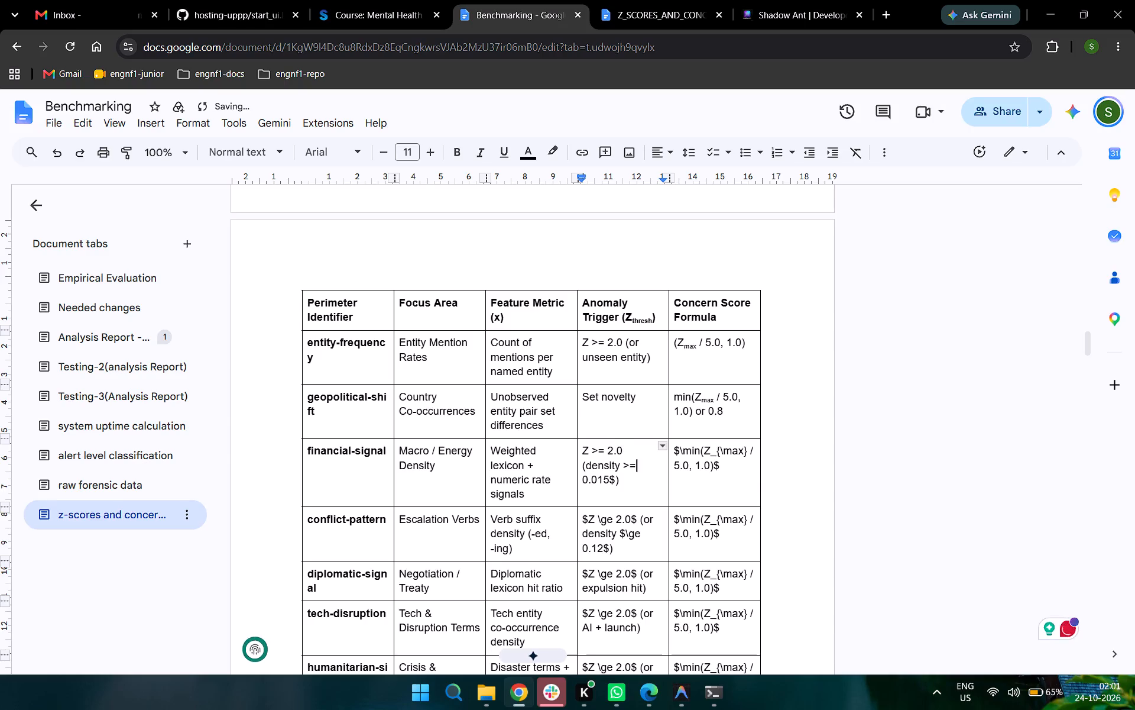
key("Right")
key("Right")
key("Right")
key("Right")
key("Right")
key("Right")
key("Delete")
Remove the dollar sign and backslash before "min" in the financial-signal concern score formula.
key("Right")
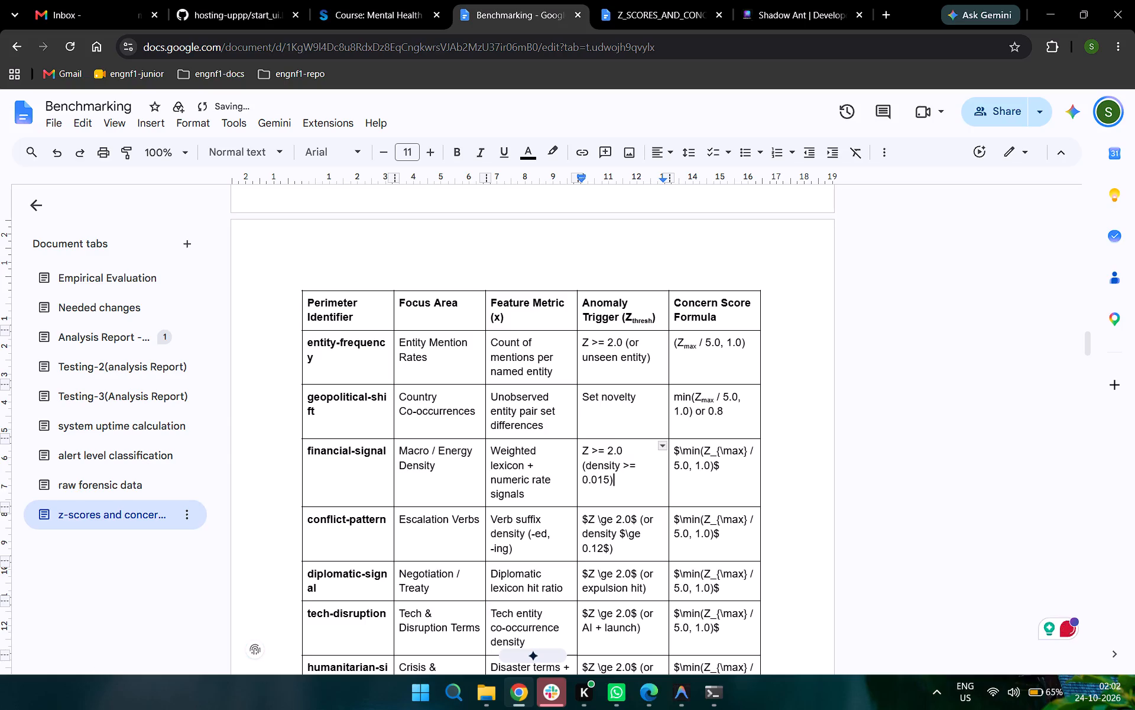
key("Right")
key("Delete")
key("Delete")
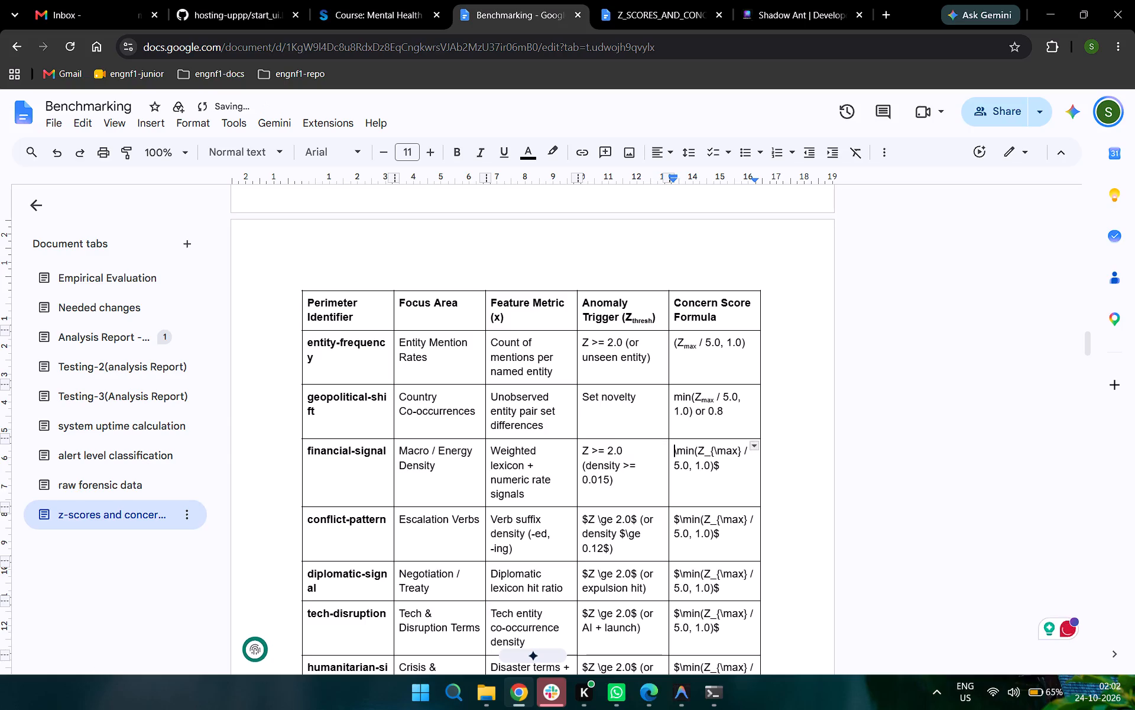
Make "max" a subscript of Z in the financial-signal concern score formula, removing the underscore, braces and backslash around it.
key("Right")
key("Right")
key("Right")
key("Right")
key("Right")
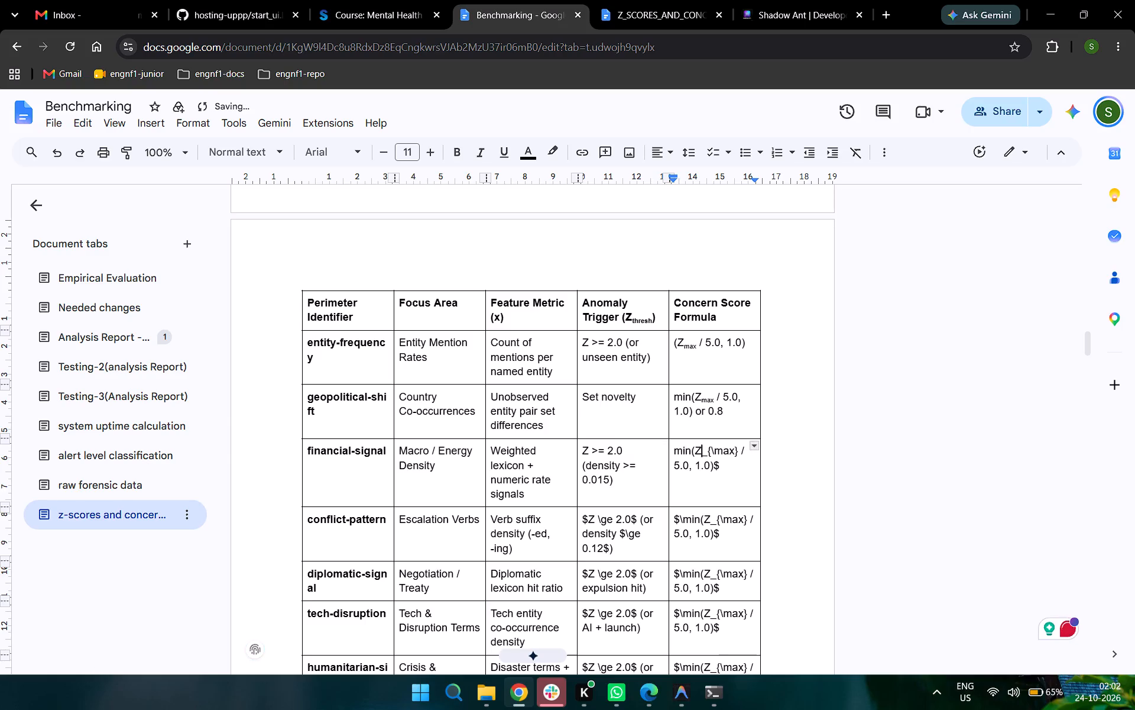
key("Delete")
key("Delete")
key("shift+Right")
key("Delete")
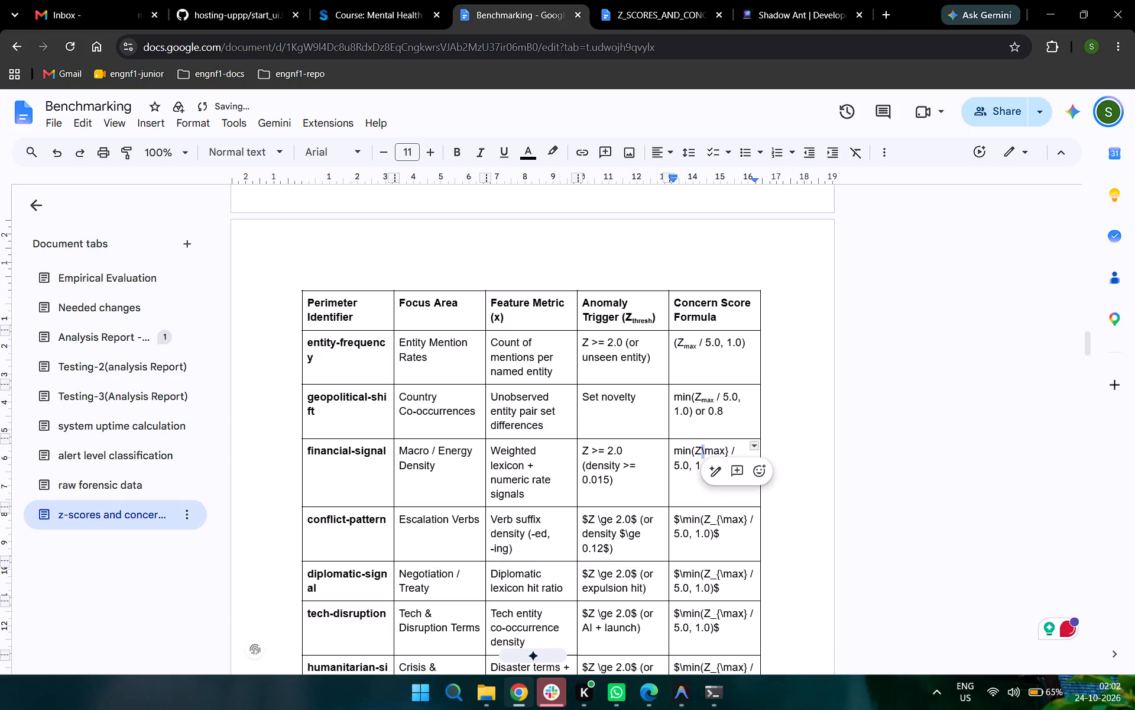
key("shift+Right")
key("shift+Right")
key("shift+Right")
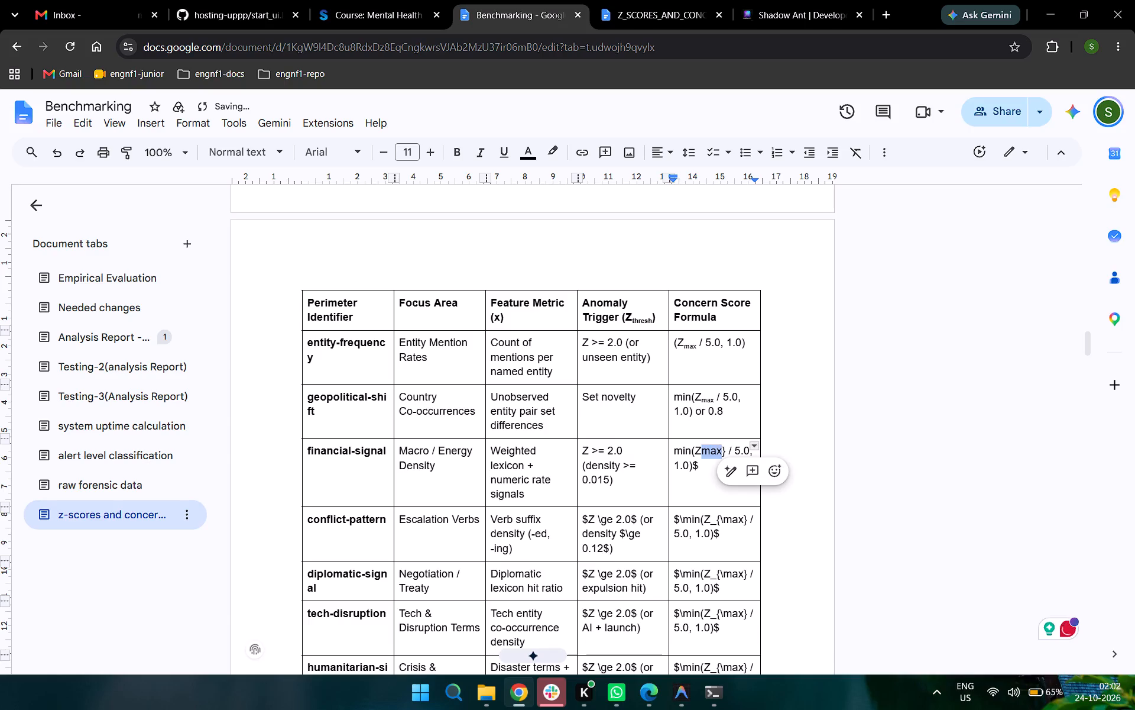
key("ctrl+comma")
key("Right")
key("Delete")
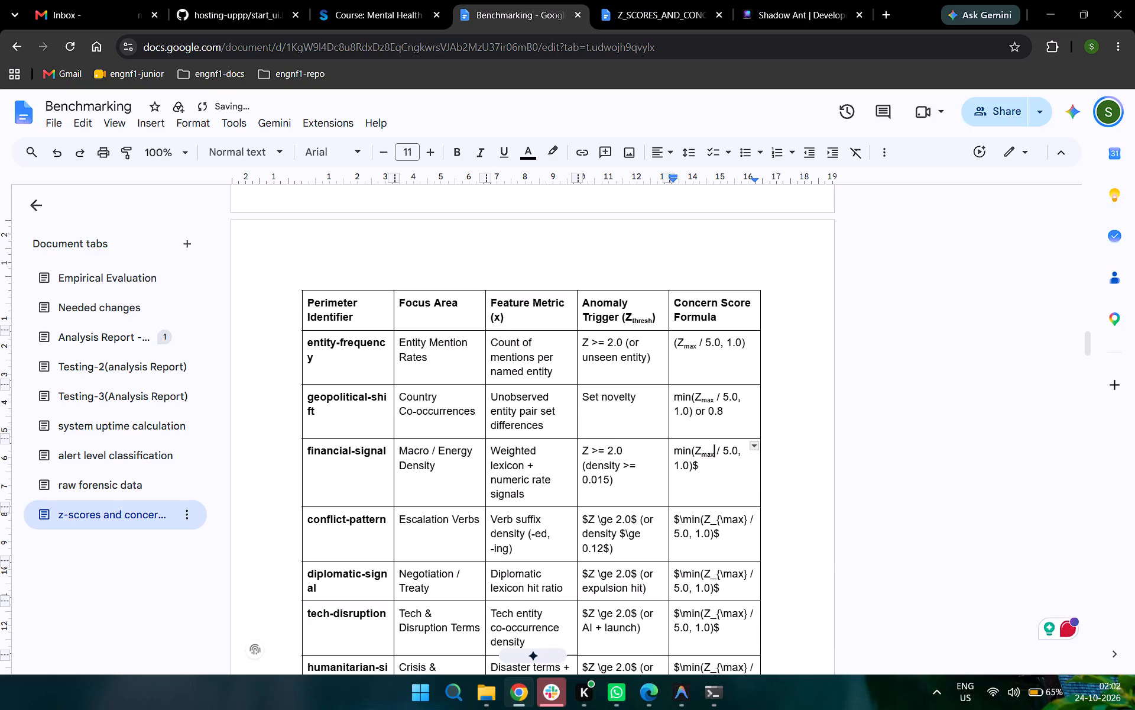
Remove the trailing dollar sign from the financial-signal concern score formula.
key("Right")
key("Right")
key("Right")
key("Right")
key("Right")
key("Down")
key("BackSpace")
Rewrite the Z condition in the conflict-pattern anomaly trigger as "Z >= 2.0", removing its dollar signs and "\ge".
key("Down")
scroll(591, 455, "down", 2)
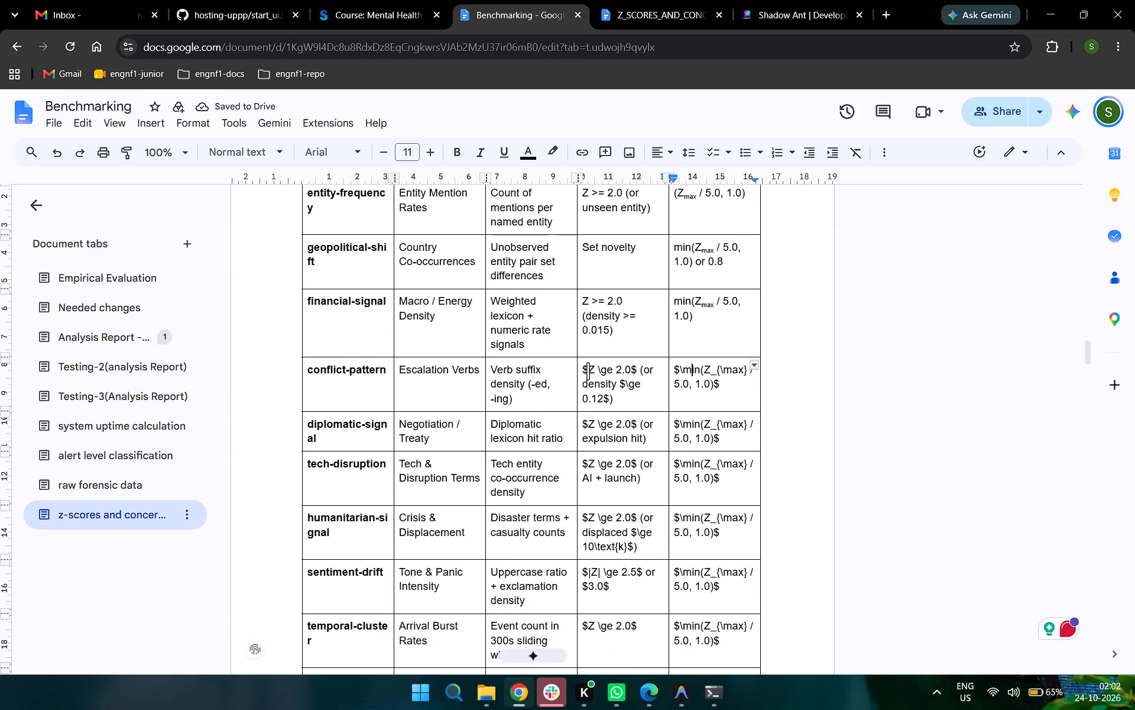
left_click(588, 371)
key("BackSpace")
key("Right")
key("Right")
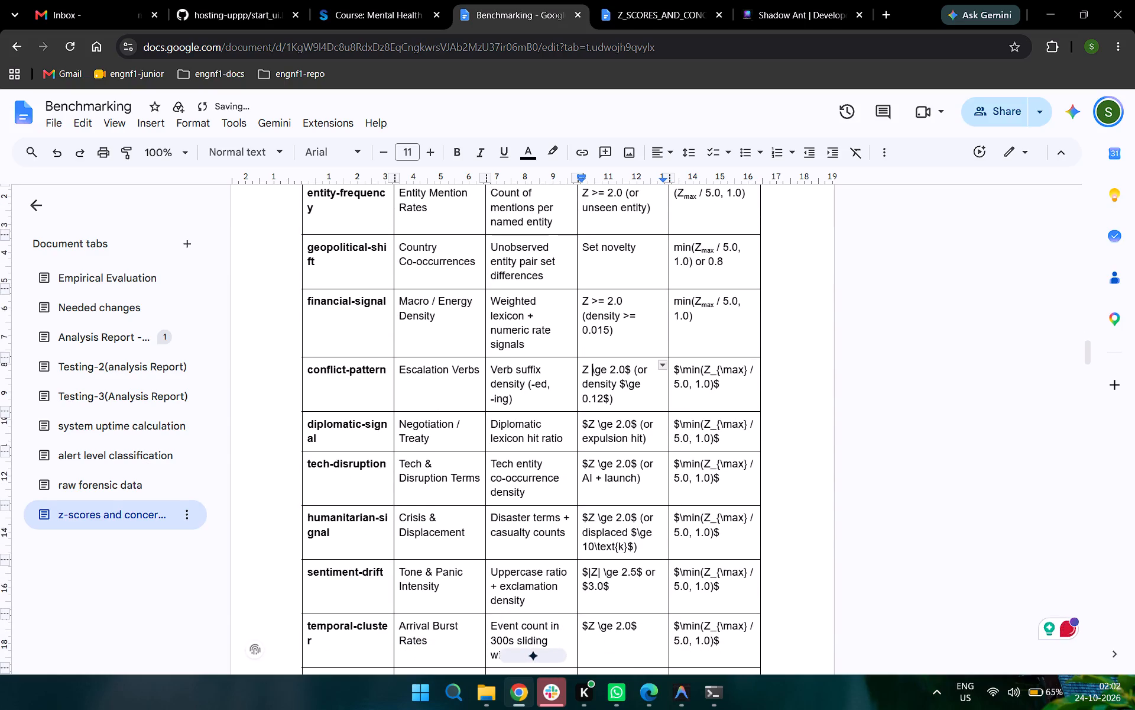
key("Delete")
key("Delete")
key("Delete")
type(">=")
key("Right")
key("Right")
key("Right")
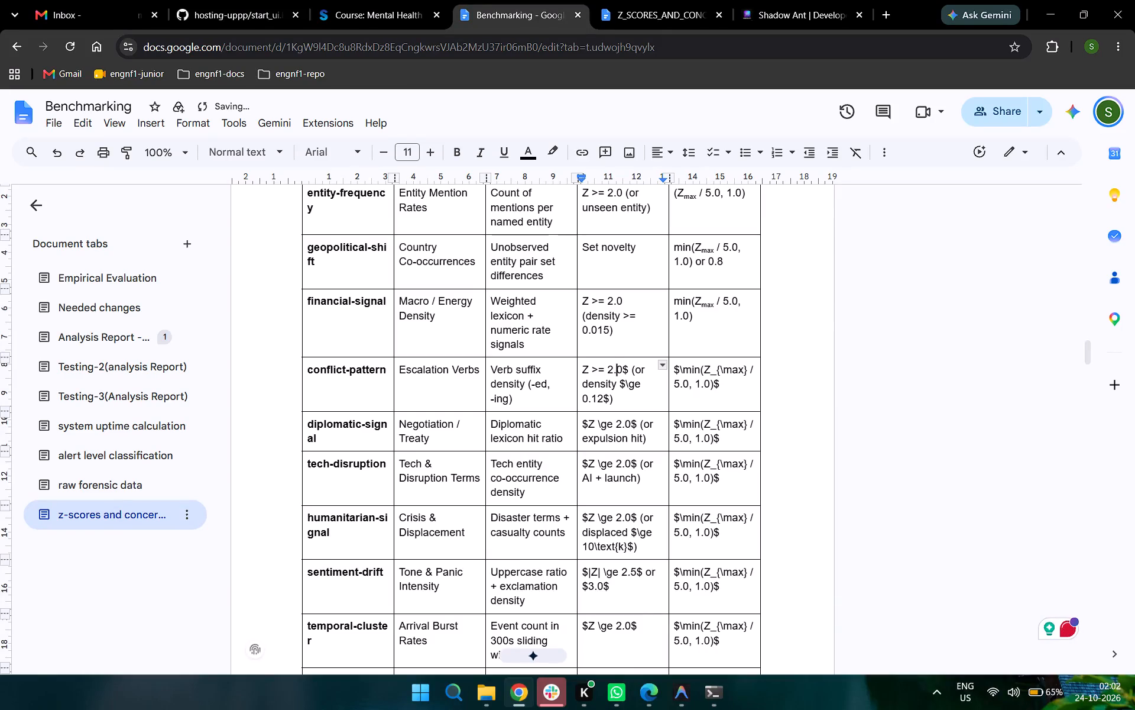
key("Right")
key("Delete")
Rewrite the density condition in the conflict-pattern anomaly trigger as "density >= 0.12", removing its dollar signs and "\ge".
key("Right")
key("Right")
key("Down")
key("Left")
key("Left")
key("Delete")
key("Delete")
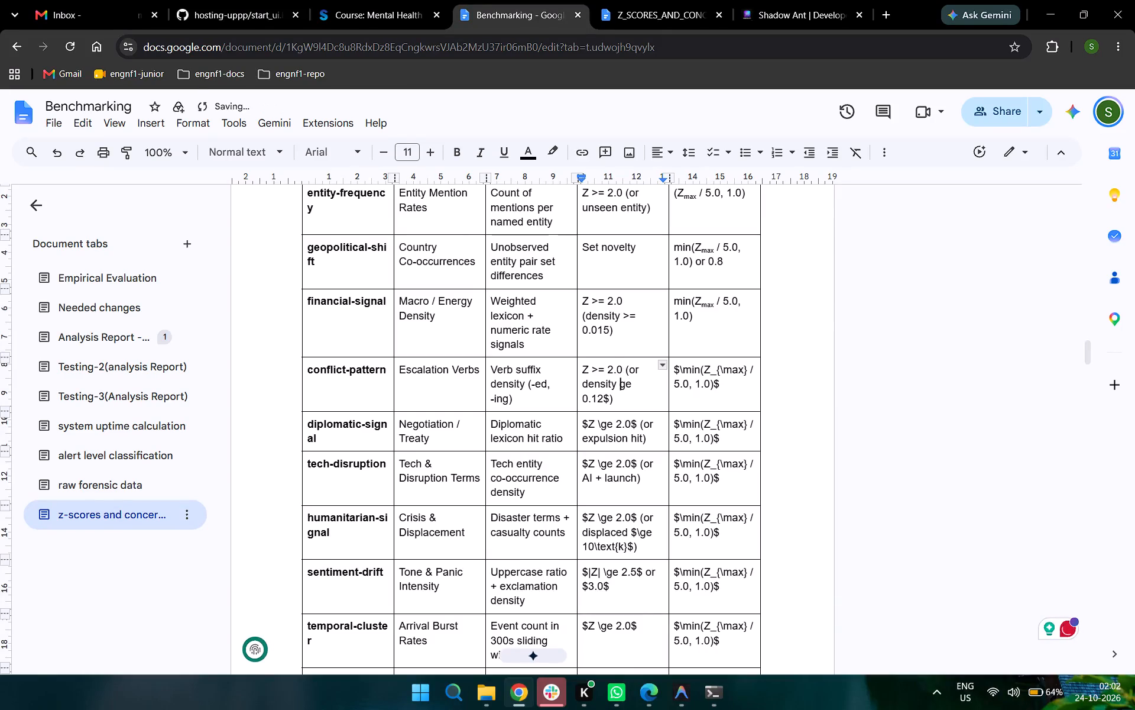
key("Delete")
key("Delete")
type(">=")
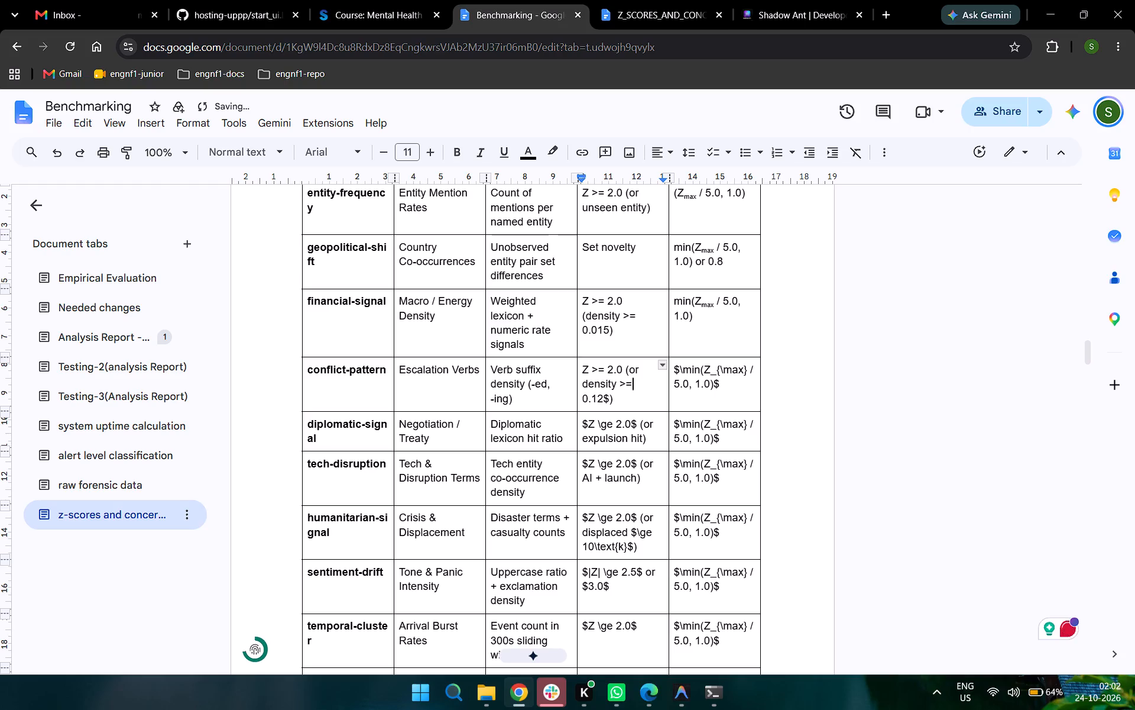
key("Right")
key("Right")
key("Right")
key("Right")
key("Right")
key("Delete")
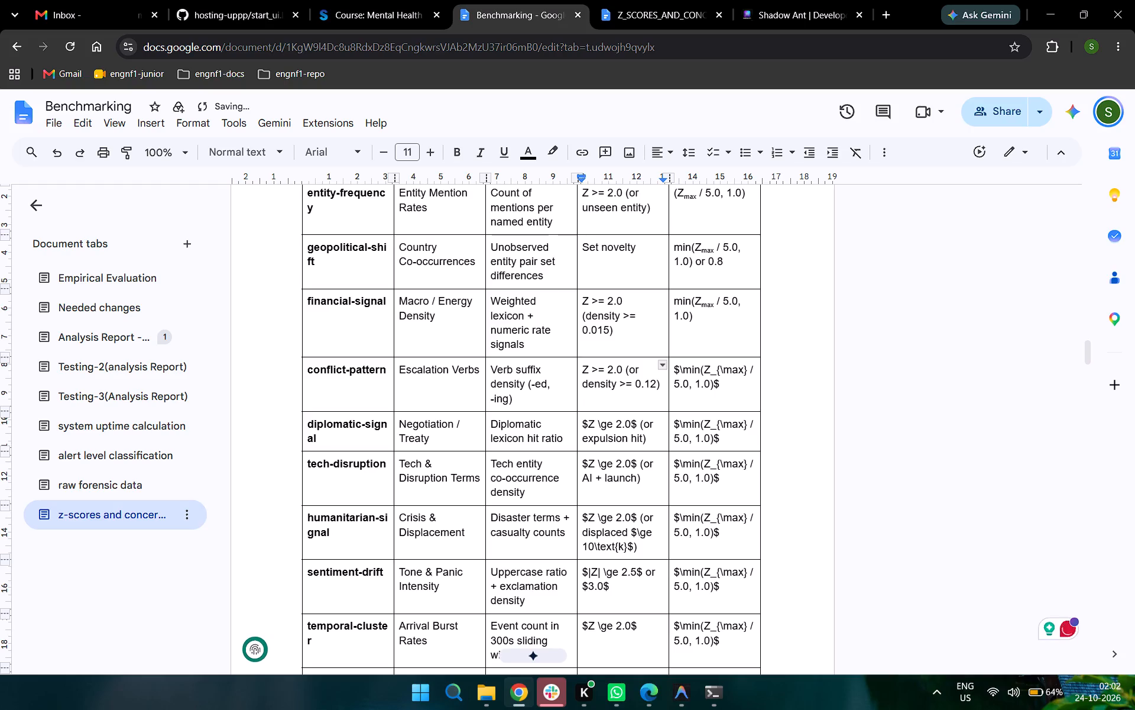
Remove the dollar sign and backslash before "min" in the conflict-pattern concern score formula.
key("Right")
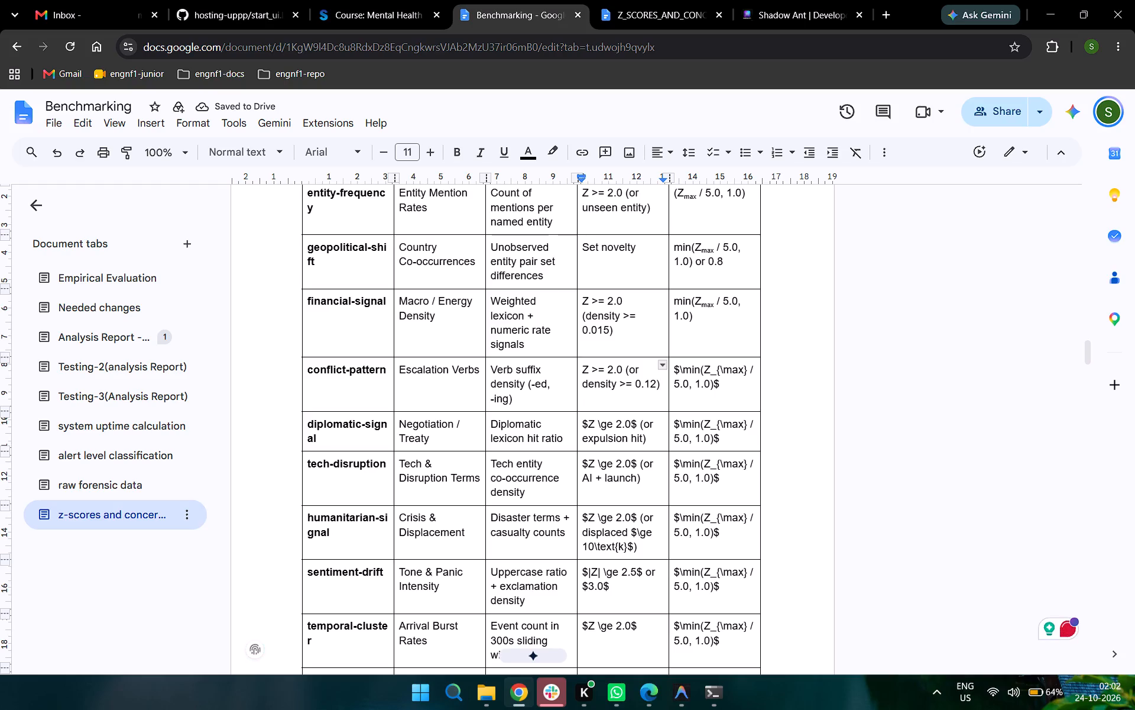
left_click(677, 366)
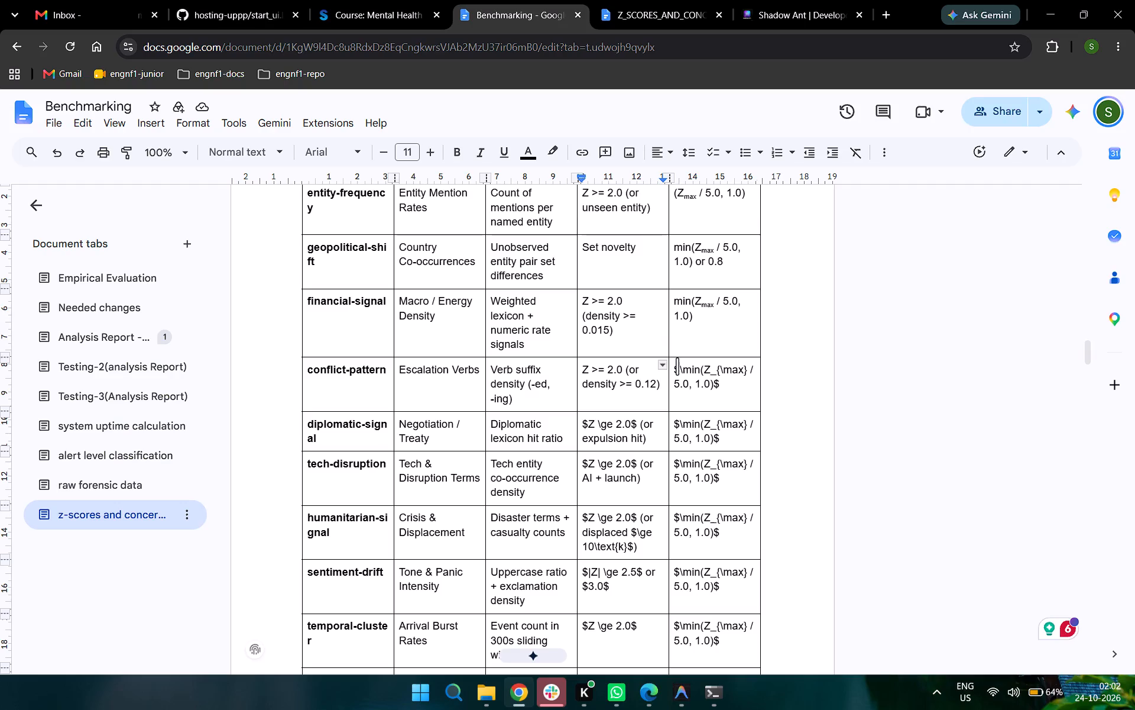
key("Delete")
key("Delete")
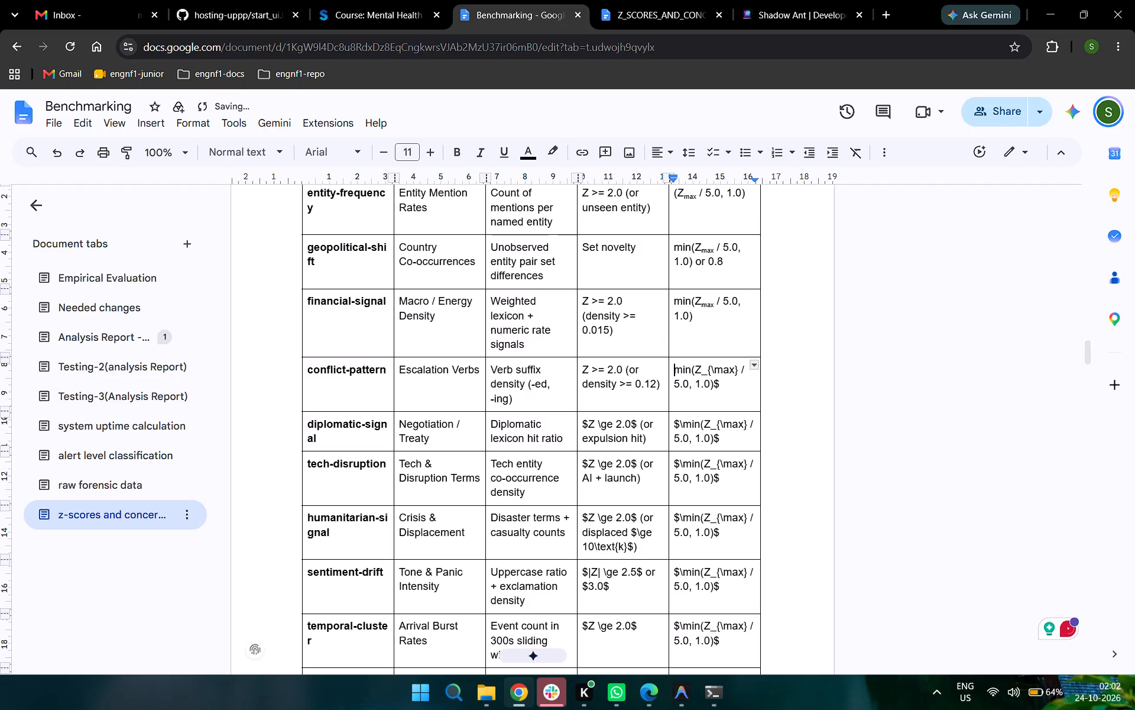
Finish the conflict-pattern concern score formula as min(Zmax / 5.0, 1.0), with "max" as a subscript and the remaining LaTeX symbols removed.
key("Right")
key("Right")
key("Right")
key("Right")
key("Right")
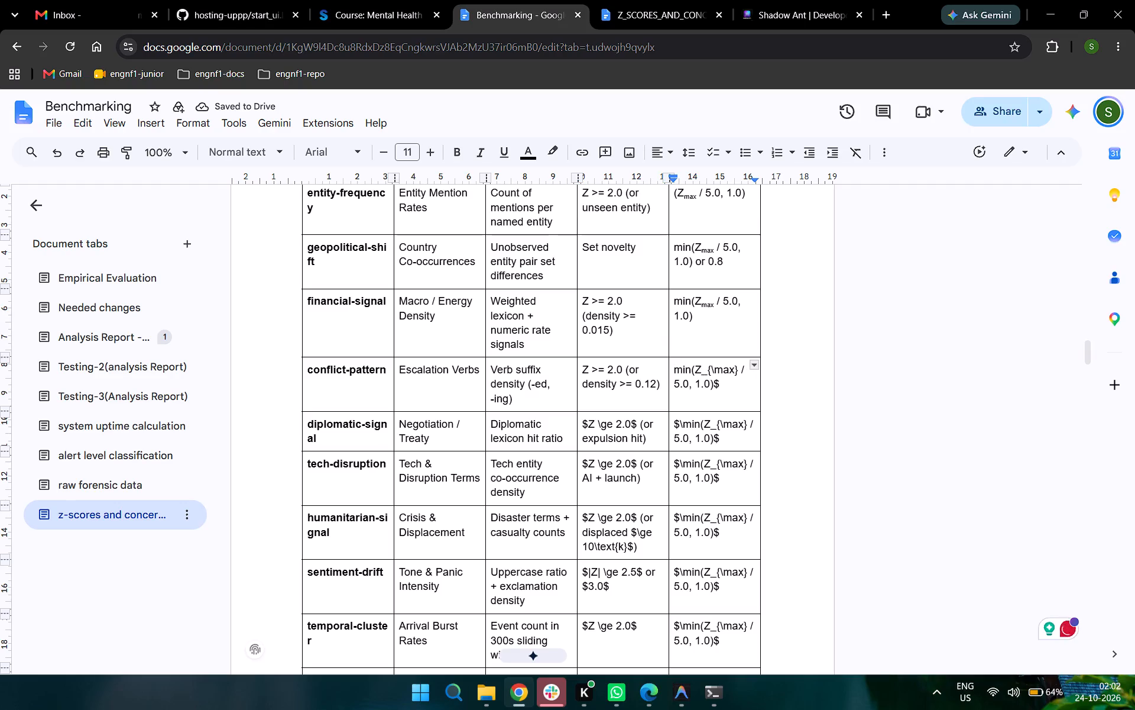
key("Right")
key("BackSpace")
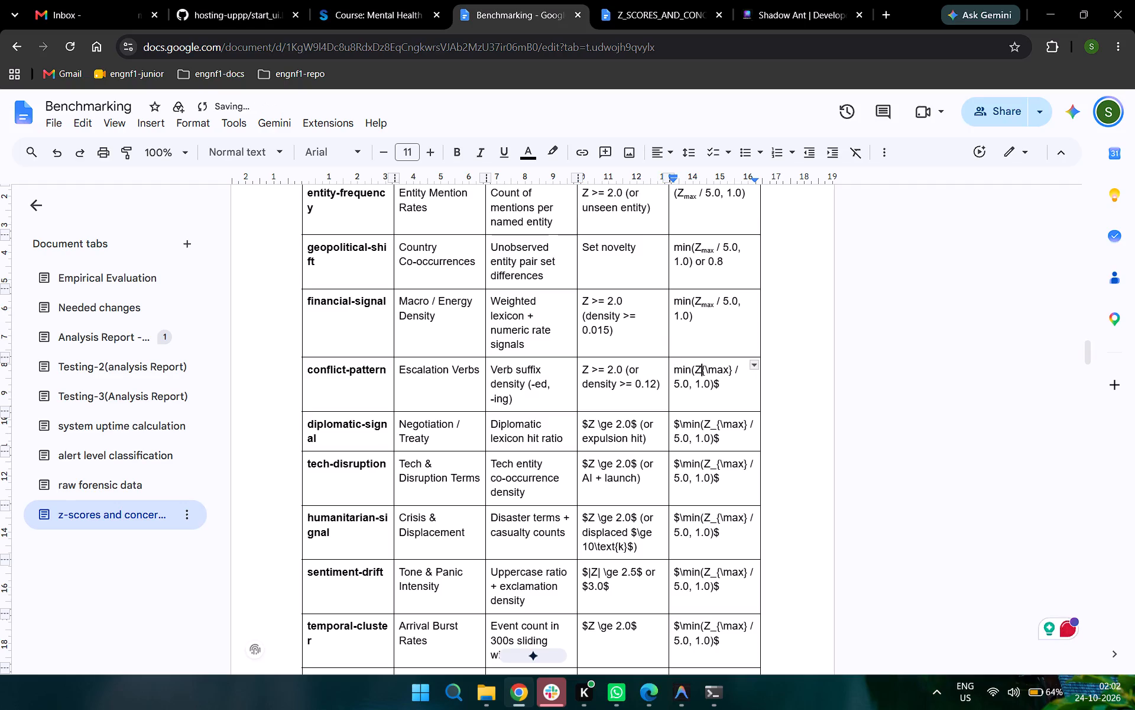
key("Delete")
key("Delete")
key("shift+Right")
key("shift+Right")
key("shift+Right")
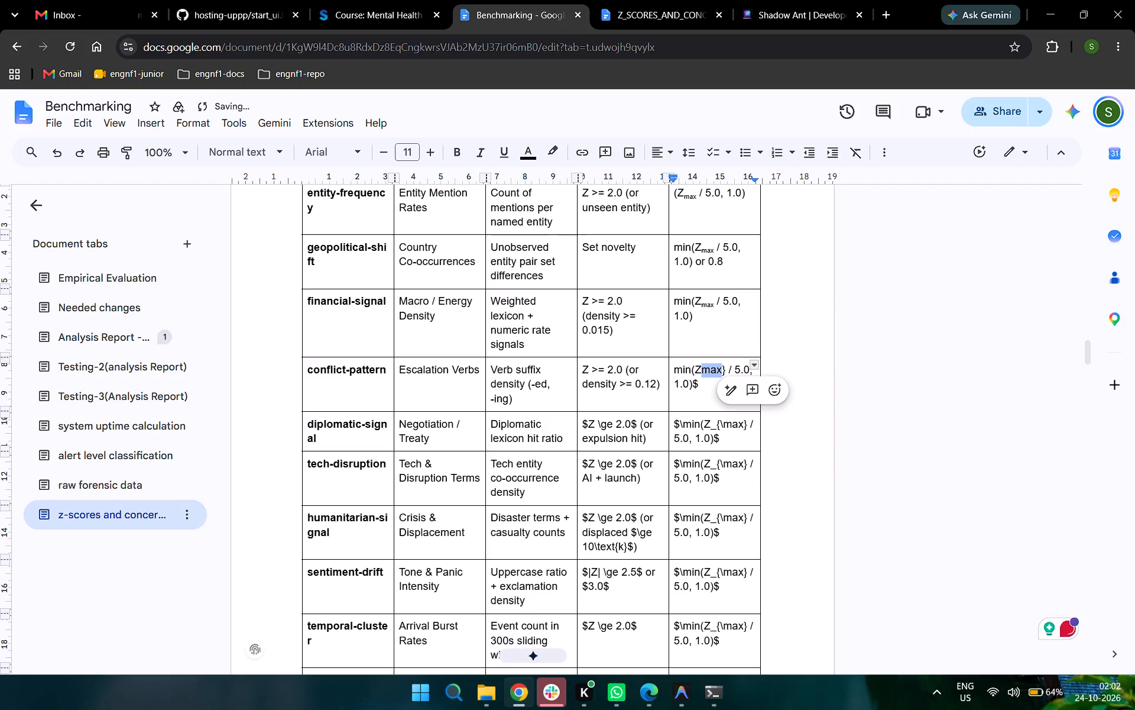
key("ctrl+comma")
key("Right")
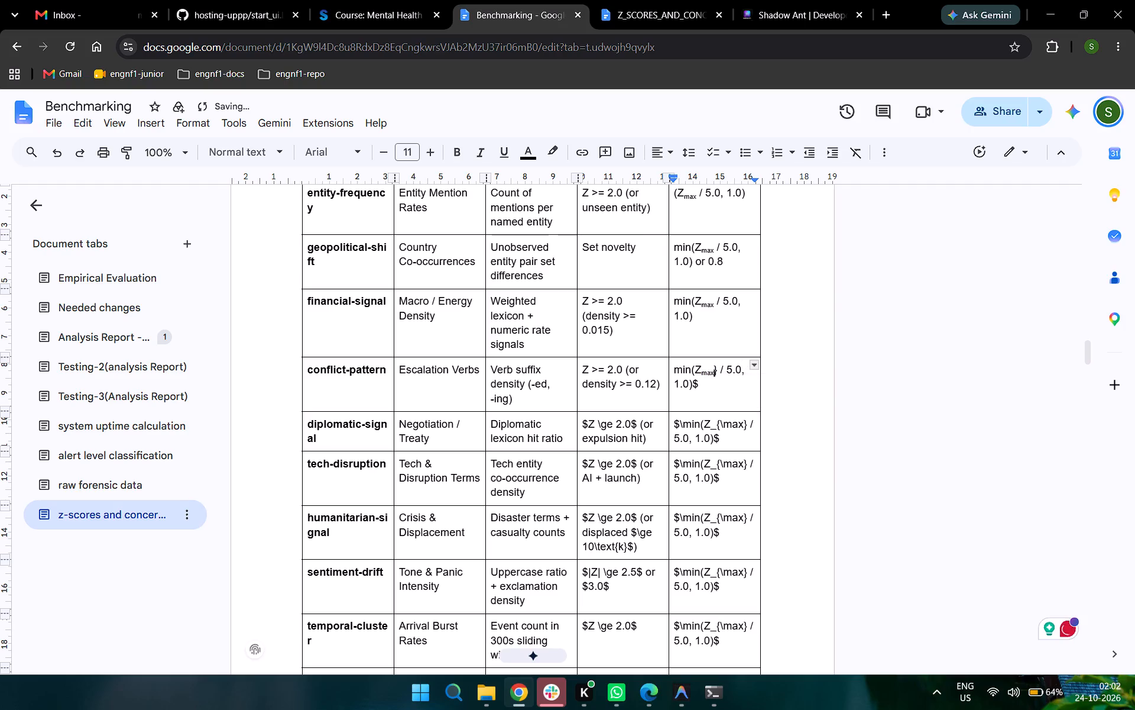
key("Delete")
key("Down")
key("BackSpace")
Rewrite the Z condition in the diplomatic-signal anomaly trigger as "Z >= 2.0", removing its dollar signs and "\ge".
scroll(677, 366, "down", 1)
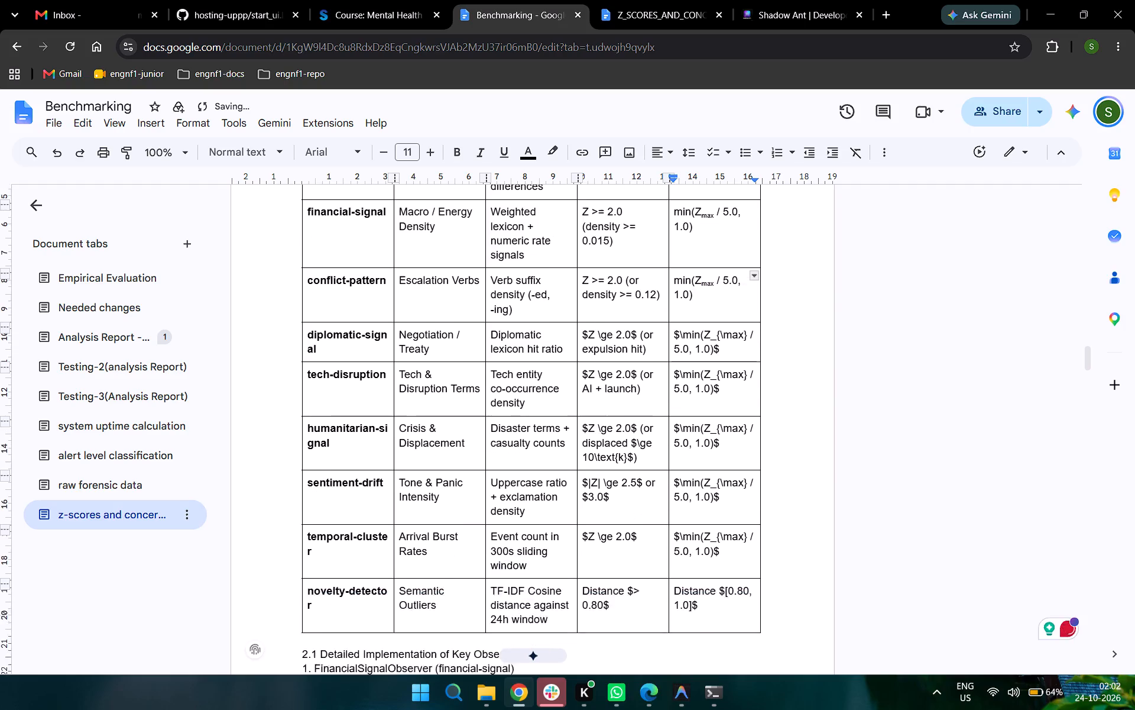
scroll(677, 366, "down", 1)
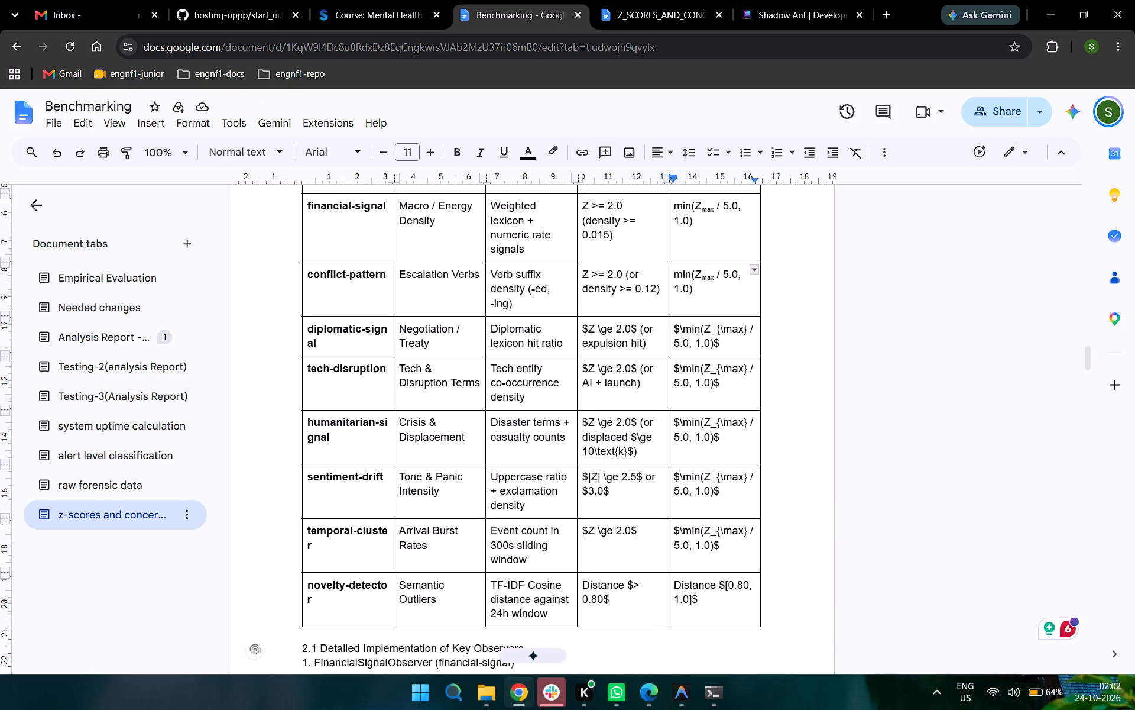
scroll(677, 366, "down", 1)
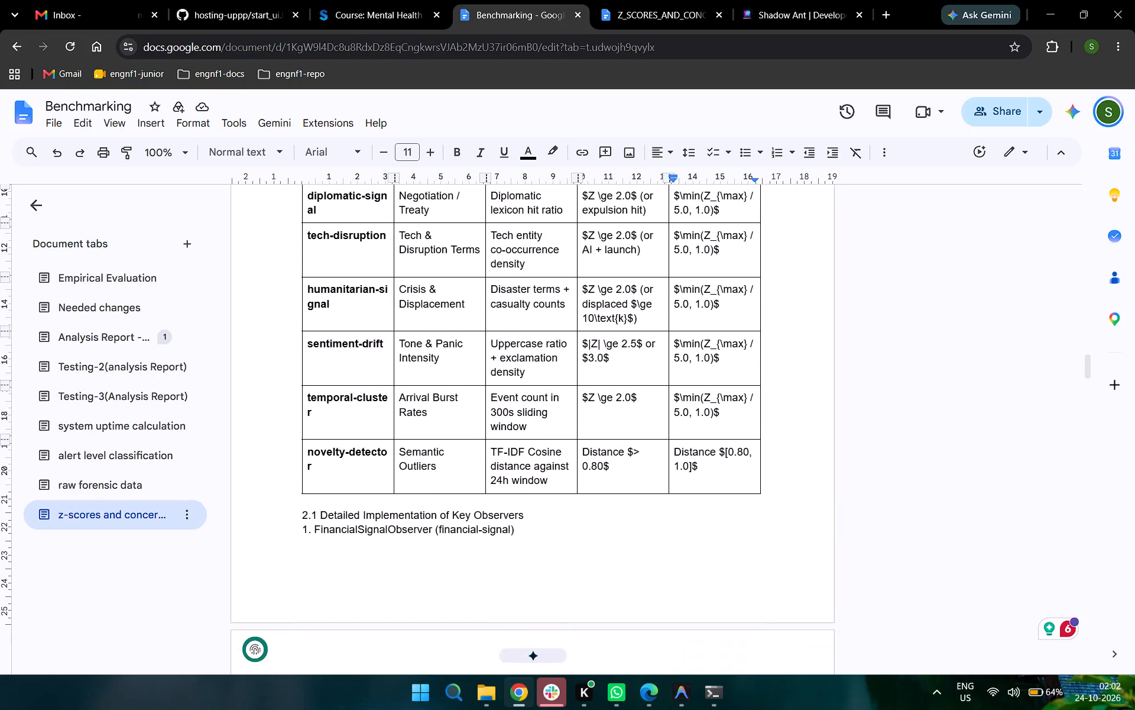
scroll(677, 366, "down", 1)
scroll(677, 366, "up", 2)
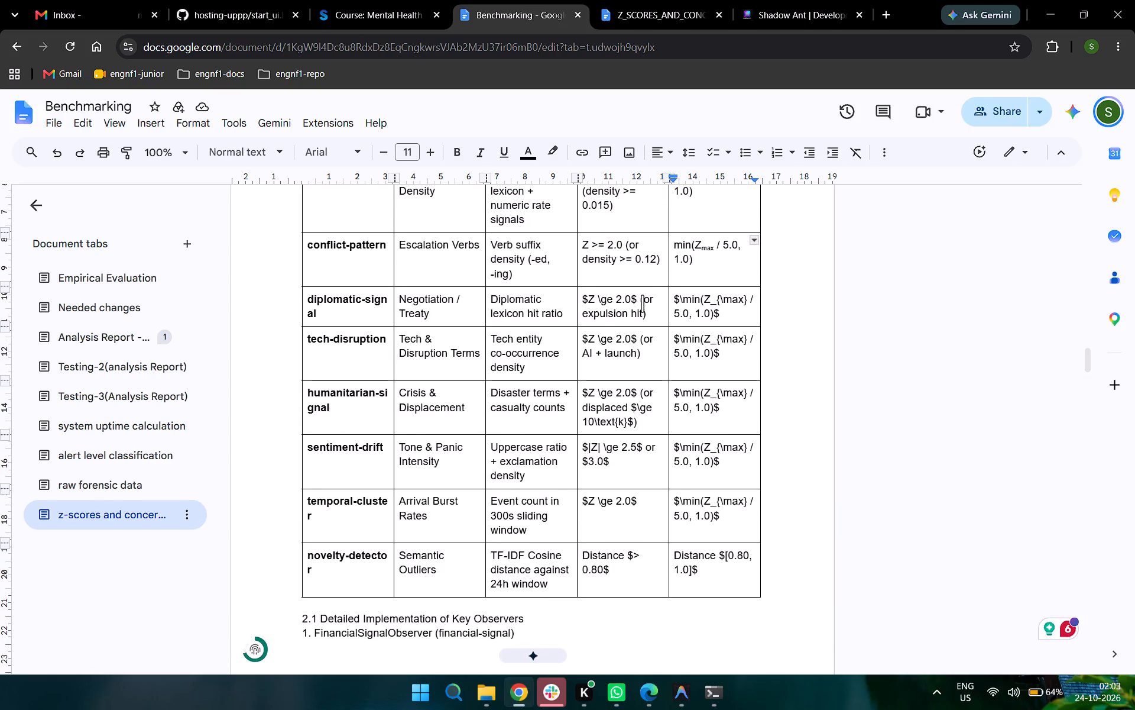
left_click(586, 298)
key("BackSpace")
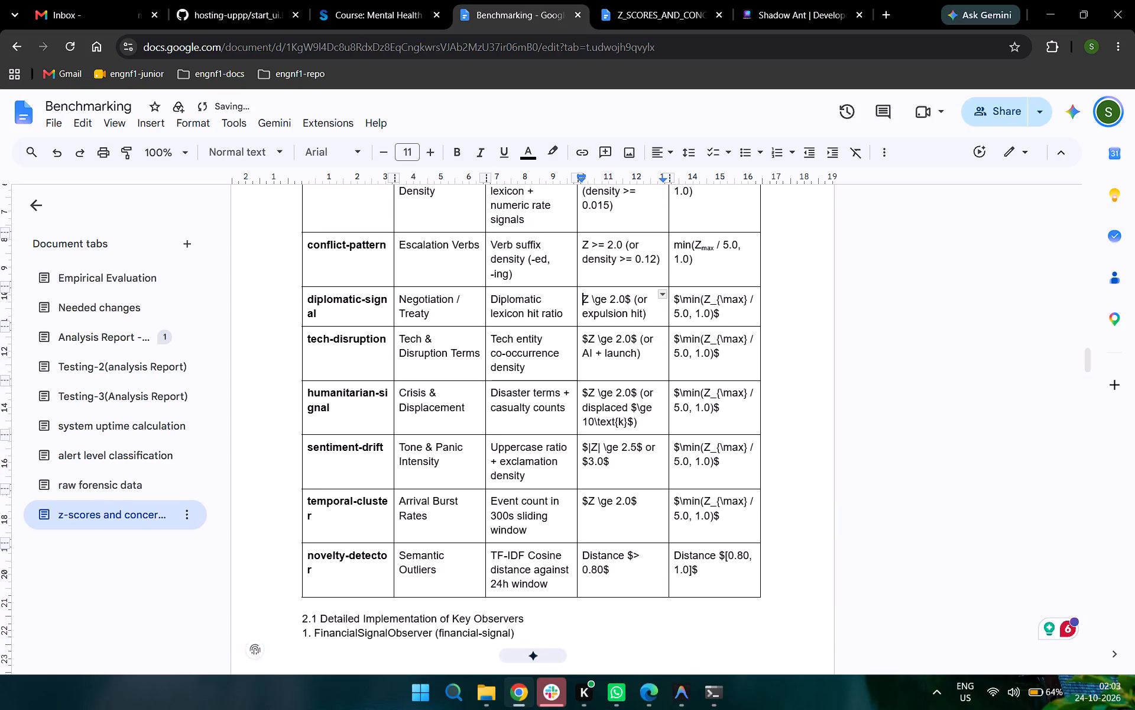
key("Right")
key("Right")
key("Delete")
key("Delete")
key("Delete")
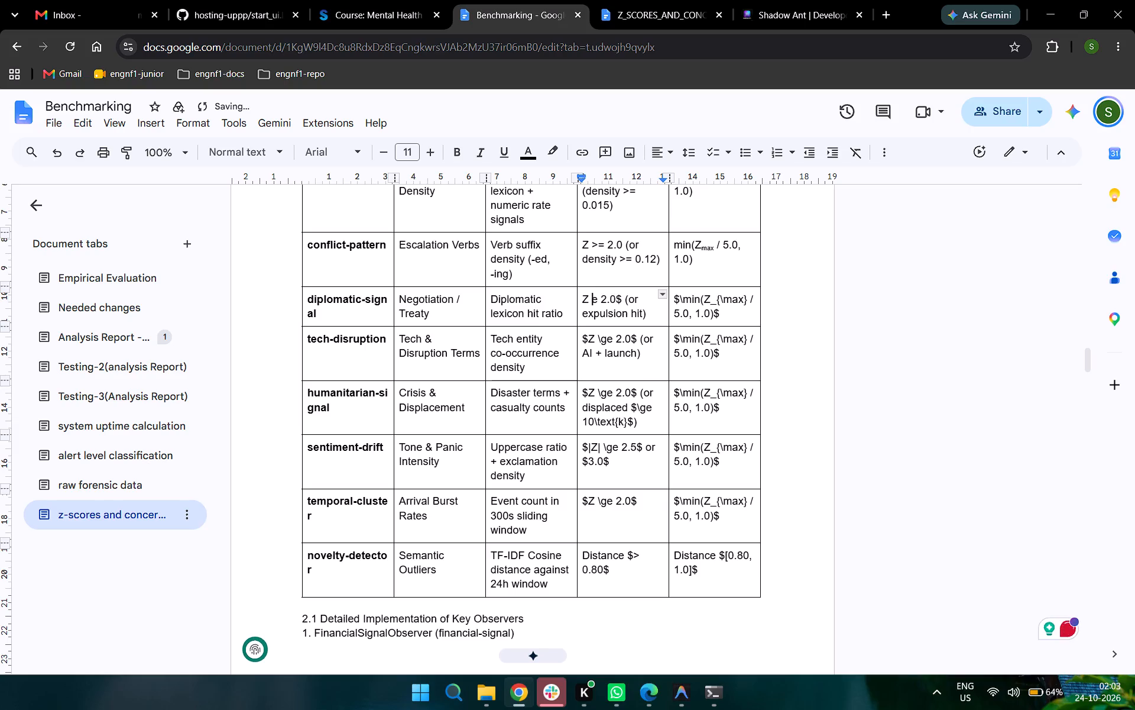
type(">=")
key("Right")
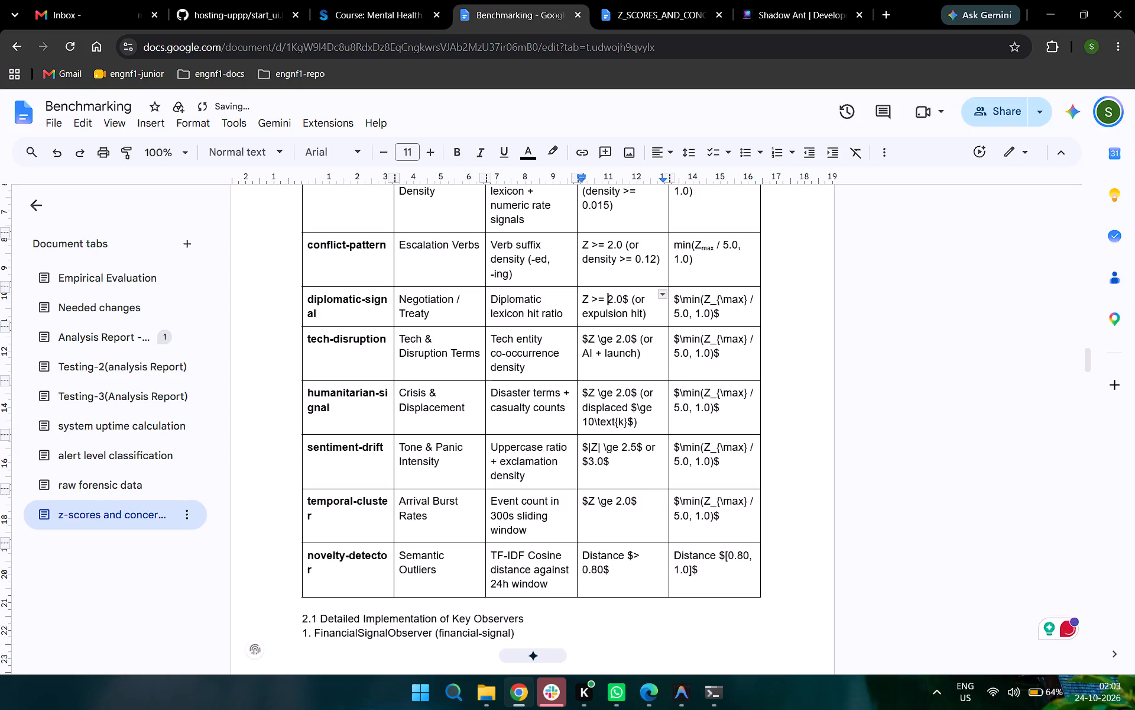
key("Right")
key("Right")
key("Right")
key("Delete")
key("Right")
key("Right")
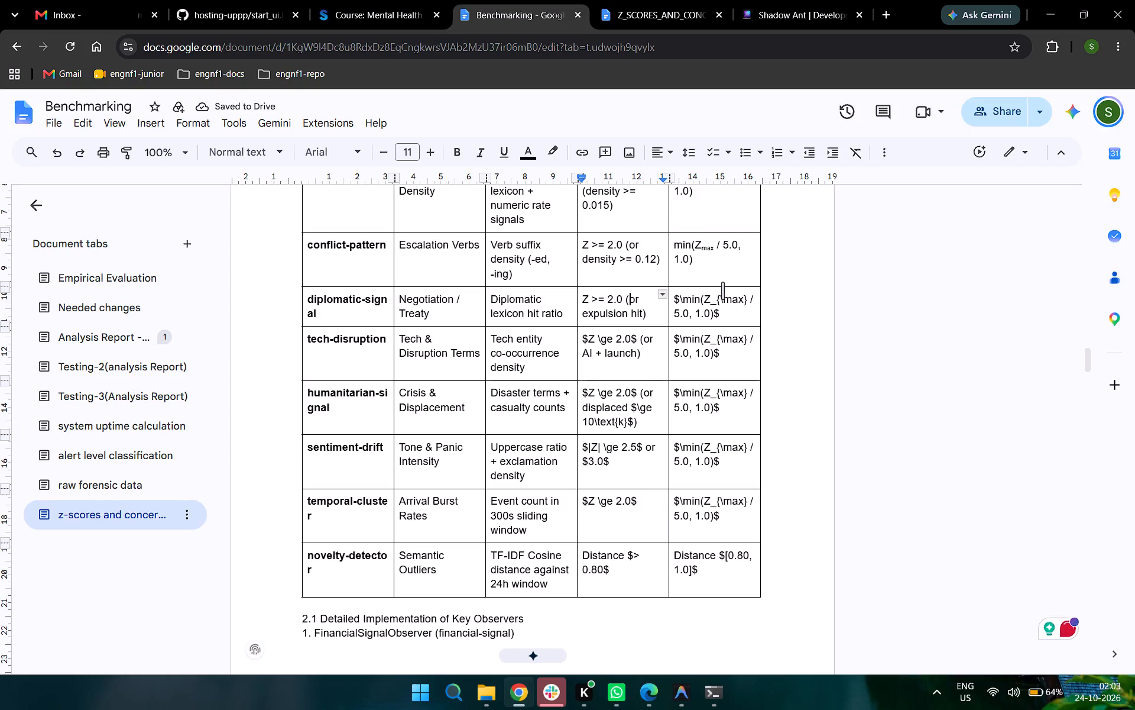
Rewrite the diplomatic-signal concern score formula as min(Zmax / 5.0, 1.0), with "max" as a subscript and all LaTeX symbols removed.
left_click(676, 296)
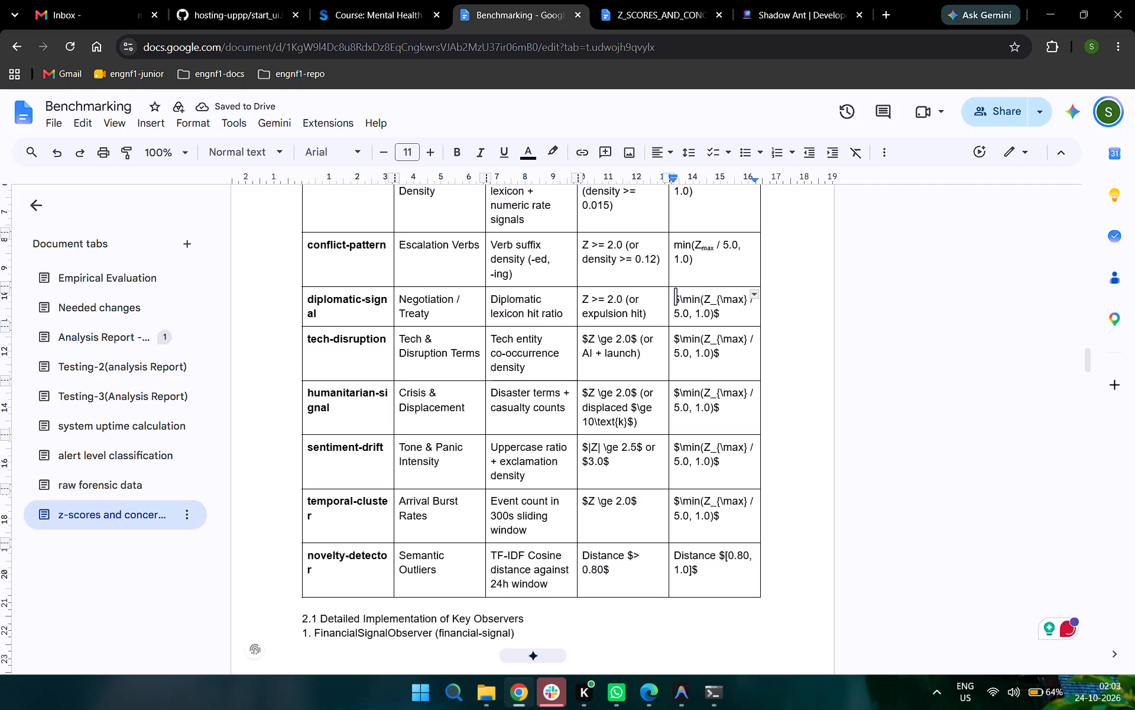
key("Delete")
key("Delete")
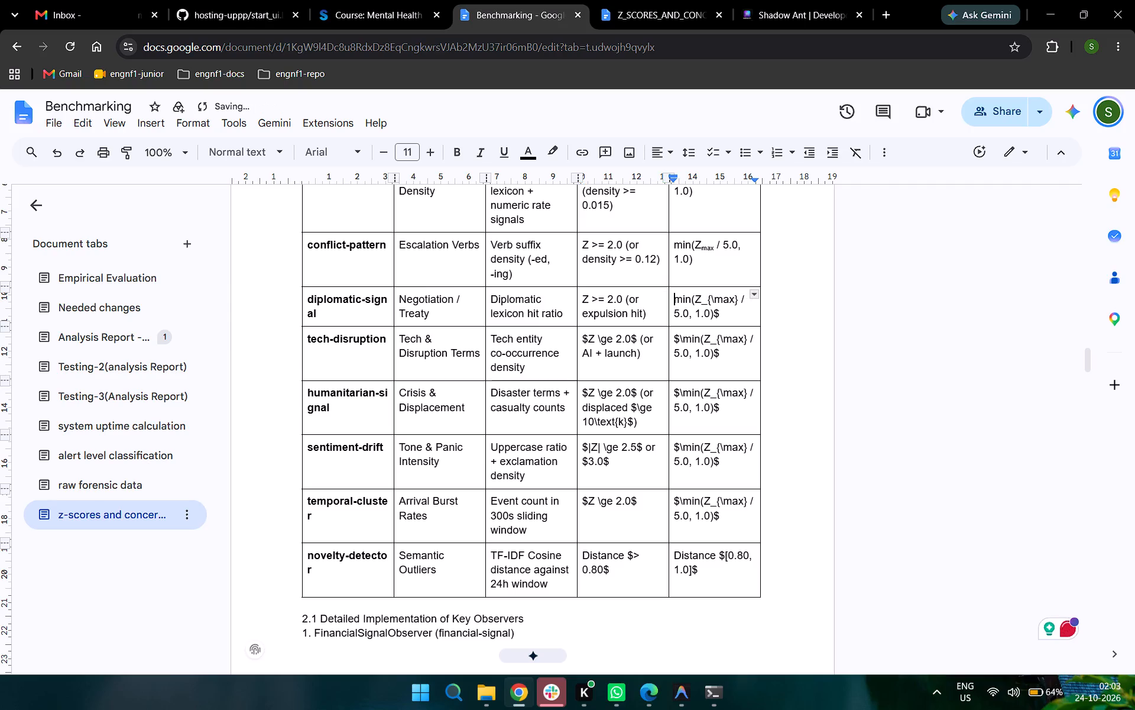
key("Right")
key("Right")
key("Right")
key("Right")
key("Right")
key("Delete")
key("Delete")
key("Delete")
key("shift+Right")
key("shift+Right")
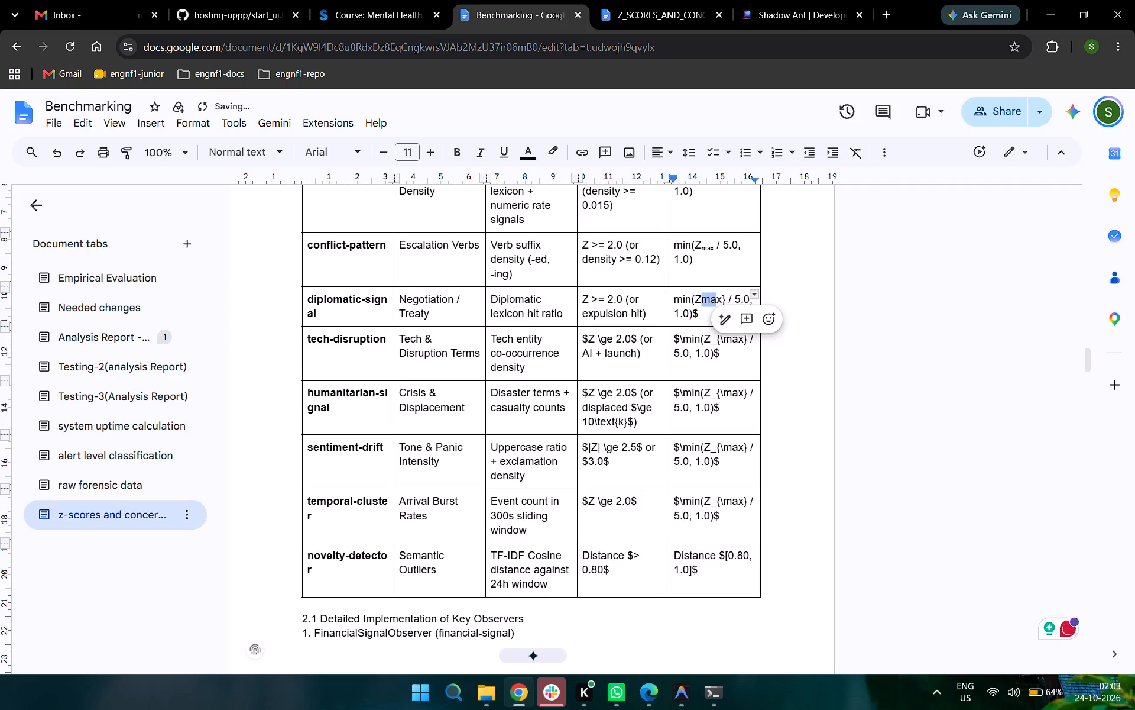
key("shift+Right")
key("ctrl+comma")
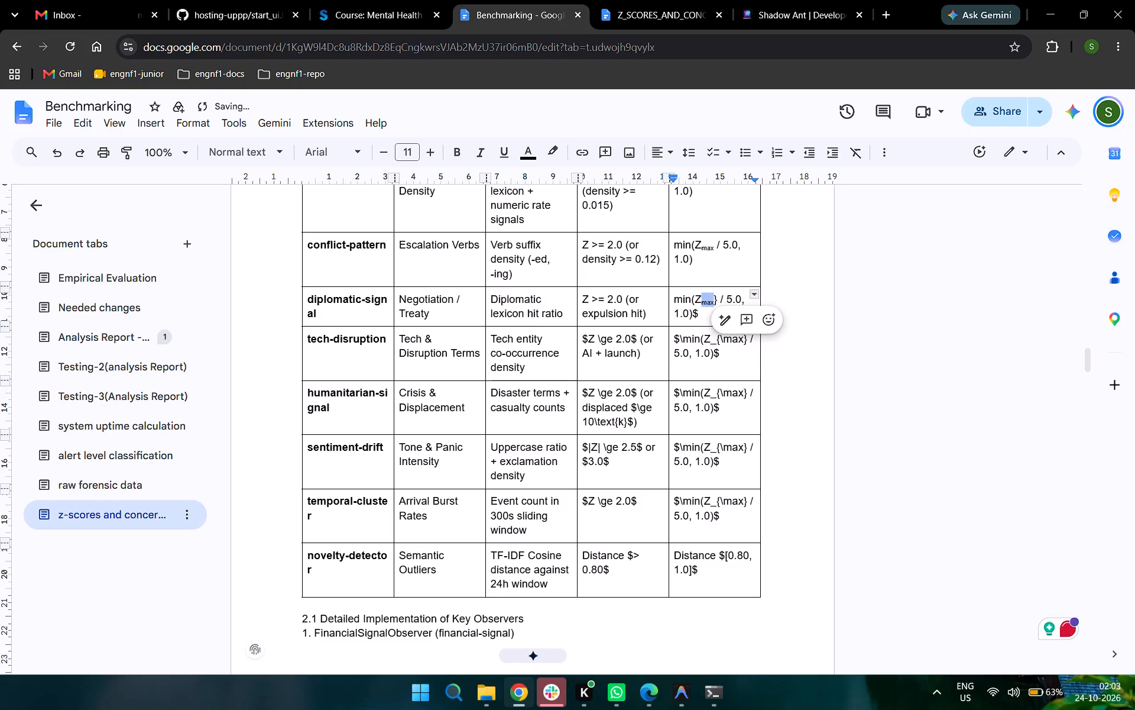
key("Right")
key("Delete")
key("Right")
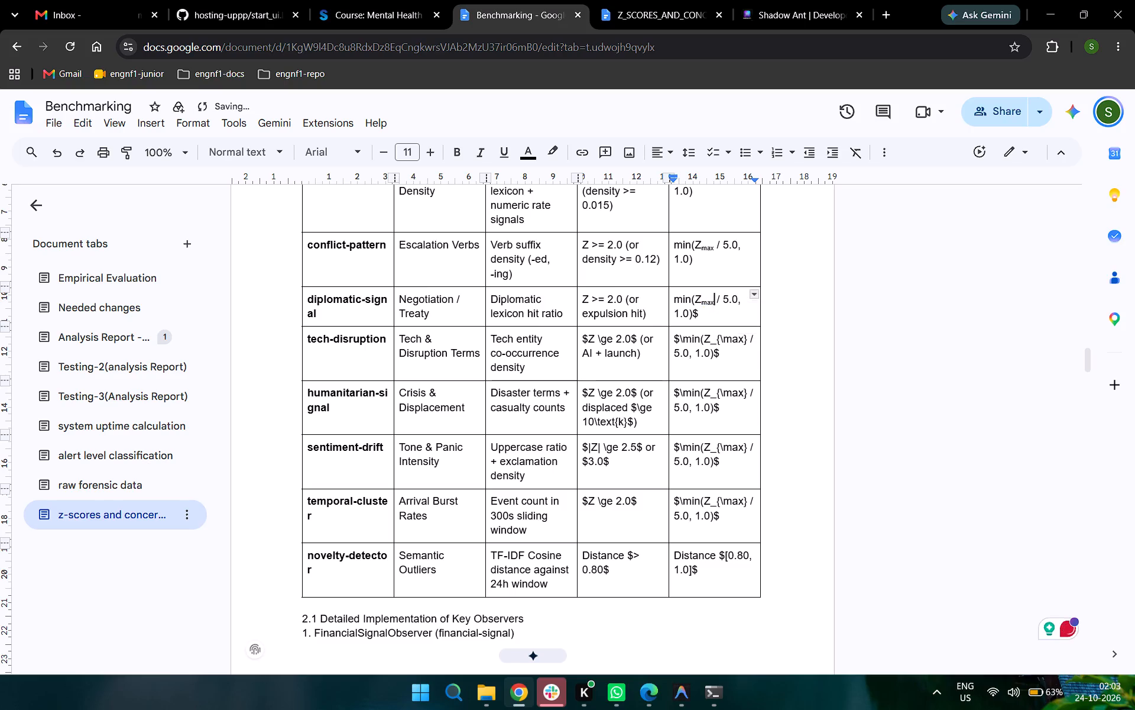
key("Down")
key("BackSpace")
Rewrite the Z condition in the tech-disruption anomaly trigger as "Z >= 2.0", removing its dollar signs and "\ge".
scroll(676, 296, "down", 1)
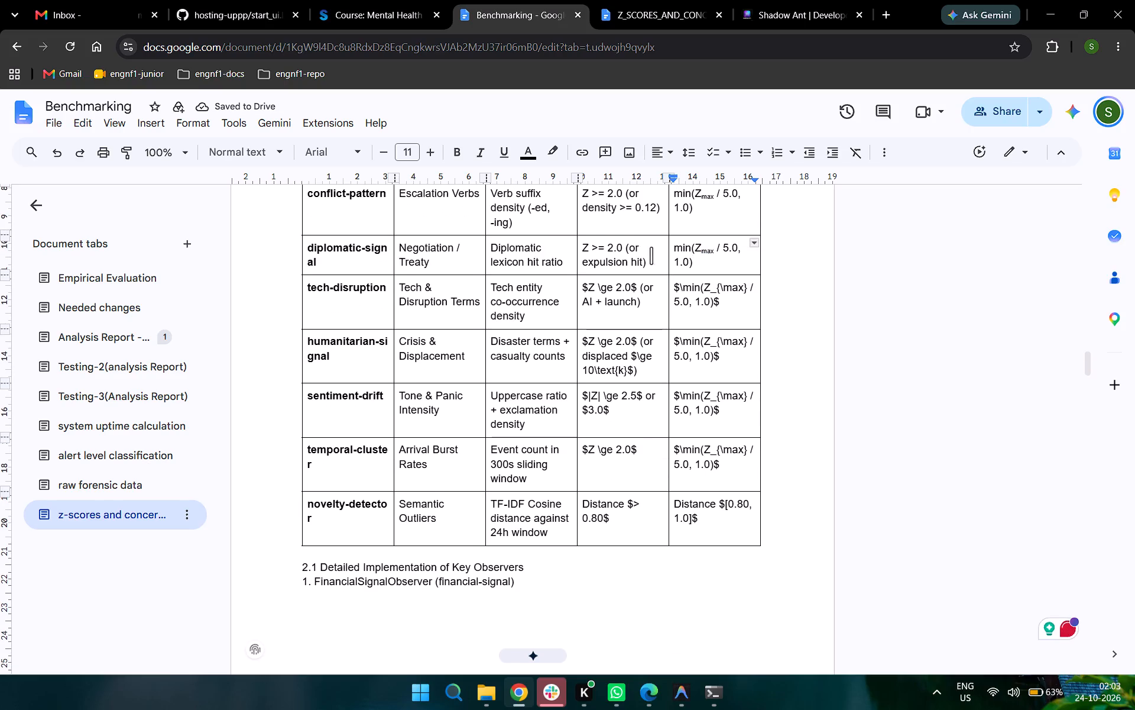
left_click(585, 282)
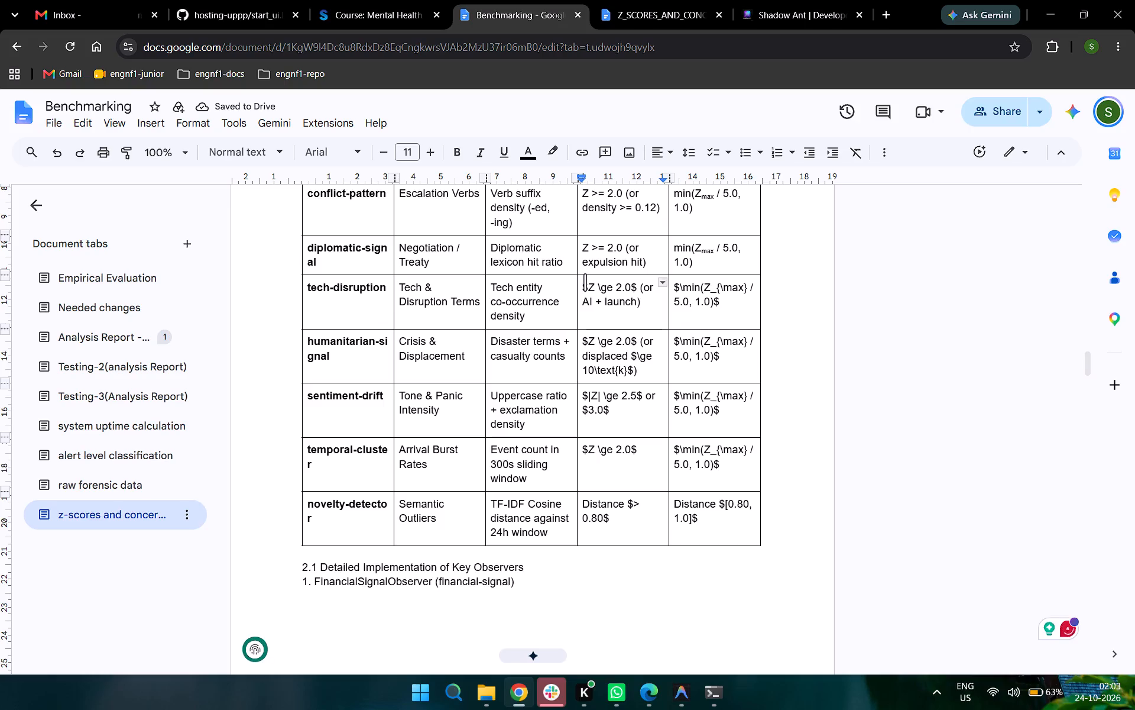
key("Delete")
key("Right")
key("Right")
key("Delete")
key("Delete")
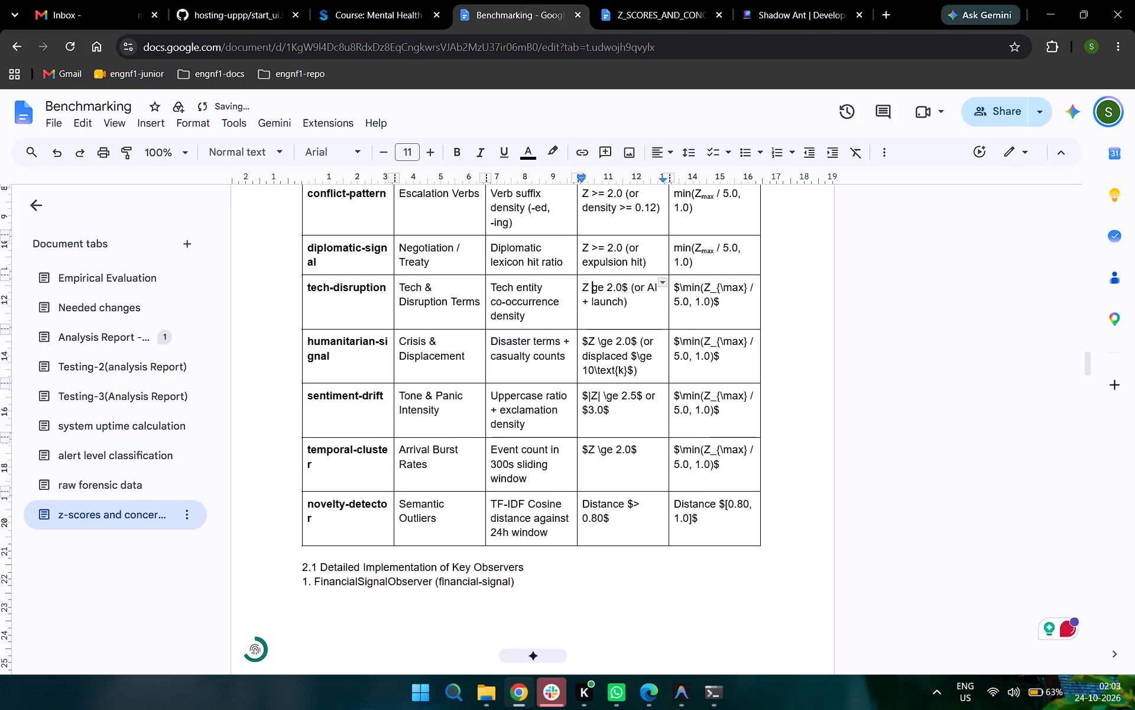
key("Delete")
type(">=")
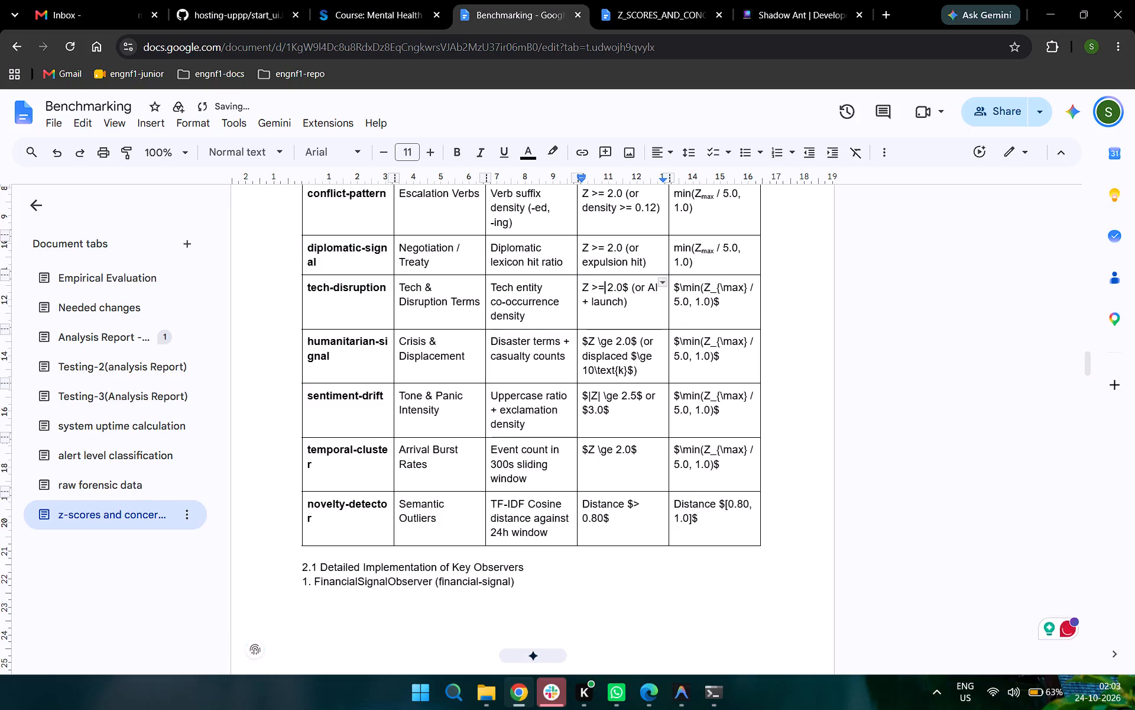
key("Right")
key("Right")
key("Right")
key("Right")
key("Delete")
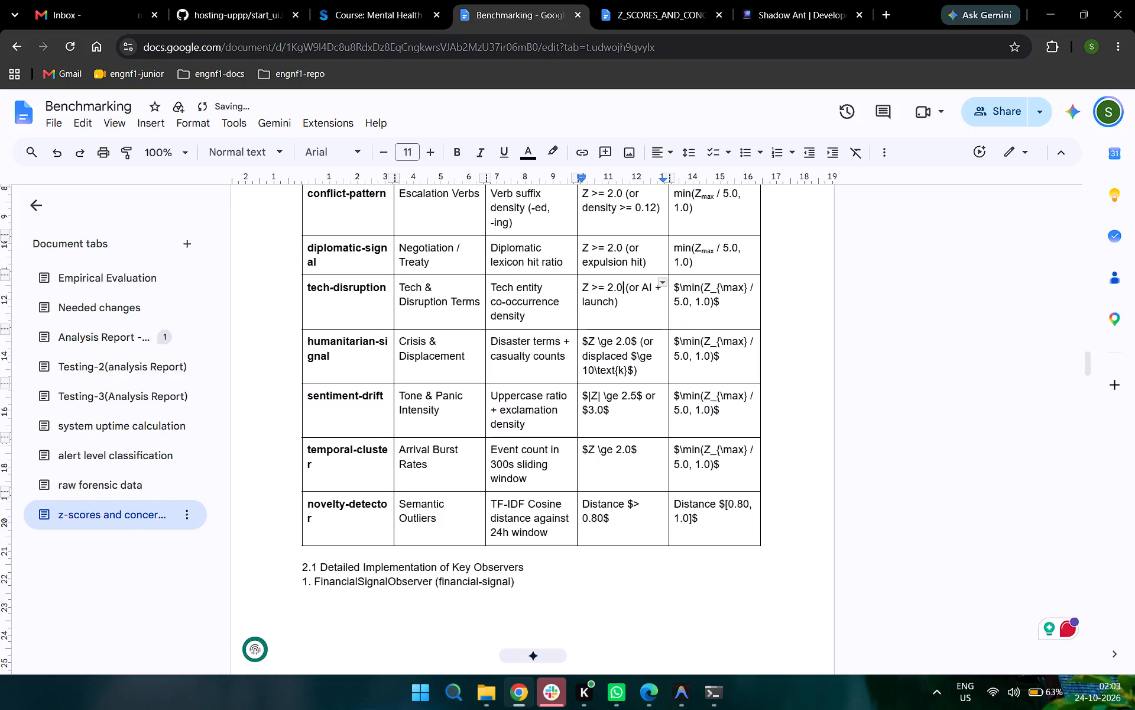
Remove the dollar sign and backslash before "min" in the tech-disruption concern score formula.
key("Right")
key("Right")
key("Right")
key("Right")
key("Right")
key("Right")
key("Right")
key("Right")
key("Right")
key("Right")
key("Right")
key("Right")
key("Right")
key("Right")
key("Right")
key("Right")
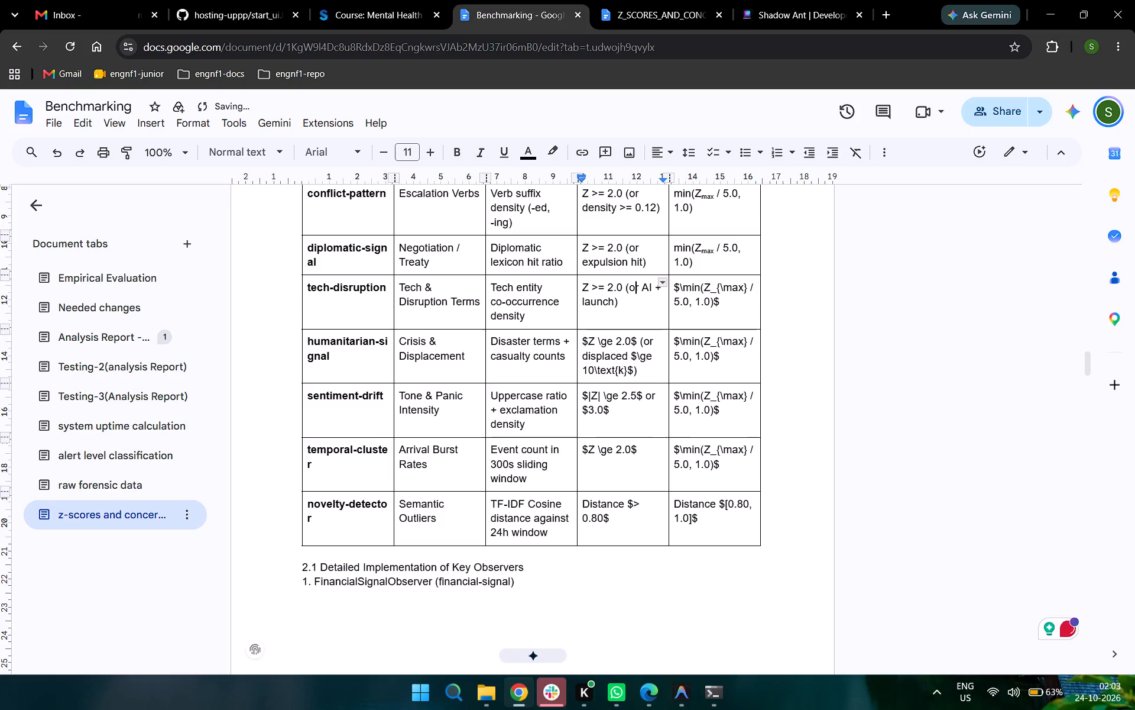
key("Right")
key("Right")
key("Right")
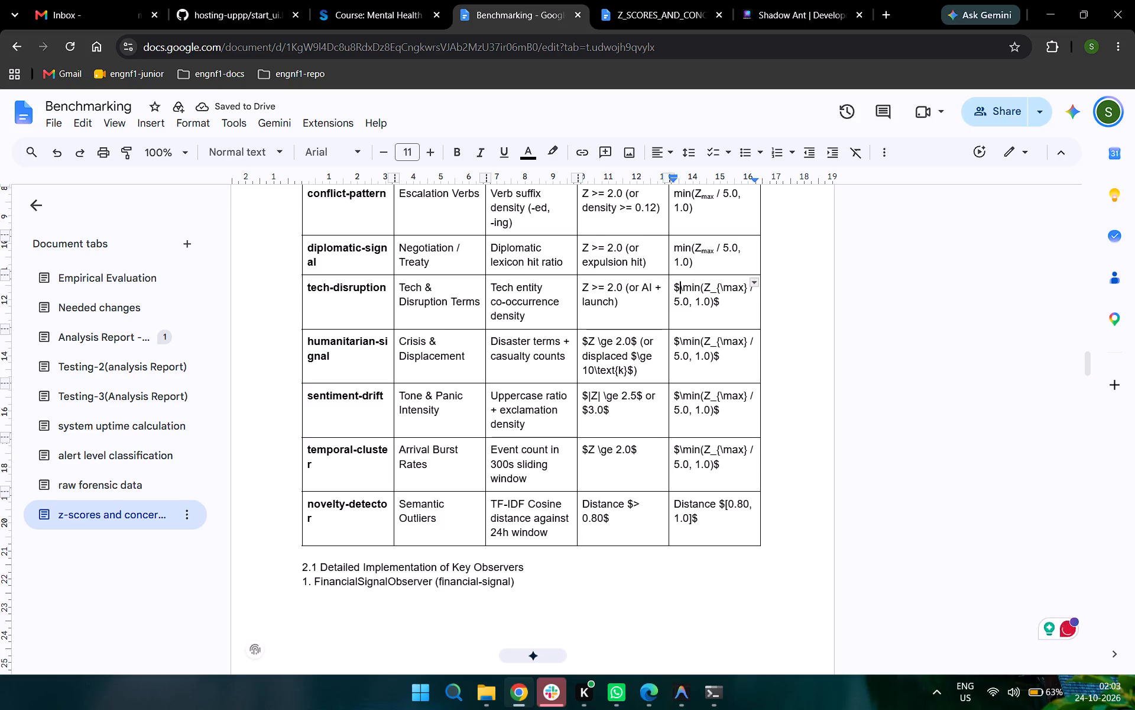
key("Left")
key("Delete")
key("Delete")
Finish the tech-disruption concern score formula as min(Zmax / 5.0, 1.0), with "max" as a subscript and no braces, underscore or trailing dollar sign.
key("Right")
key("Right")
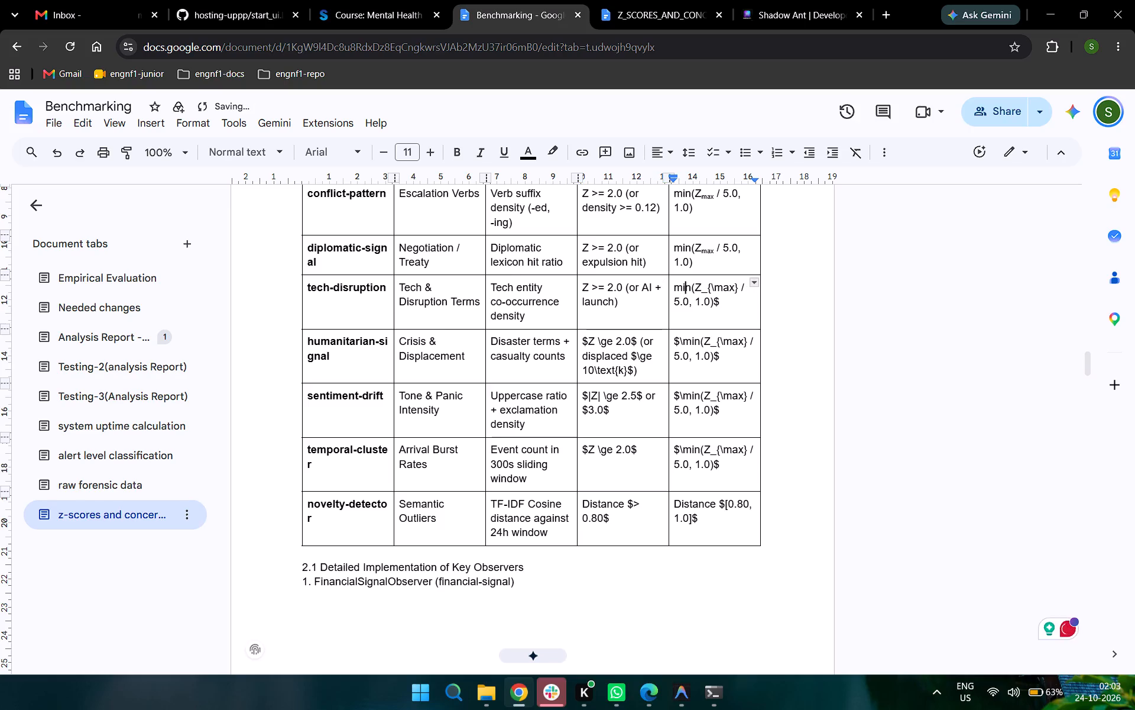
key("Right")
key("Right")
key("Right")
key("Delete")
key("Delete")
key("Delete")
key("shift+Right")
key("shift+Right")
key("shift+Right")
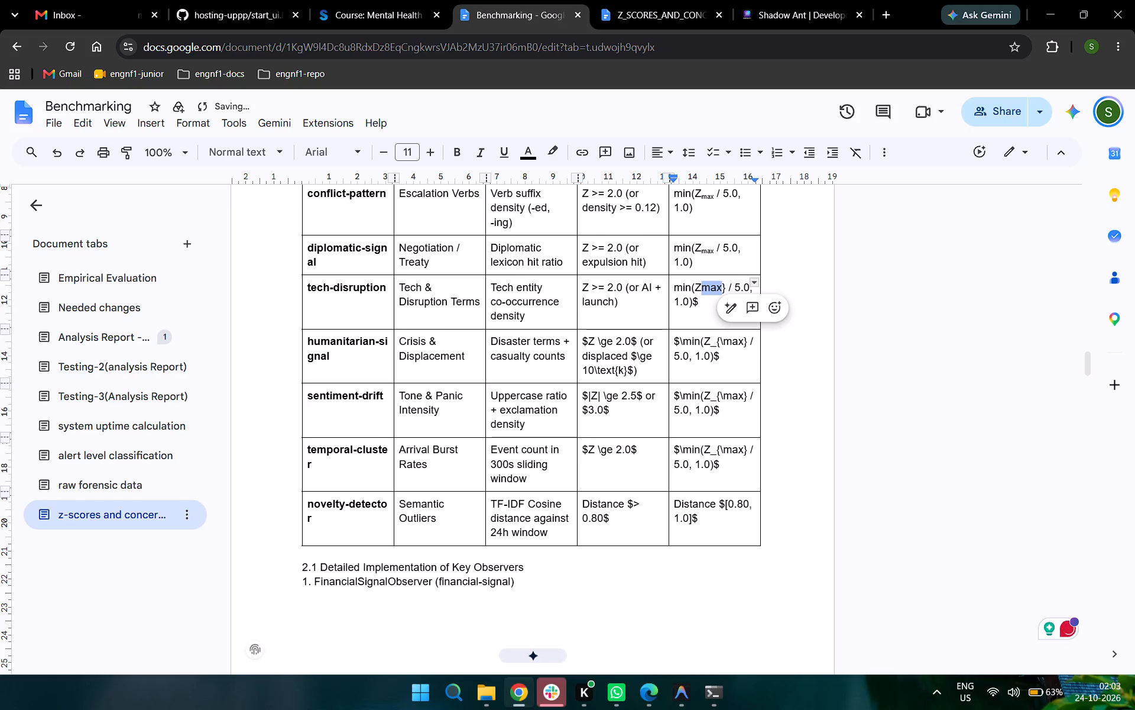
key("ctrl+comma")
key("Right")
key("Delete")
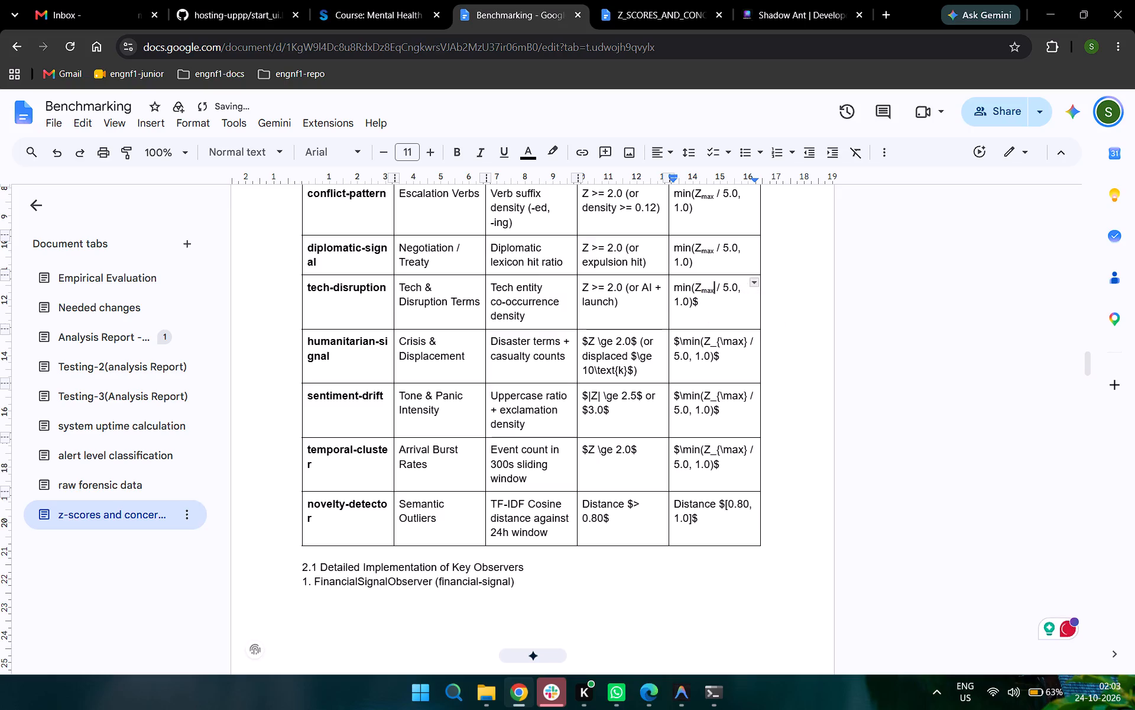
key("Down")
key("BackSpace")
Rewrite the Z condition in the humanitarian-signal anomaly trigger as "Z >= 2.0", removing its dollar signs and "\ge".
left_click(581, 343)
key("Delete")
key("Right")
key("Right")
key("Right")
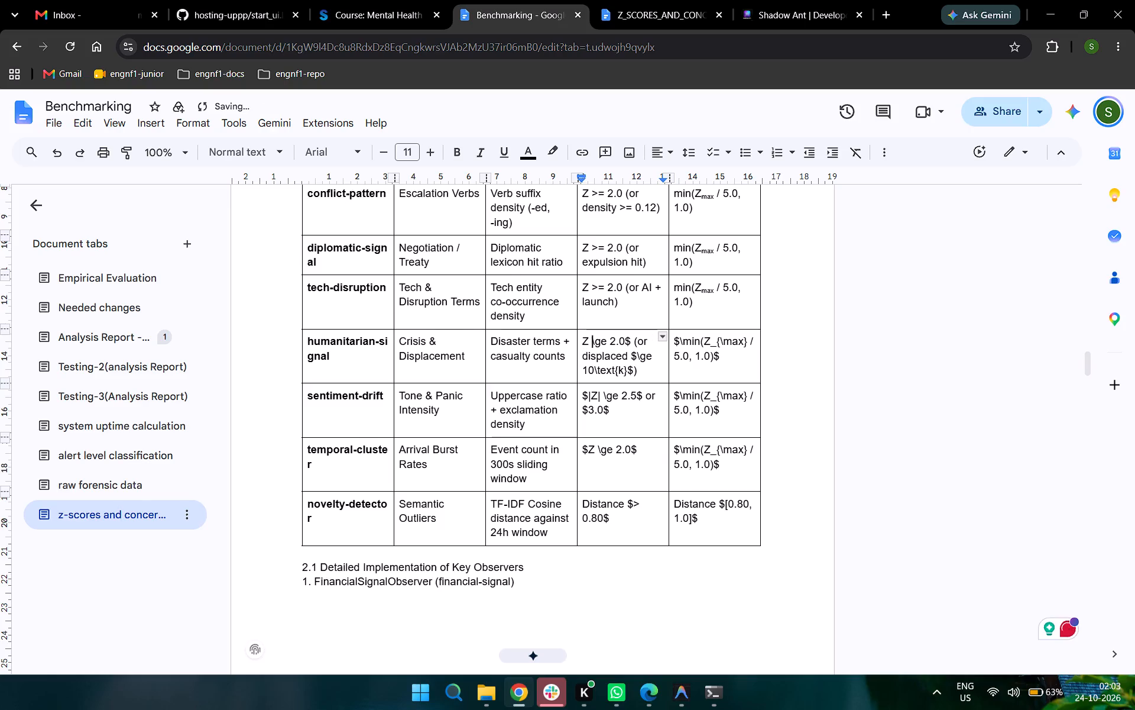
key("Left")
key("Delete")
key("Delete")
key("Delete")
key("Delete")
type(">=")
key("space")
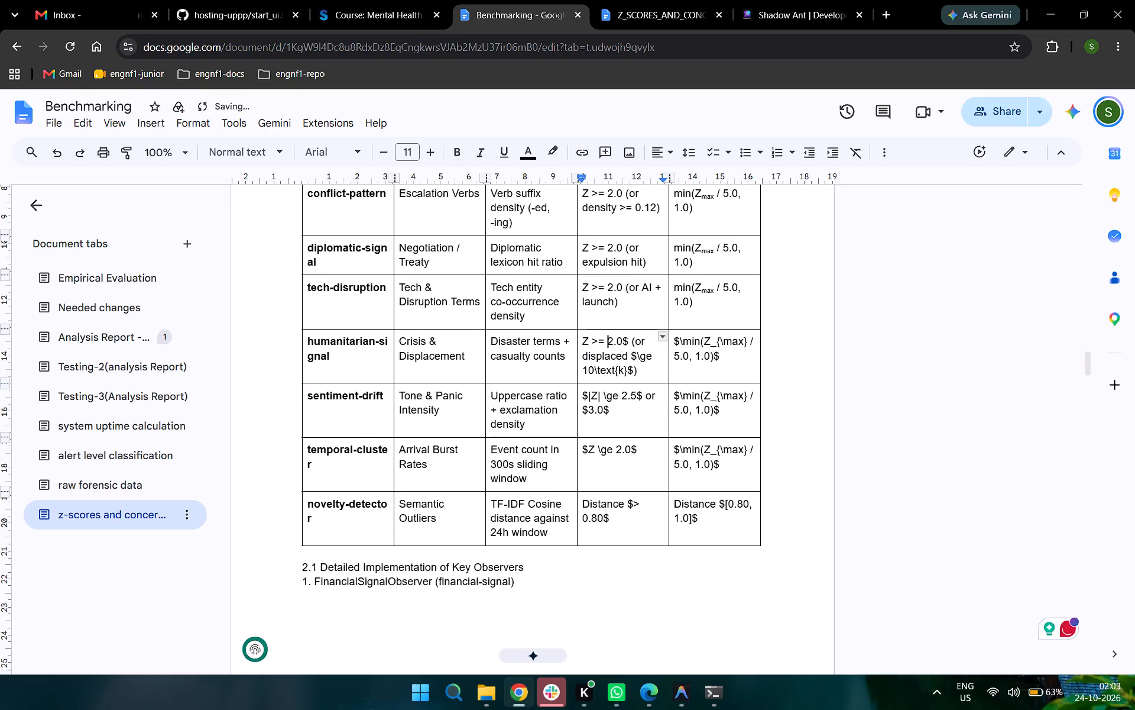
key("Right")
key("Right")
key("Right")
key("Delete")
Replace "$\ge" with ">=" in the displaced condition of the humanitarian-signal anomaly trigger.
key("Down")
key("Right")
key("Right")
key("Delete")
key("Delete")
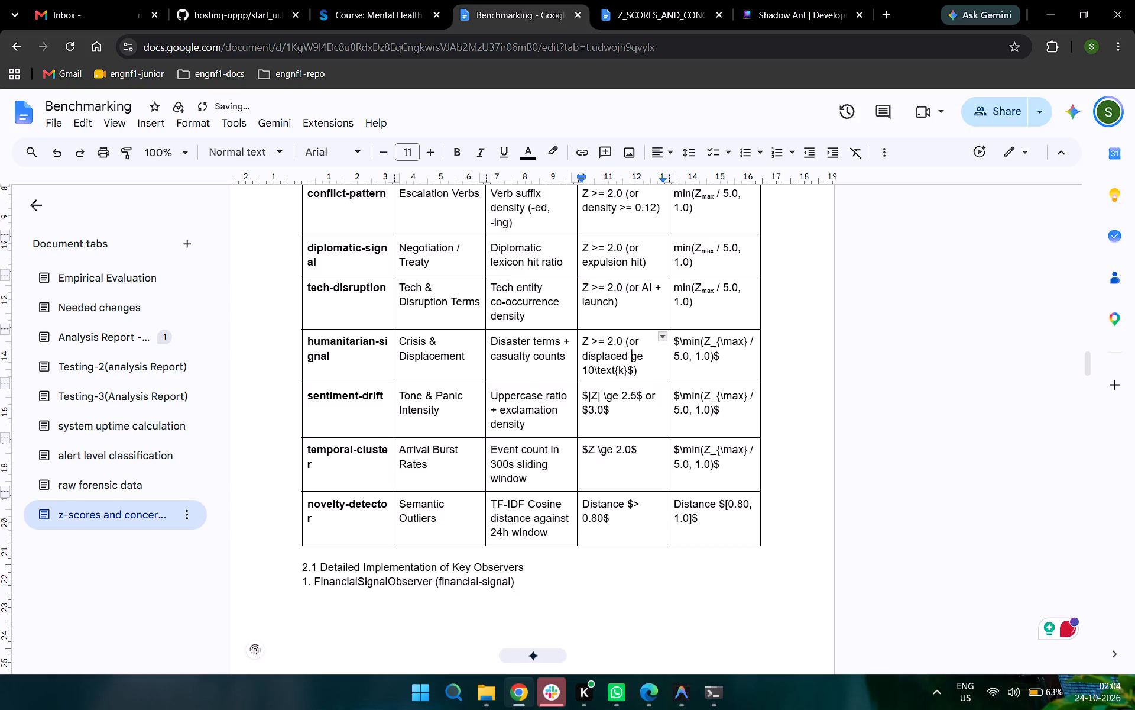
key("Delete")
key("Delete")
type(">=")
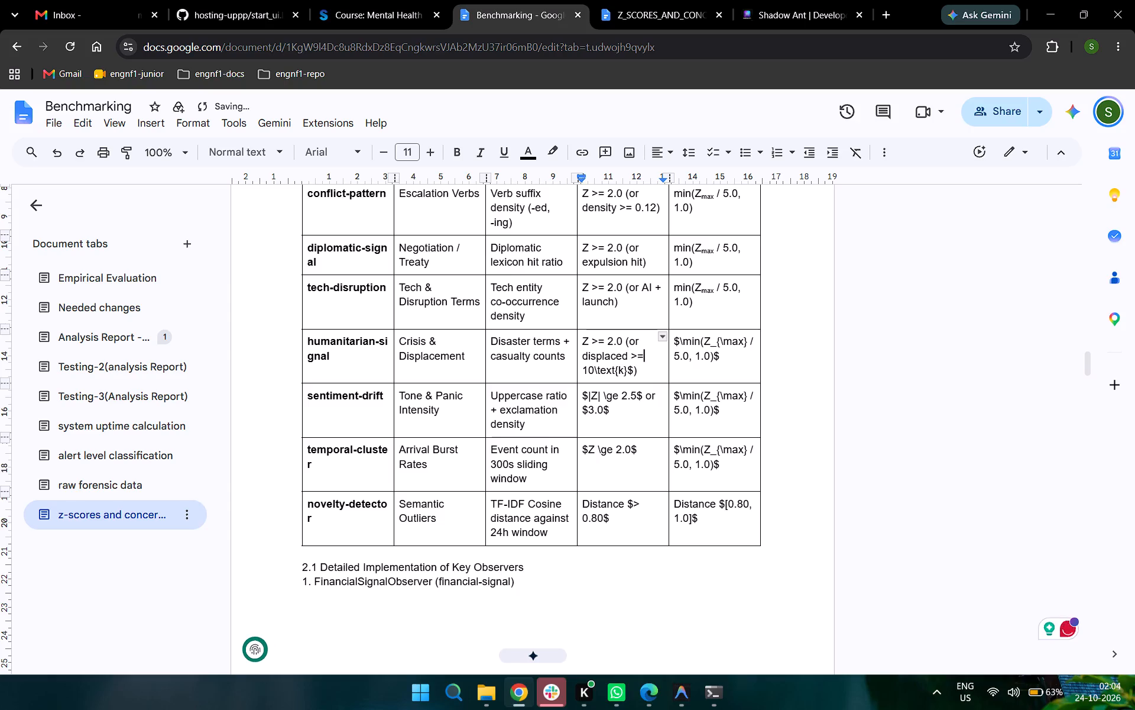
Reduce the displaced threshold in the humanitarian-signal trigger to plain "10k", removing the "\text" code, braces and dollar sign.
key("Right")
key("Right")
key("Right")
key("Right")
key("Left")
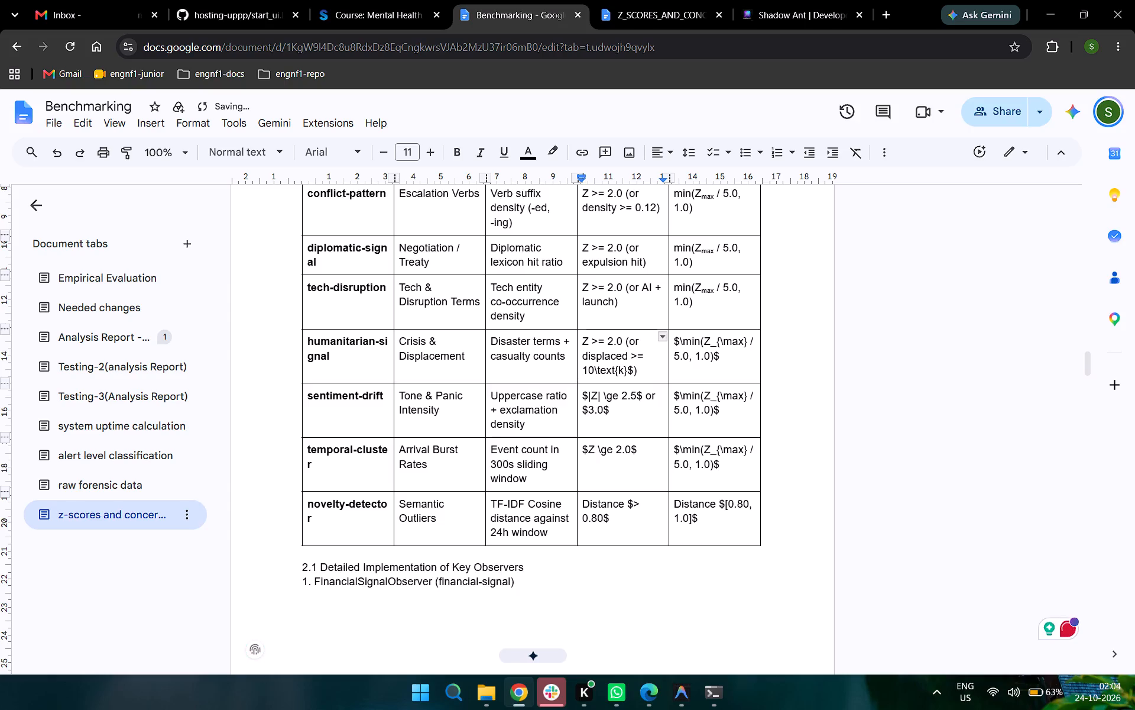
key("Delete")
key("Delete")
key("Delete")
key("Delete")
key("Delete")
key("Delete")
key("Right")
key("Delete")
key("Delete")
Remove the dollar sign and backslash before "min" in the humanitarian-signal concern score formula.
key("Right")
key("Right")
key("Right")
key("Left")
key("Delete")
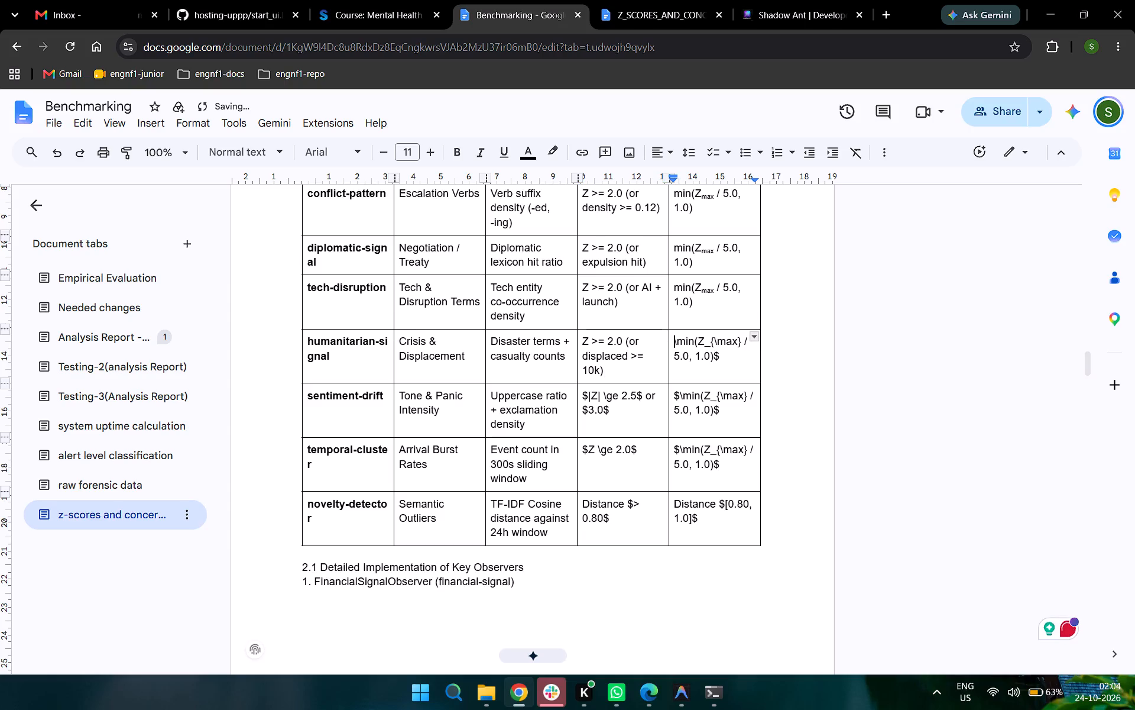
key("Delete")
Finish the humanitarian-signal concern score formula as min(Zmax / 5.0, 1.0), with "max" as a subscript and no remaining LaTeX symbols.
key("Right")
key("Right")
key("Right")
key("Right")
key("Right")
key("shift+Right")
key("Delete")
key("Delete")
key("Delete")
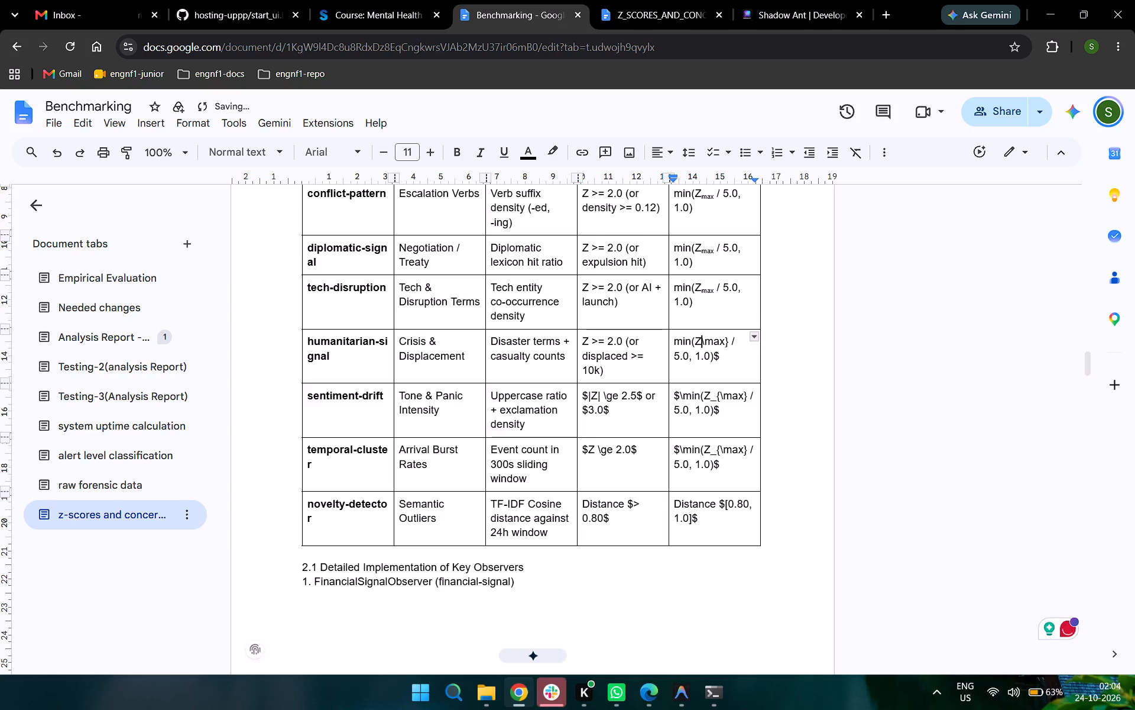
key("shift+Right")
key("shift+Right")
key("shift+Right")
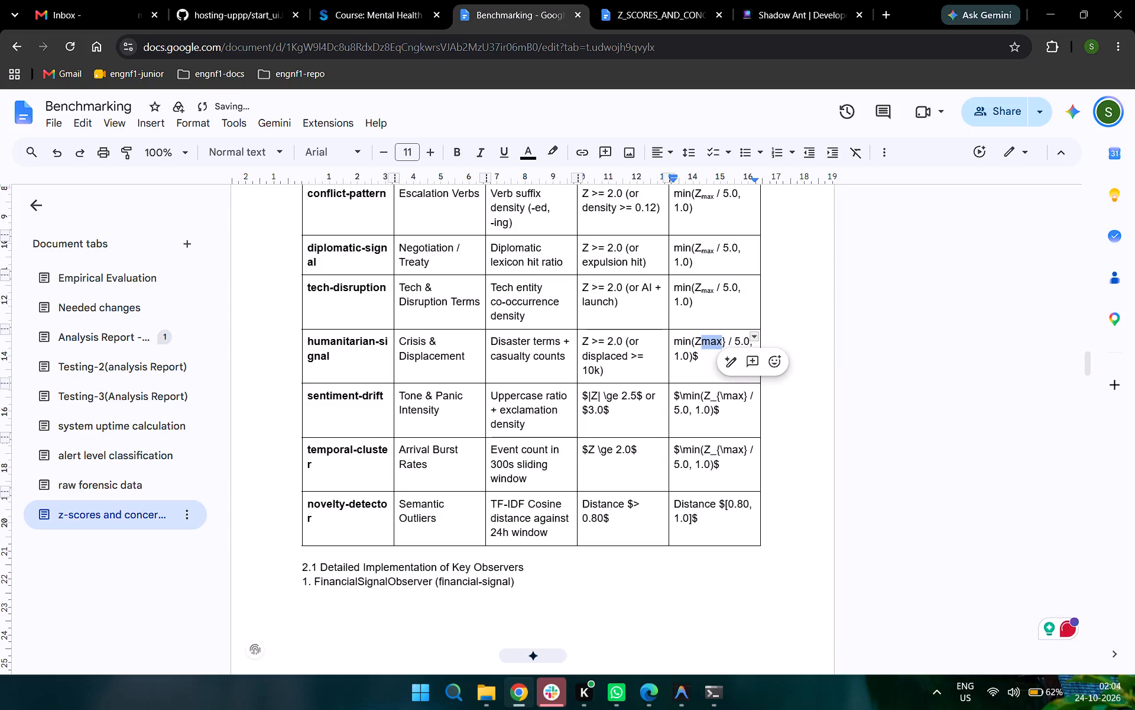
key("ctrl+comma")
key("Right")
key("Delete")
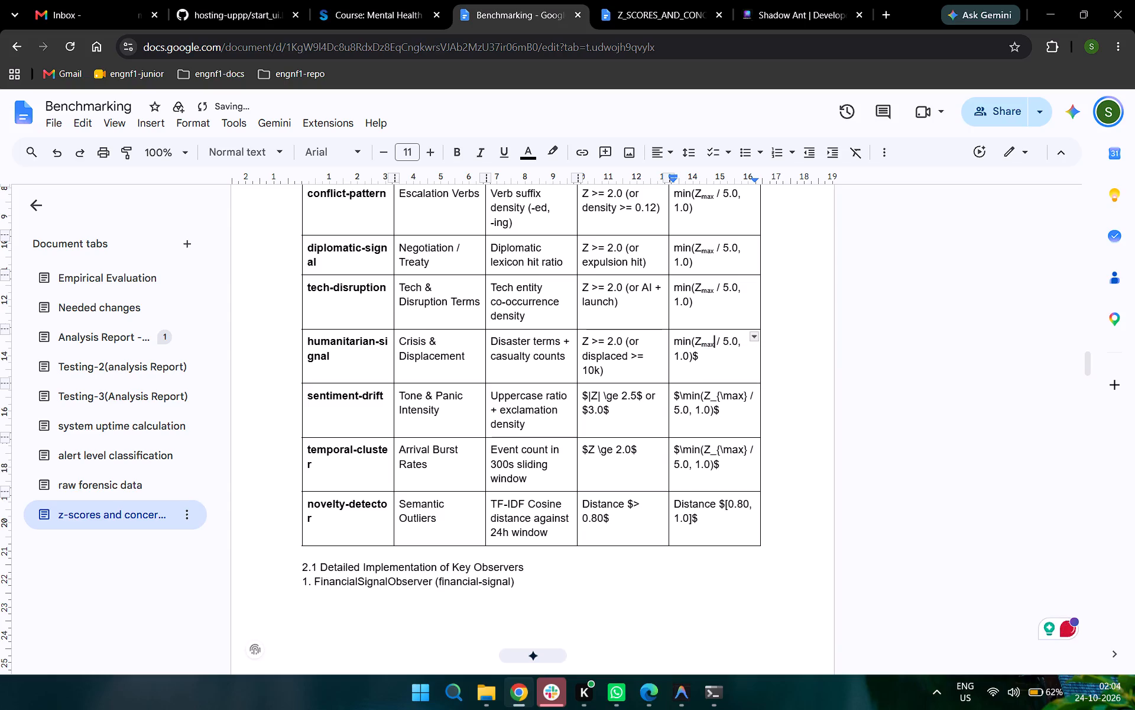
key("Right")
key("Down")
key("BackSpace")
Remove the opening dollar sign from the sentiment-drift anomaly trigger, keeping the absolute-value bars around Z.
scroll(581, 343, "down", 1)
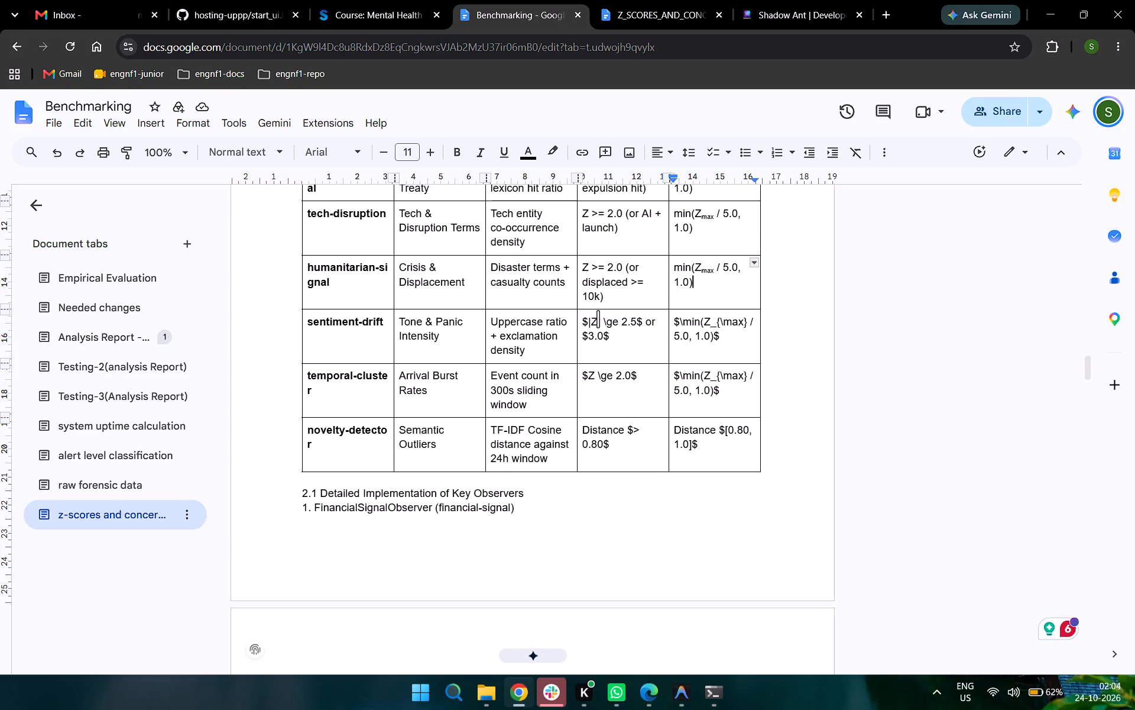
left_click(592, 317)
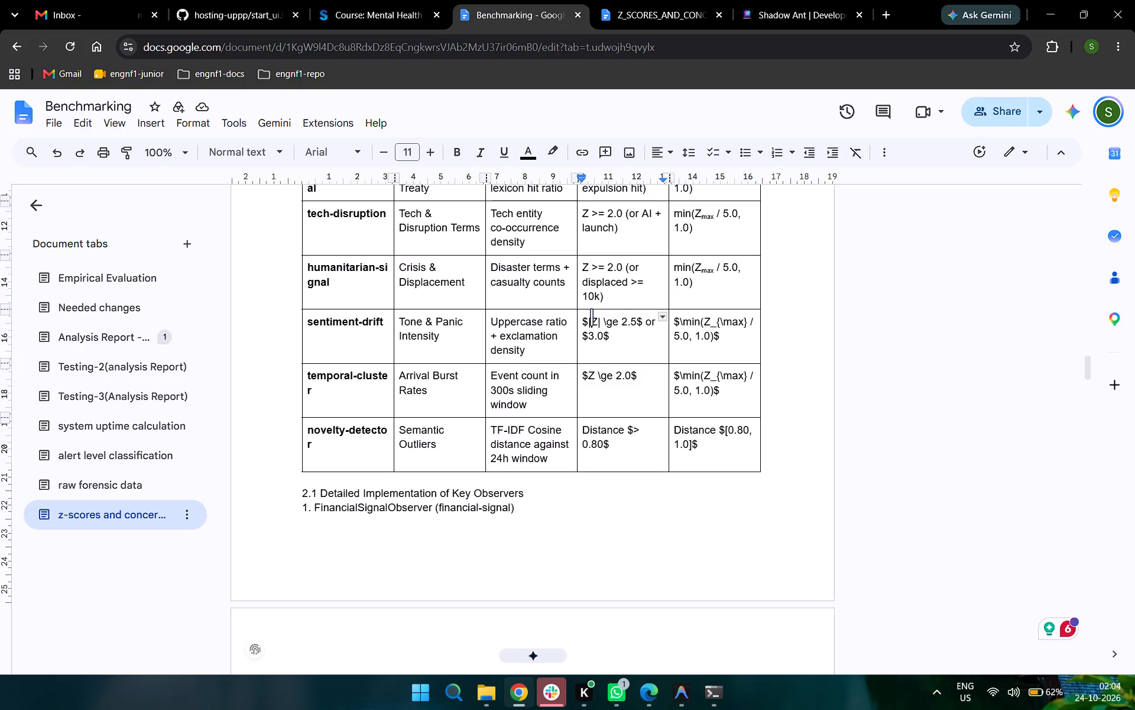
key("Left")
key("Delete")
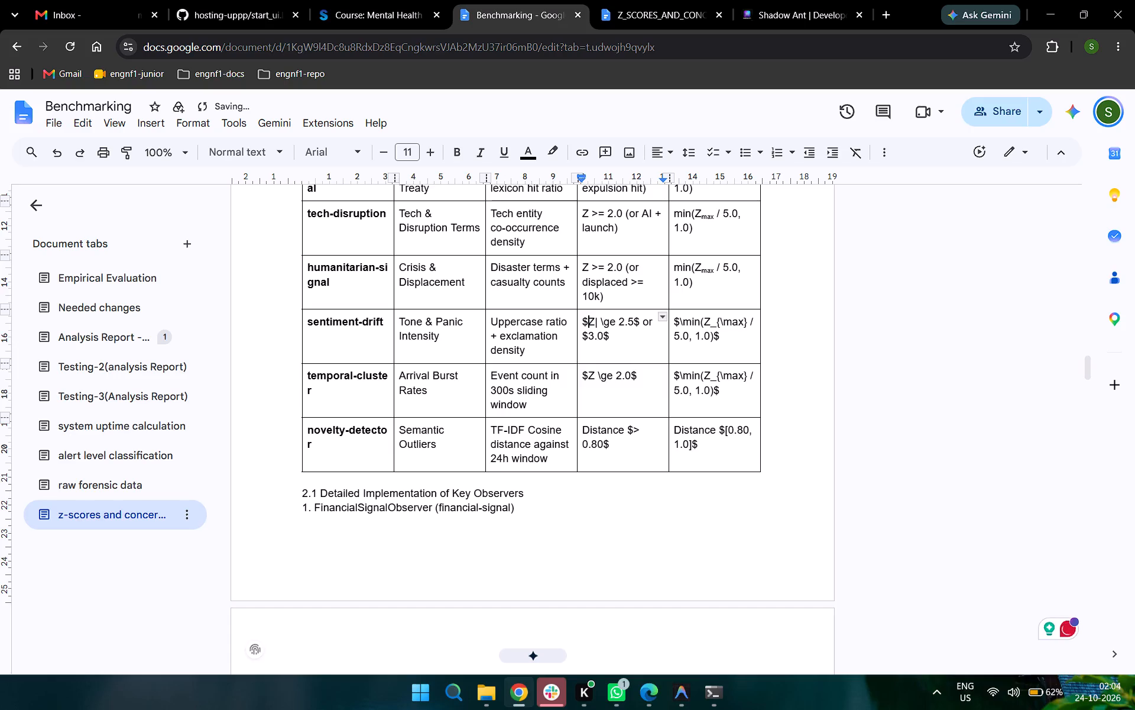
key("shift+bar")
key("Left")
key("BackSpace")
Finish the sentiment-drift trigger's first condition as "|Z| >= 2.5", replacing "\ge" and removing the dollar sign after 2.5.
key("Right")
key("Right")
key("Right")
key("Right")
key("Delete")
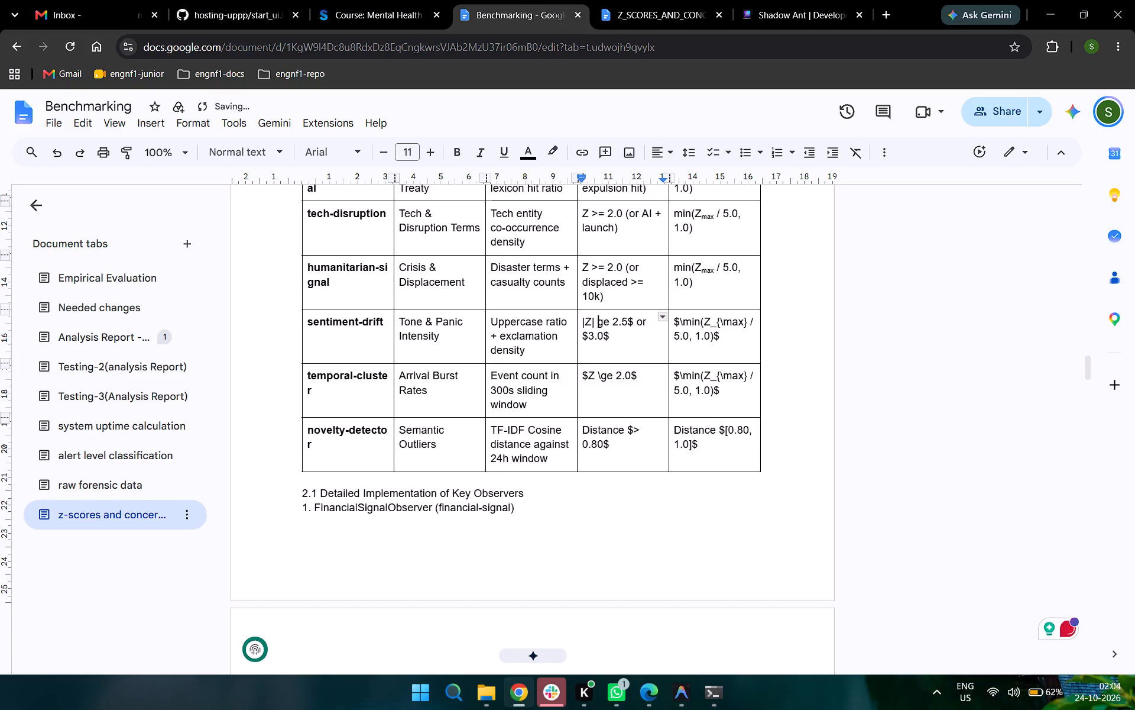
key("Delete")
key("Delete")
key("Delete")
type(">=")
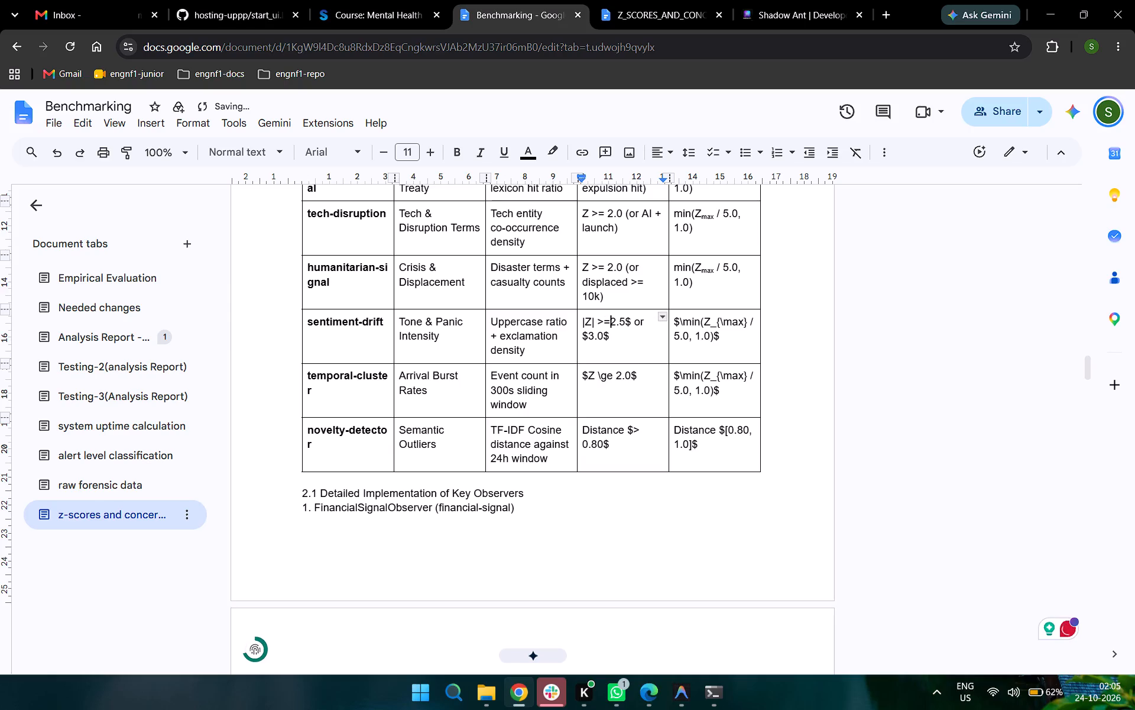
key("Right")
key("Left")
key("space")
key("Right")
key("Right")
key("Right")
key("Delete")
Remove both dollar signs around 3.0 in the sentiment-drift anomaly trigger.
key("Right")
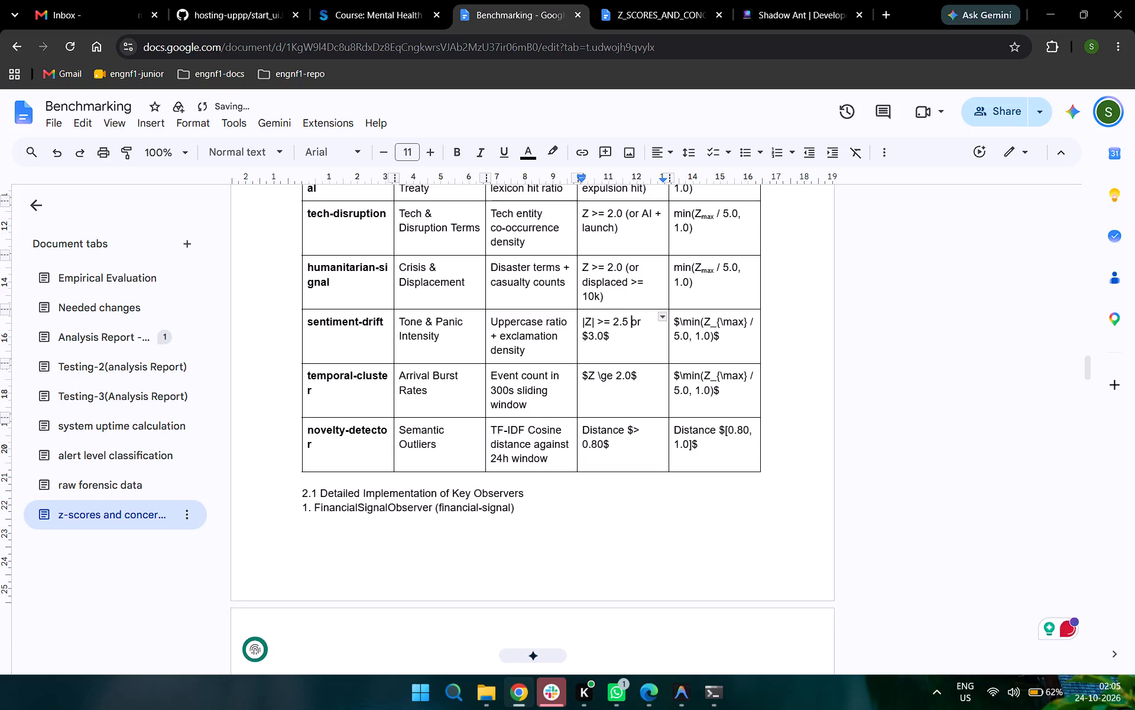
key("Down")
key("BackSpace")
key("Left")
key("Left")
key("Left")
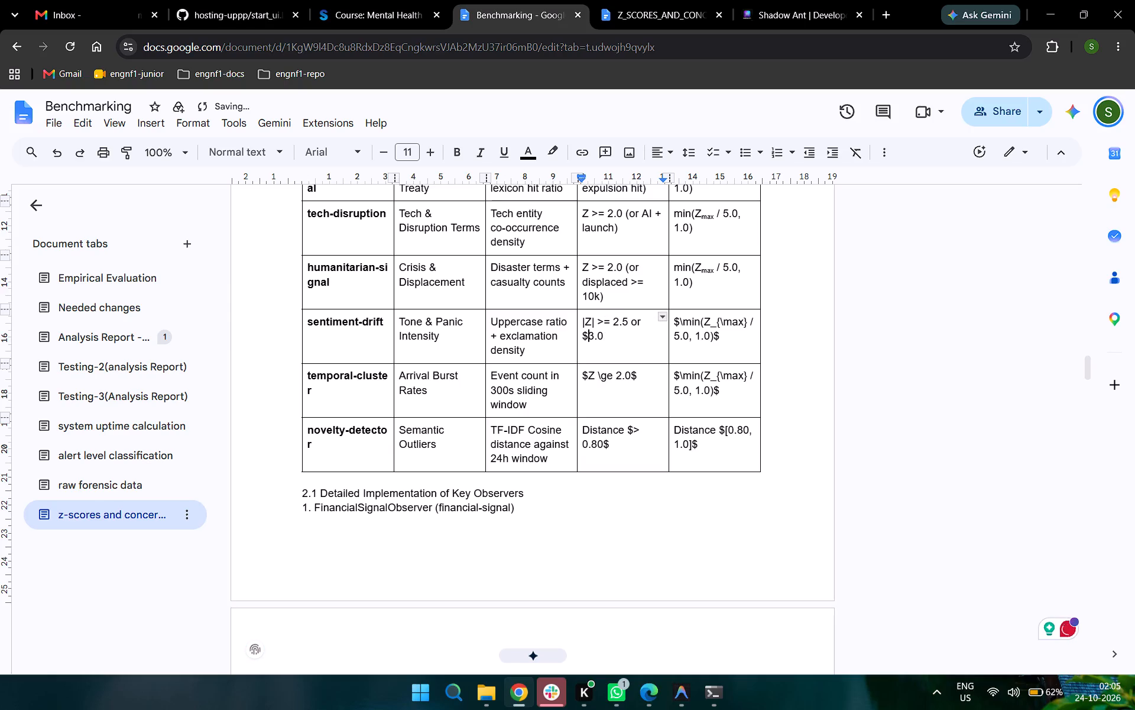
key("BackSpace")
Remove the dollar sign and backslash before "min" in the sentiment-drift concern score formula.
key("Right")
key("Right")
key("Right")
key("Right")
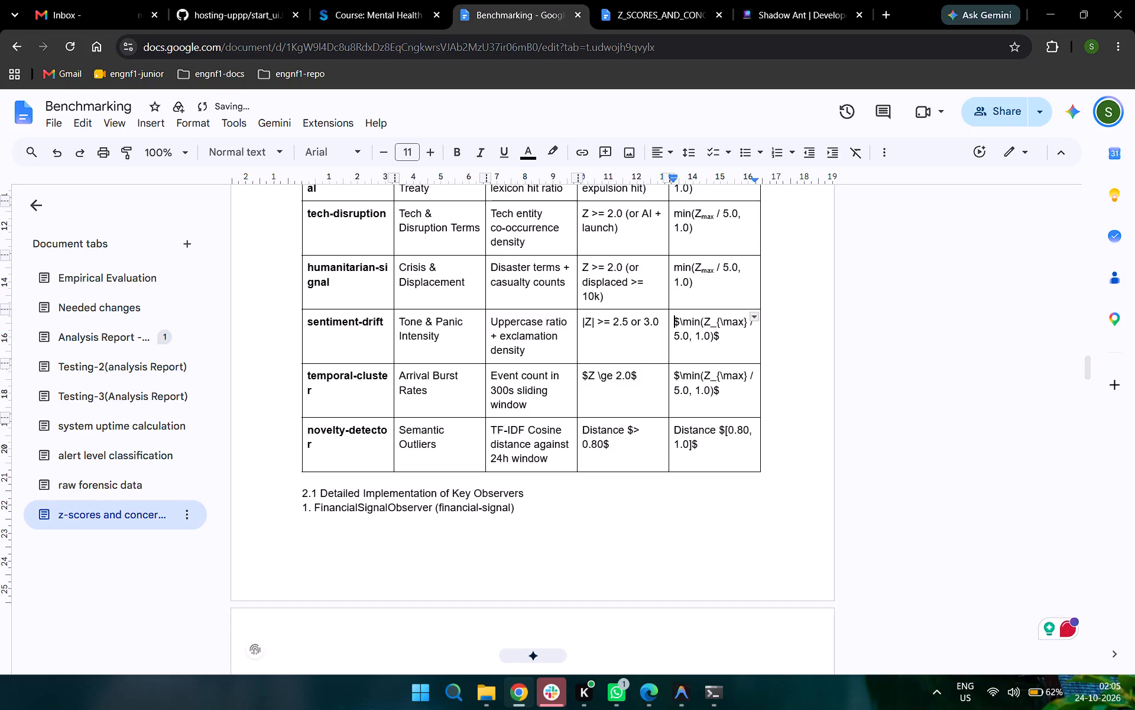
key("Right")
key("Left")
key("Delete")
key("Delete")
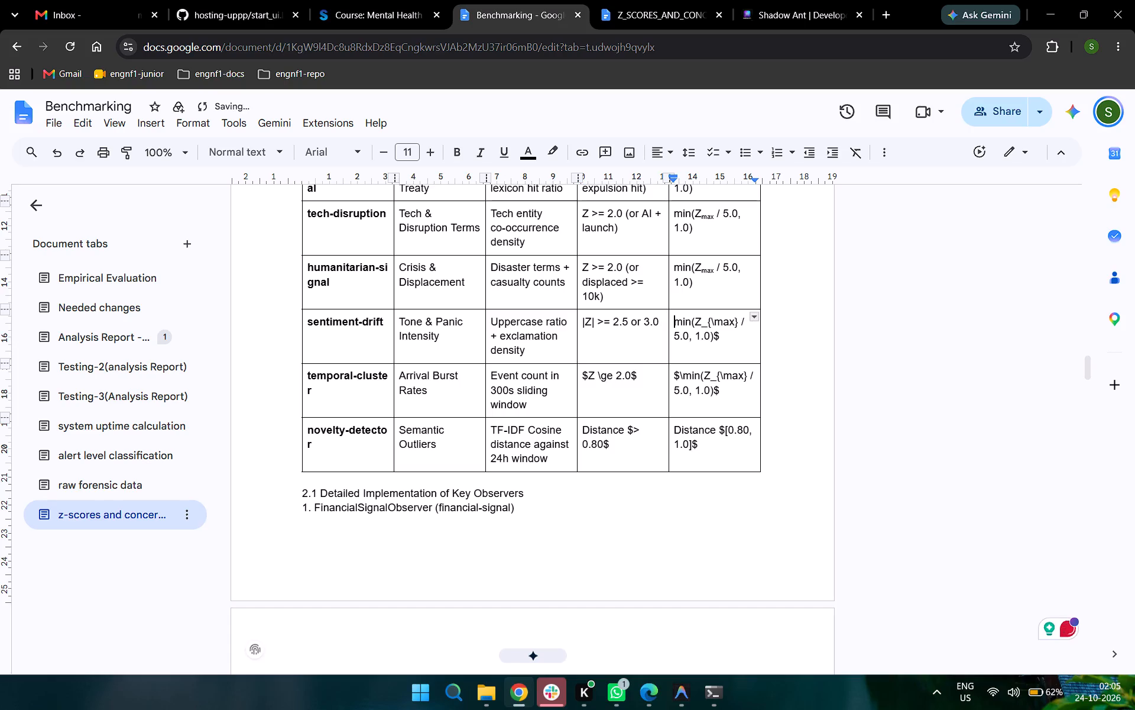
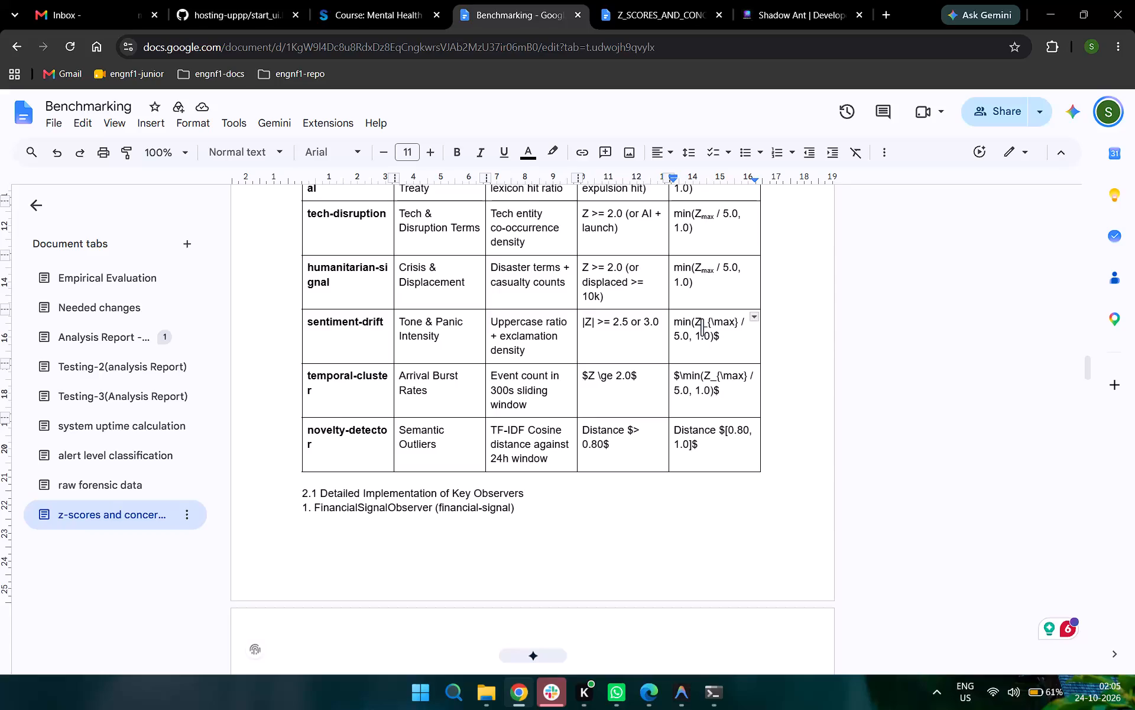
Finish the sentiment-drift row's Concern Score Formula as min(Zmax / 5.0, 1.0), with "max" as subscript.
key("Delete")
key("Delete")
key("Delete")
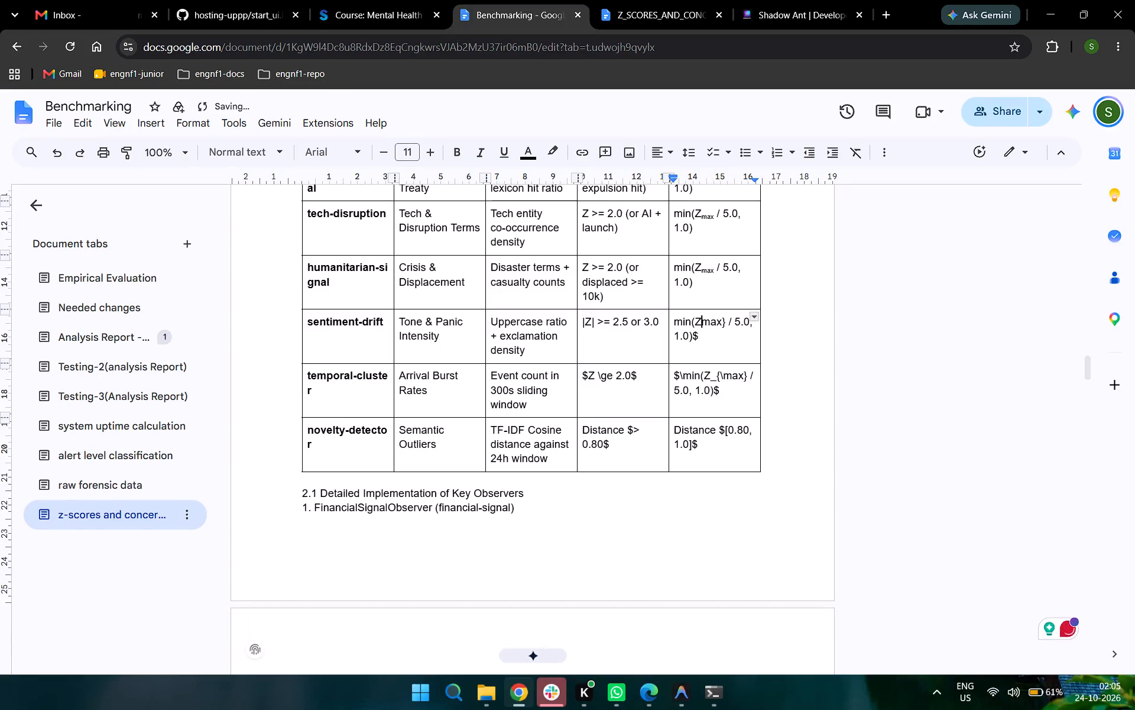
key("shift+Right")
key("shift+Right")
key("shift+Right")
key("ctrl+comma")
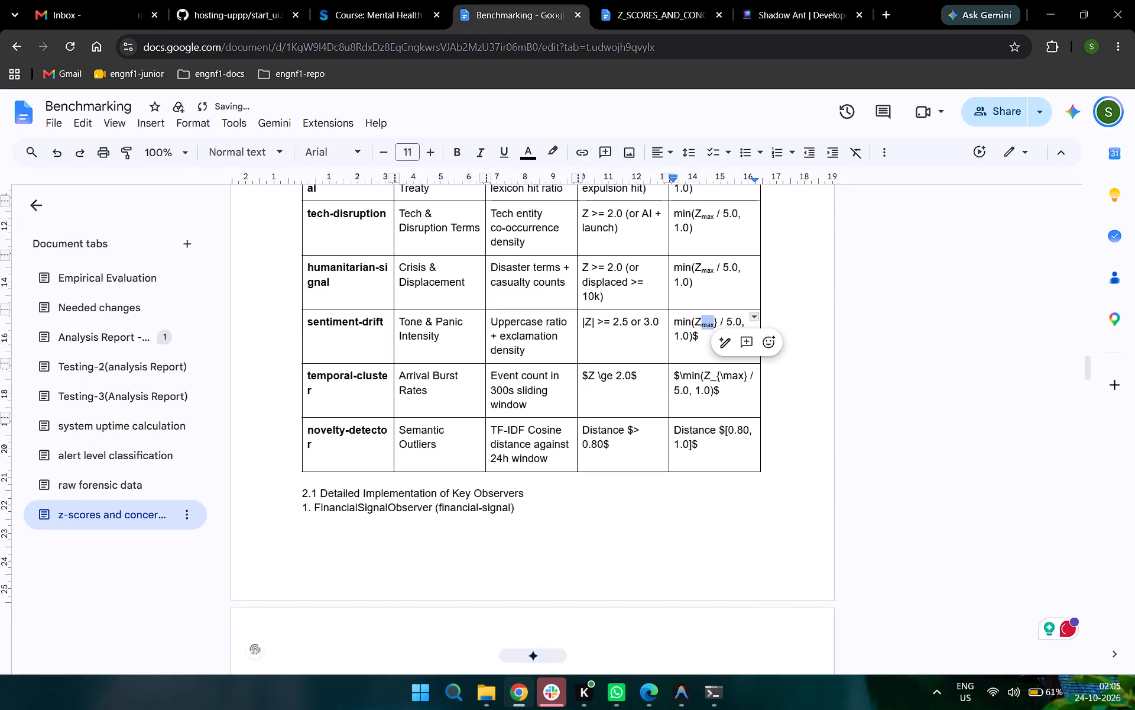
key("Right")
key("Delete")
key("Delete")
key("space")
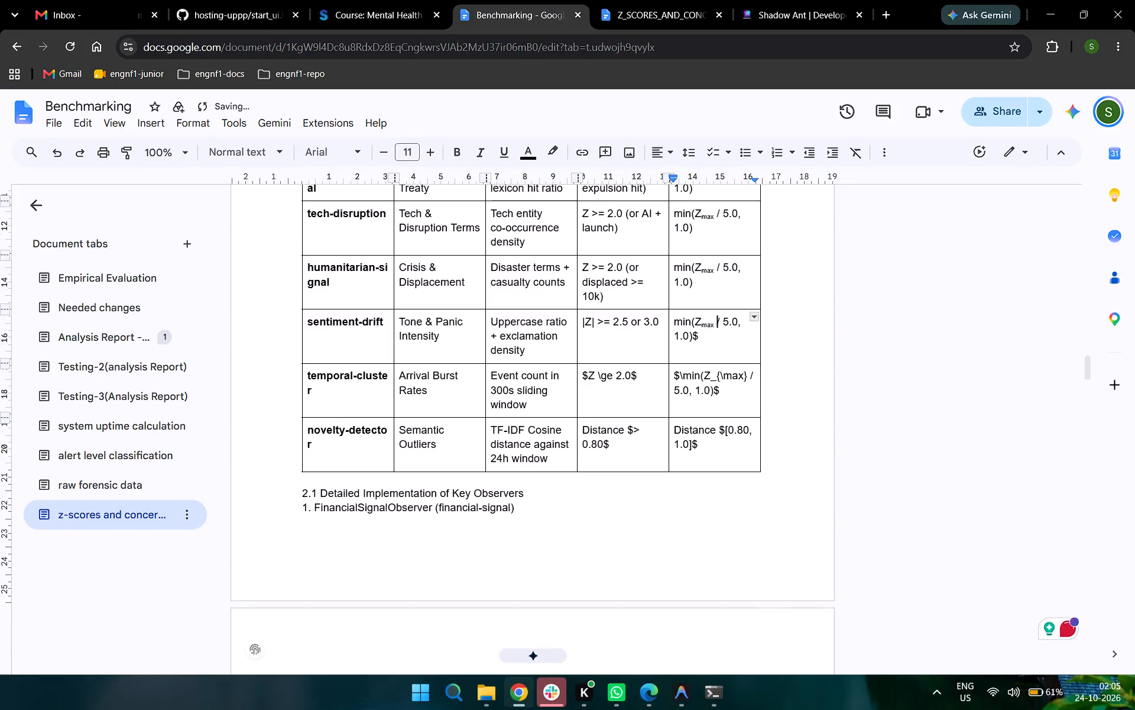
key("Down")
key("BackSpace")
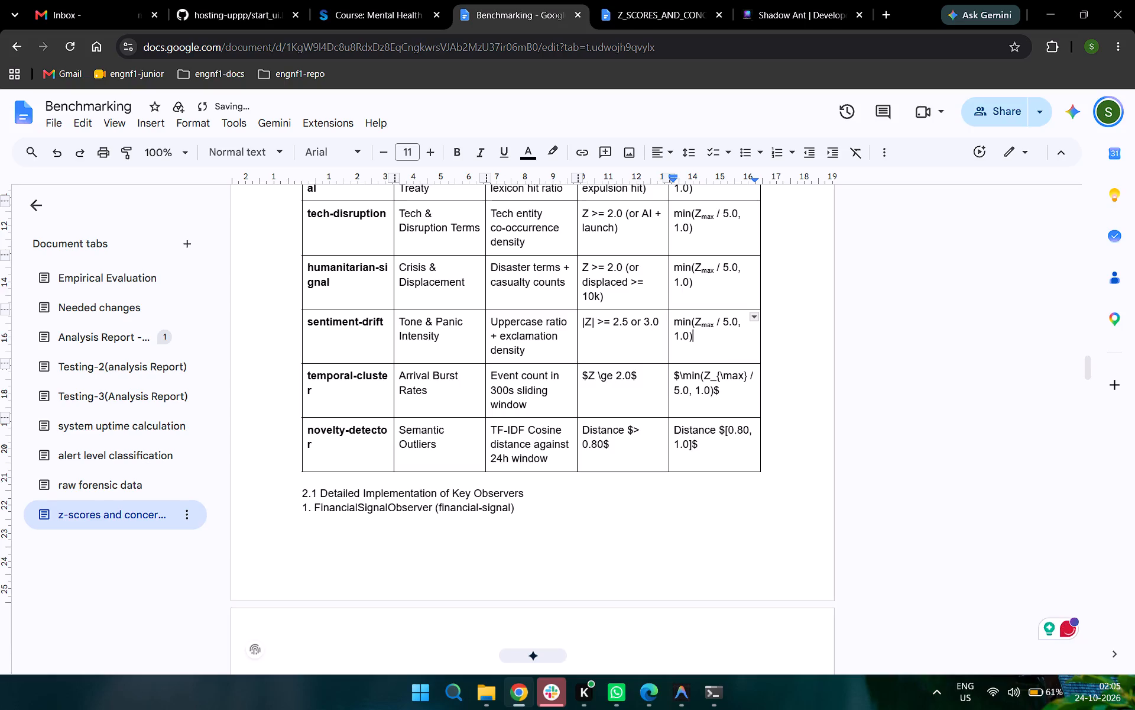
Rewrite the temporal-cluster row's Anomaly Trigger as Z >= 2.0, without dollar signs or LaTeX code.
left_click(583, 375)
key("Delete")
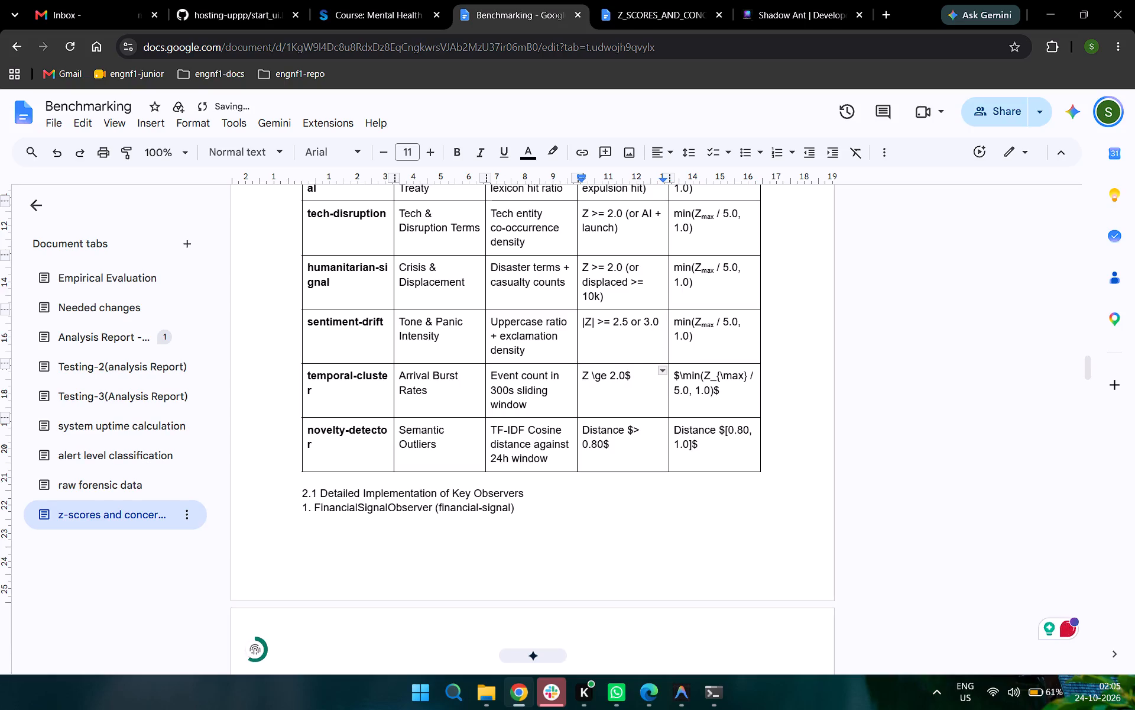
key("Right")
key("Right")
key("Delete")
key("Delete")
key("Delete")
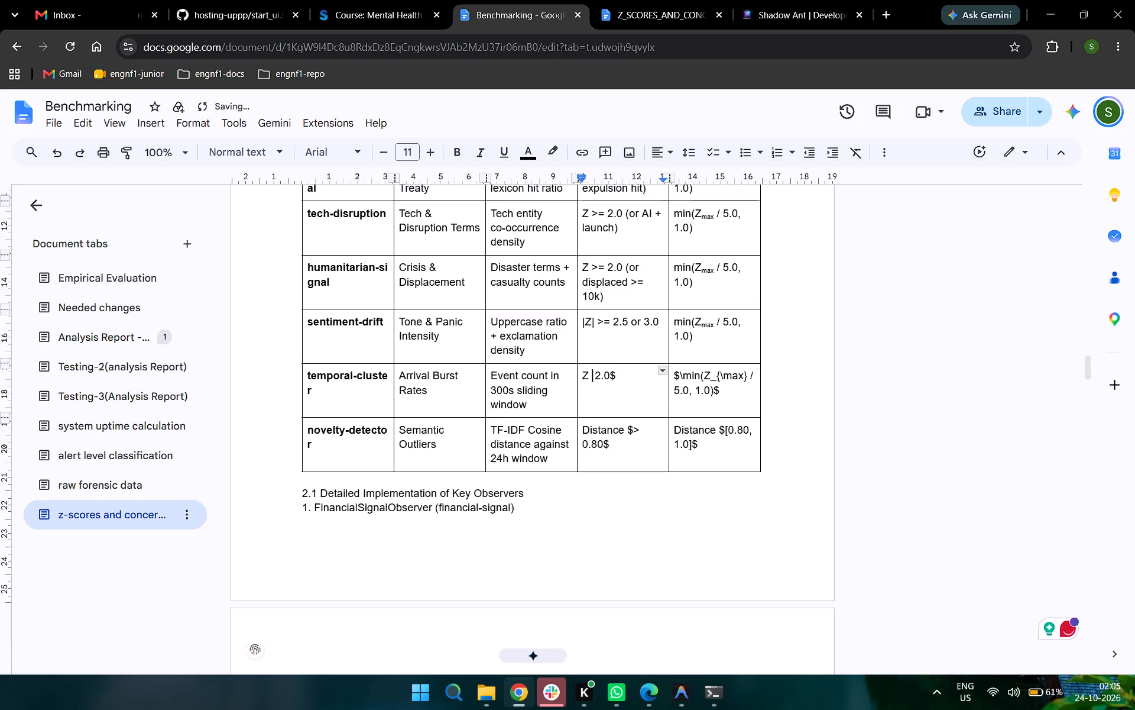
type(">=")
key("Right")
key("Right")
key("Right")
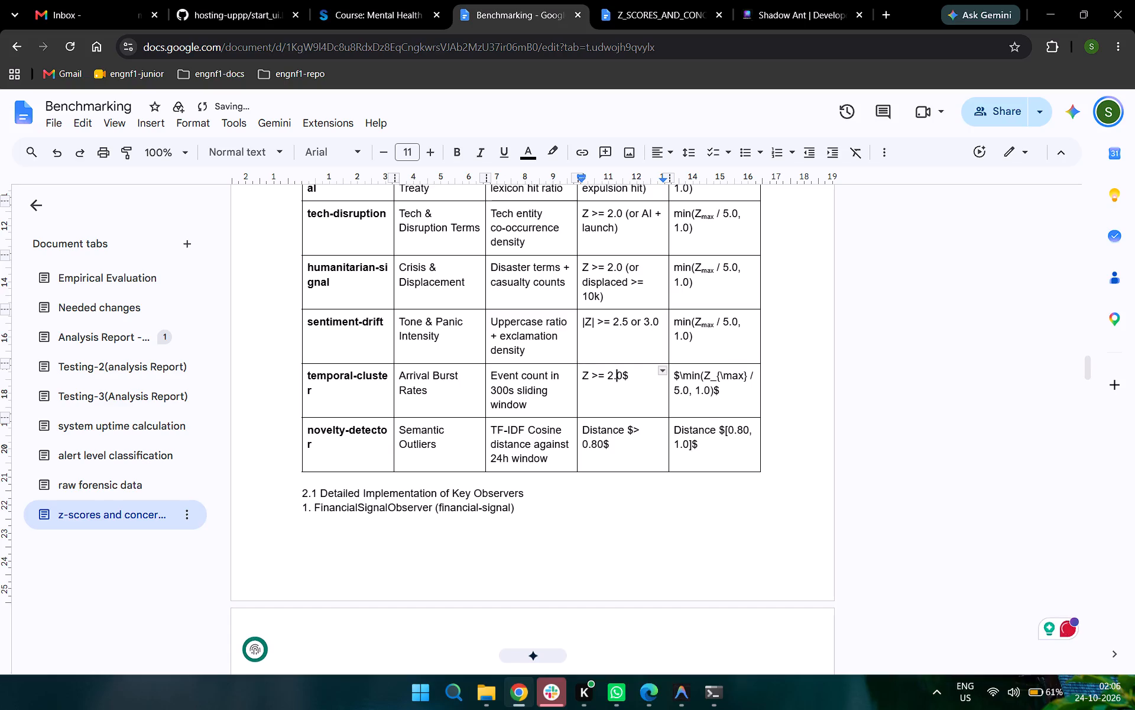
key("Right")
key("Delete")
Strip the LaTeX characters before "min" and between "Z" and "max" in the temporal-cluster row's Concern Score Formula.
key("Right")
key("Right")
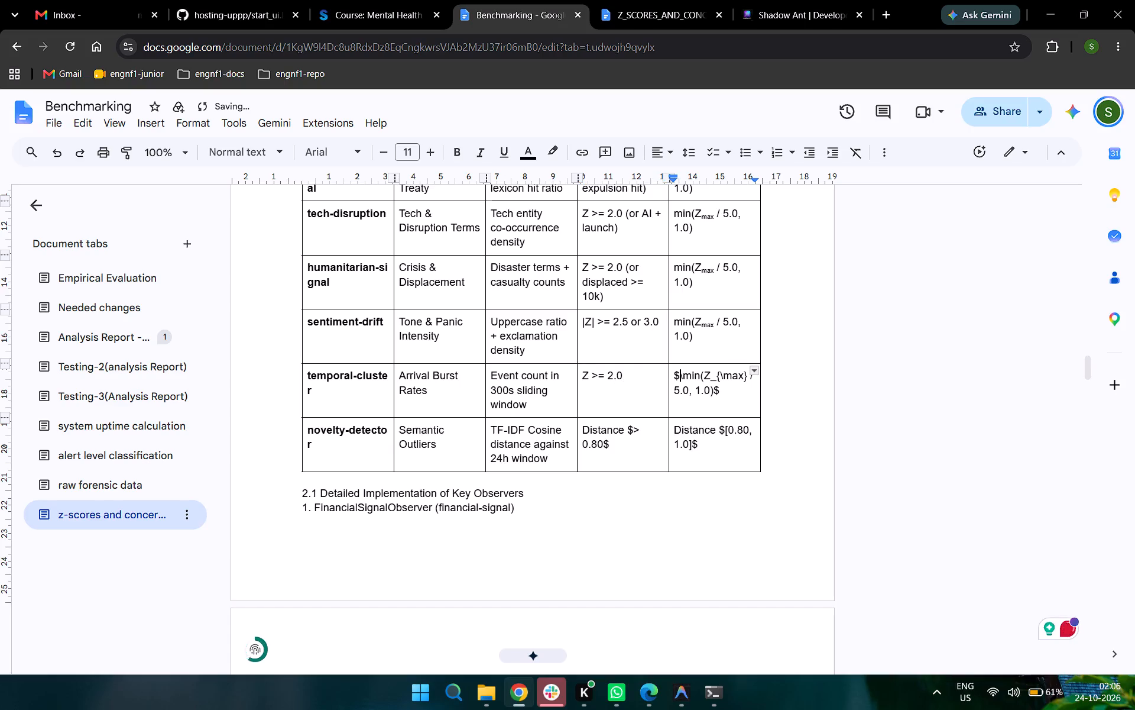
key("Left")
key("Delete")
key("Delete")
key("Right")
key("Right")
key("Right")
key("Right")
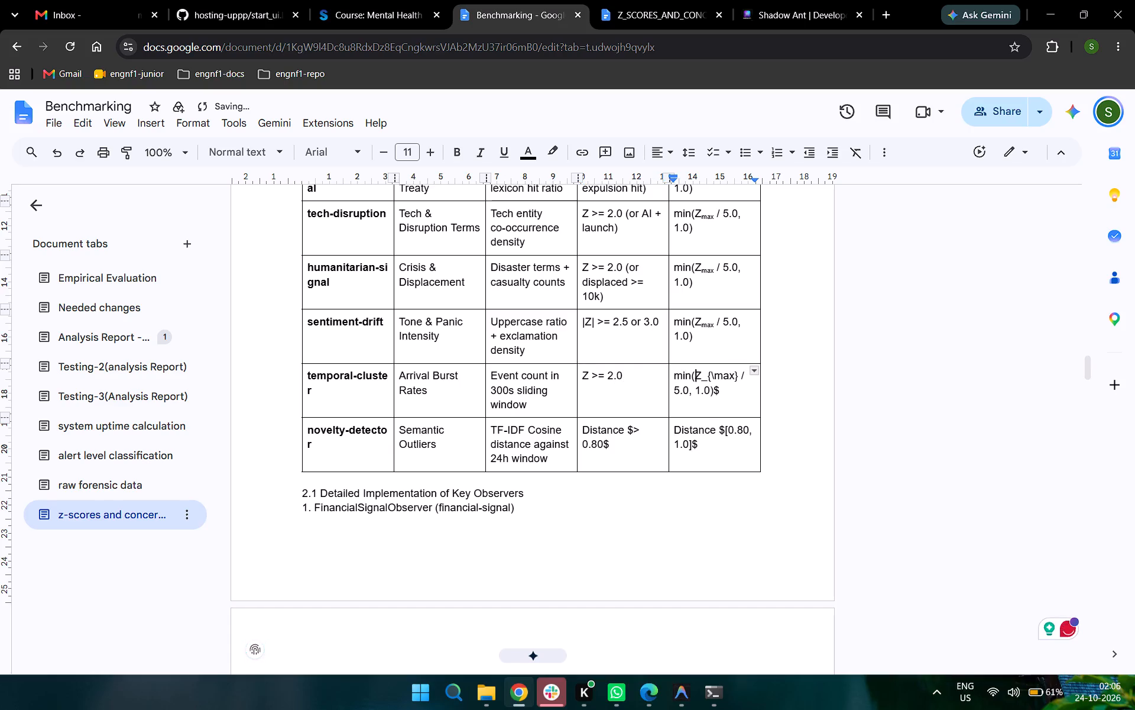
key("Right")
key("Delete")
key("Delete")
key("Delete")
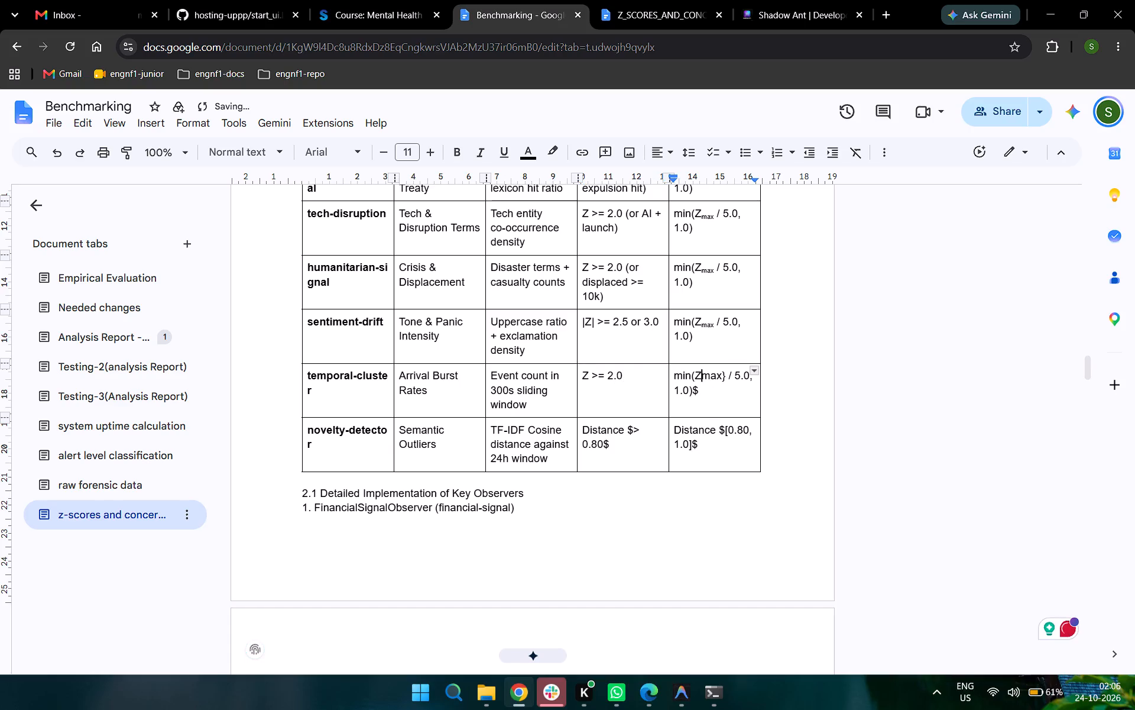
Make "max" subscript in the temporal-cluster row's Concern Score Formula and remove the leftover brace and dollar sign, leaving min(Zmax / 5.0, 1.0).
key("Delete")
key("m")
key("shift+Right")
key("shift+Right")
key("Left")
key("Left")
key("Left")
key("Right")
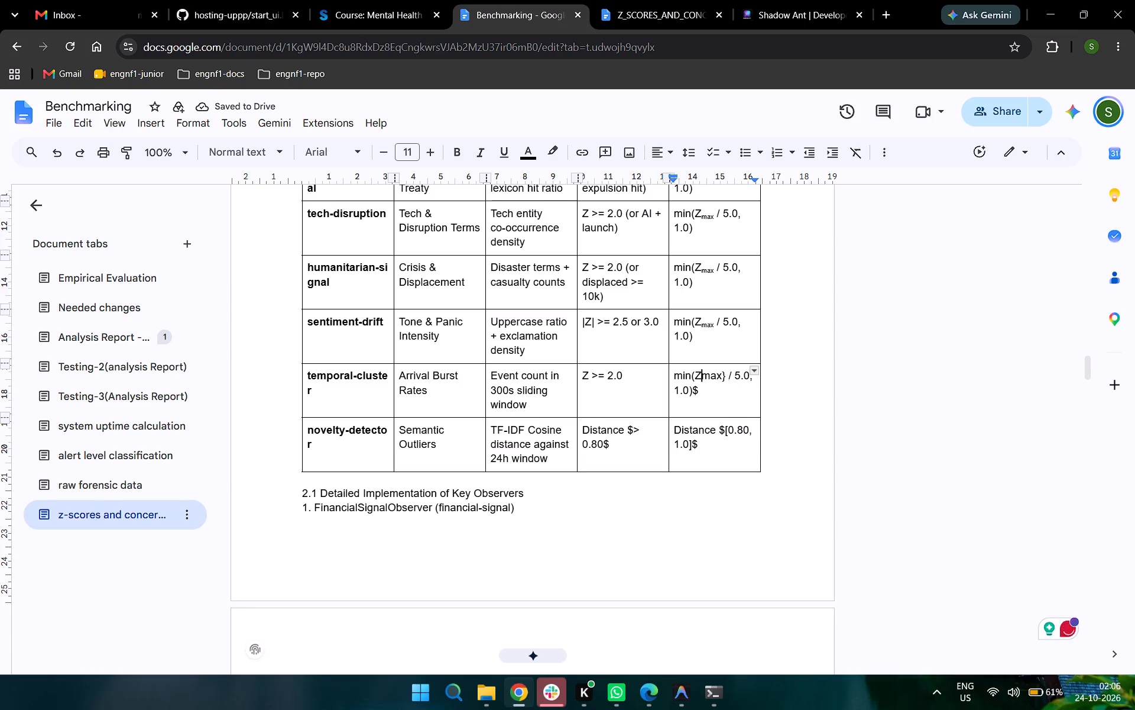
key("shift+Right")
key("shift+Right")
key("shift+Right")
key("ctrl+comma")
key("Right")
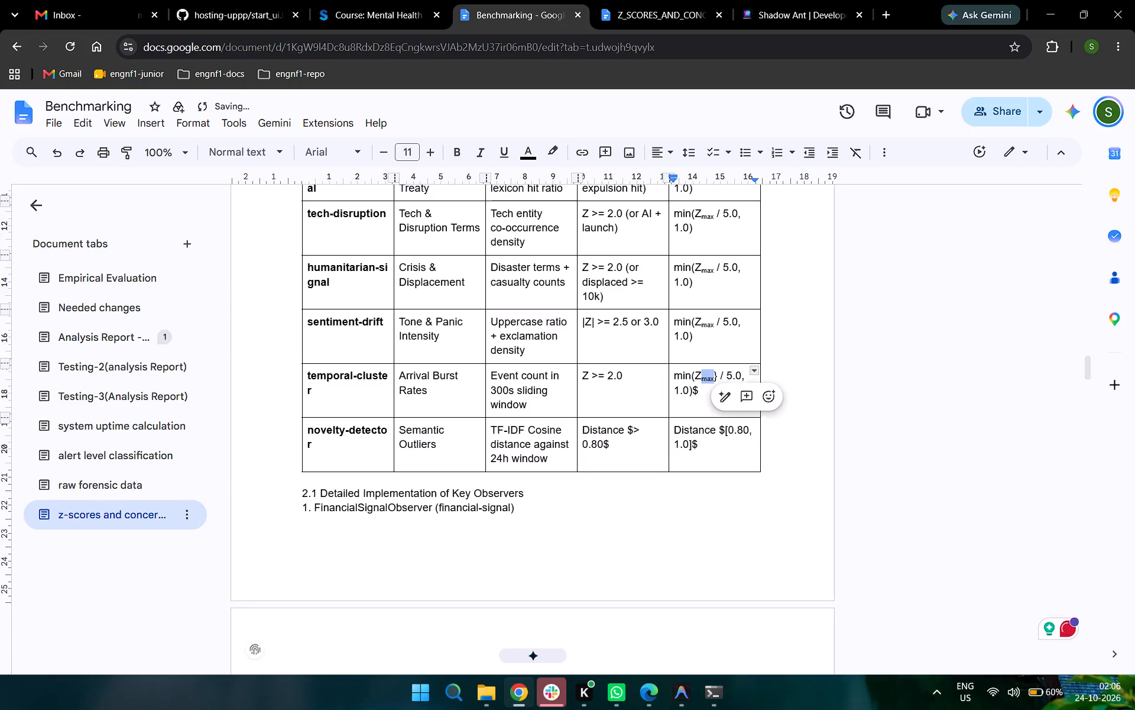
key("Delete")
key("Down")
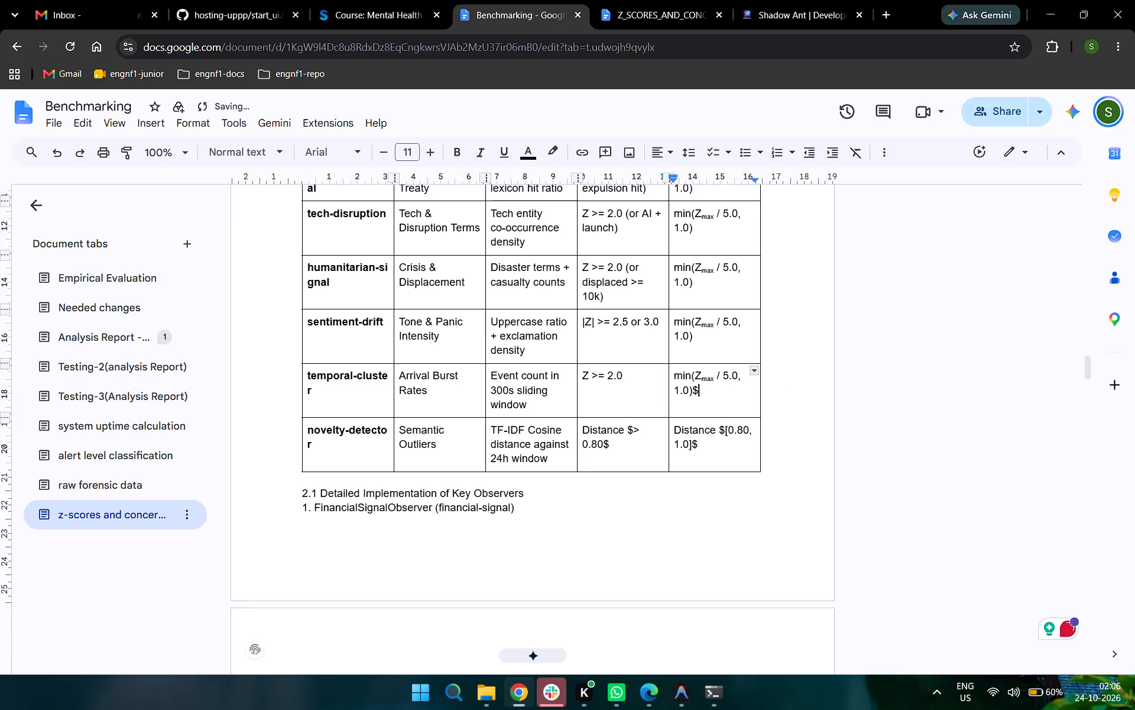
key("BackSpace")
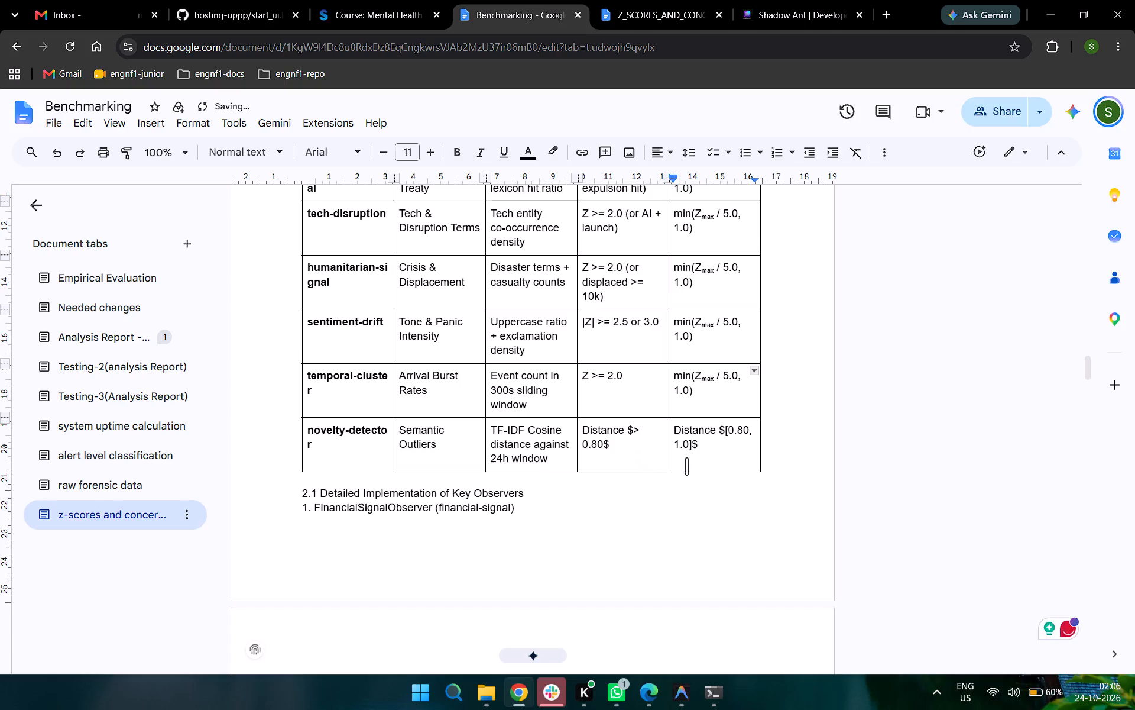
Remove the dollar signs from the novelty-detector row's Anomaly Trigger, leaving Distance > 0.80.
left_click(633, 431)
key("BackSpace")
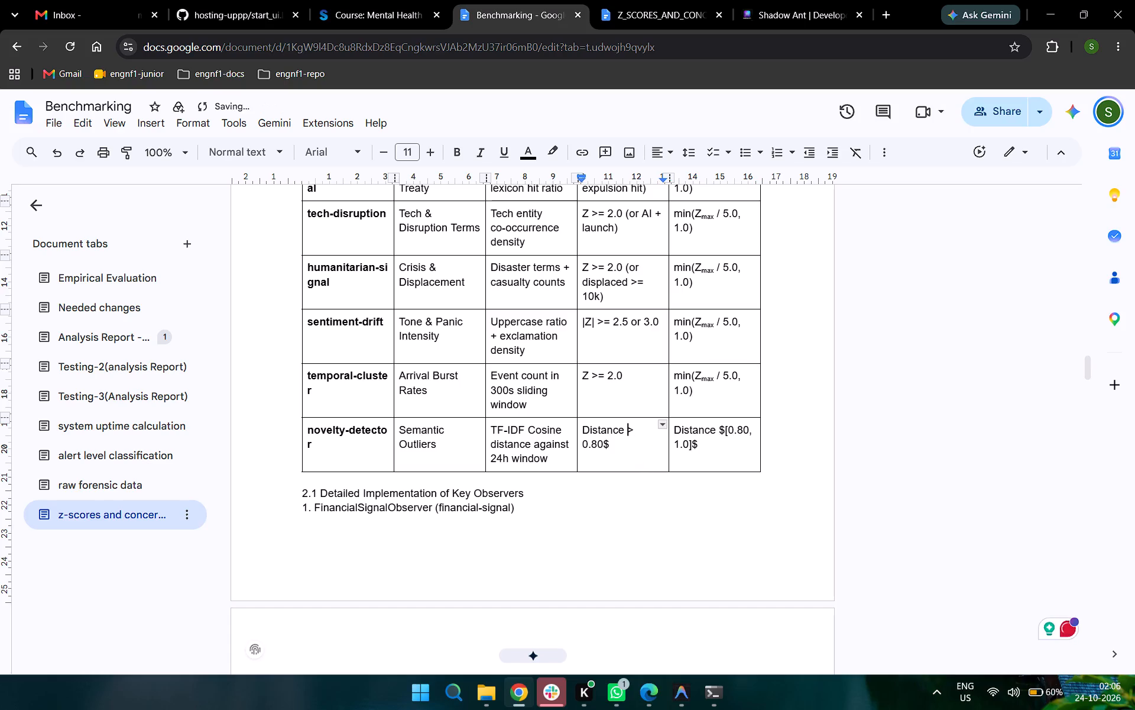
key("Down")
key("BackSpace")
Remove the dollar signs from the novelty-detector row's Concern Score Formula, leaving Distance [0.80, 1.0].
key("Right")
key("Right")
key("Right")
key("Right")
key("Right")
key("Right")
key("Right")
key("Right")
key("Right")
key("Right")
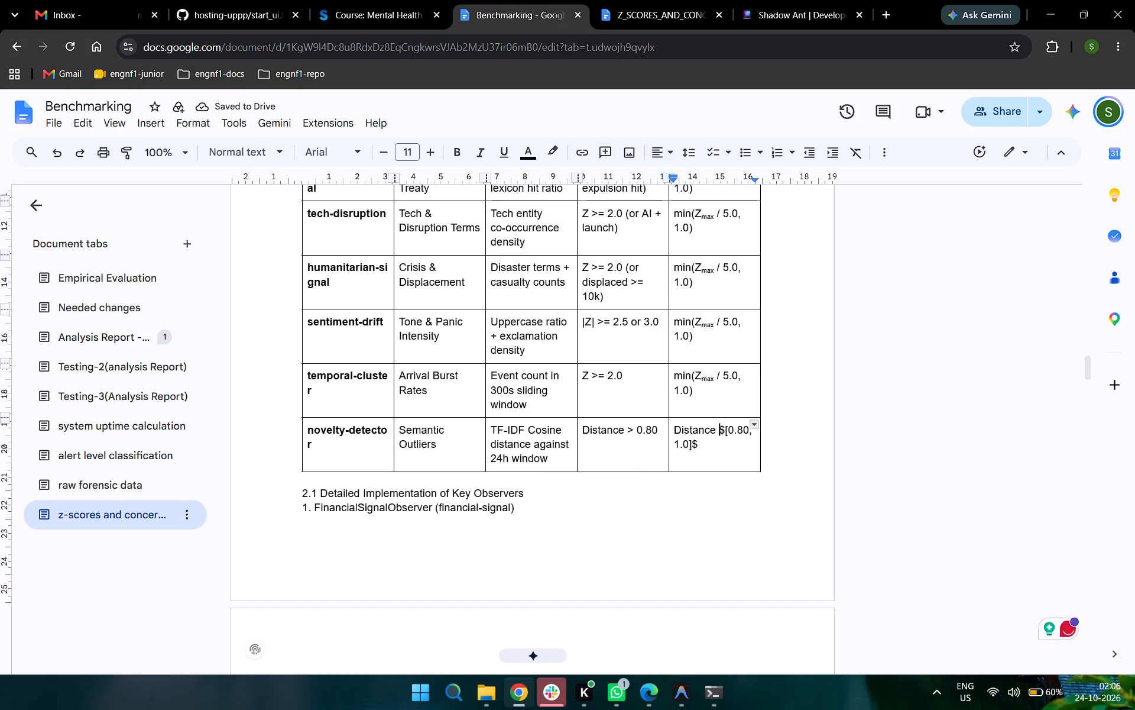
key("Right")
key("Right")
key("Left")
key("BackSpace")
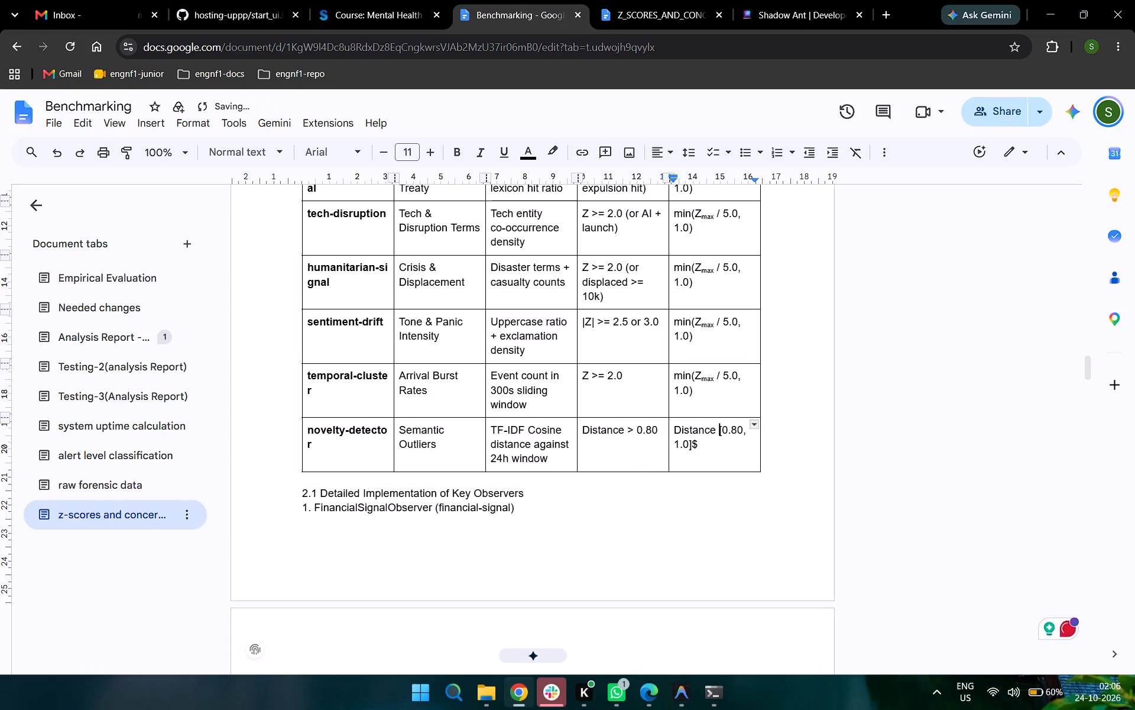
key("Down")
key("BackSpace")
Format the heading "2.1 Detailed Implementation of Key Observers" as 12 pt, bold and underlined.
scroll(633, 431, "down", 1)
triple_click(482, 417)
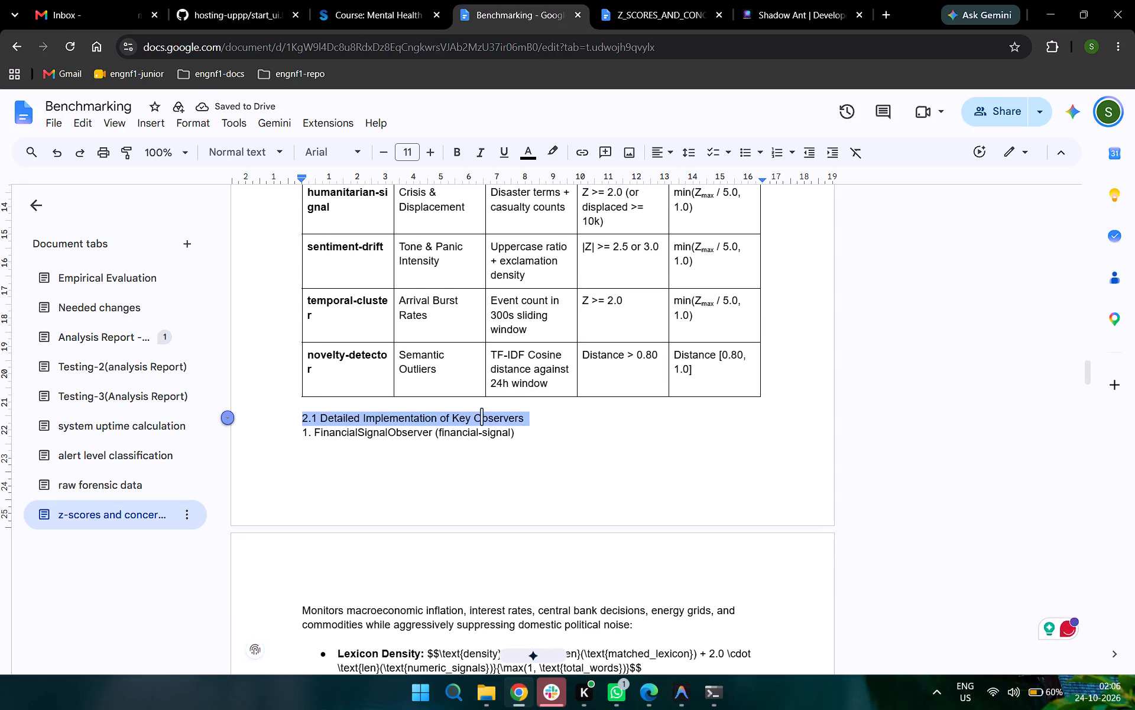
key("ctrl+shift+period")
key("ctrl+b")
key("ctrl+u")
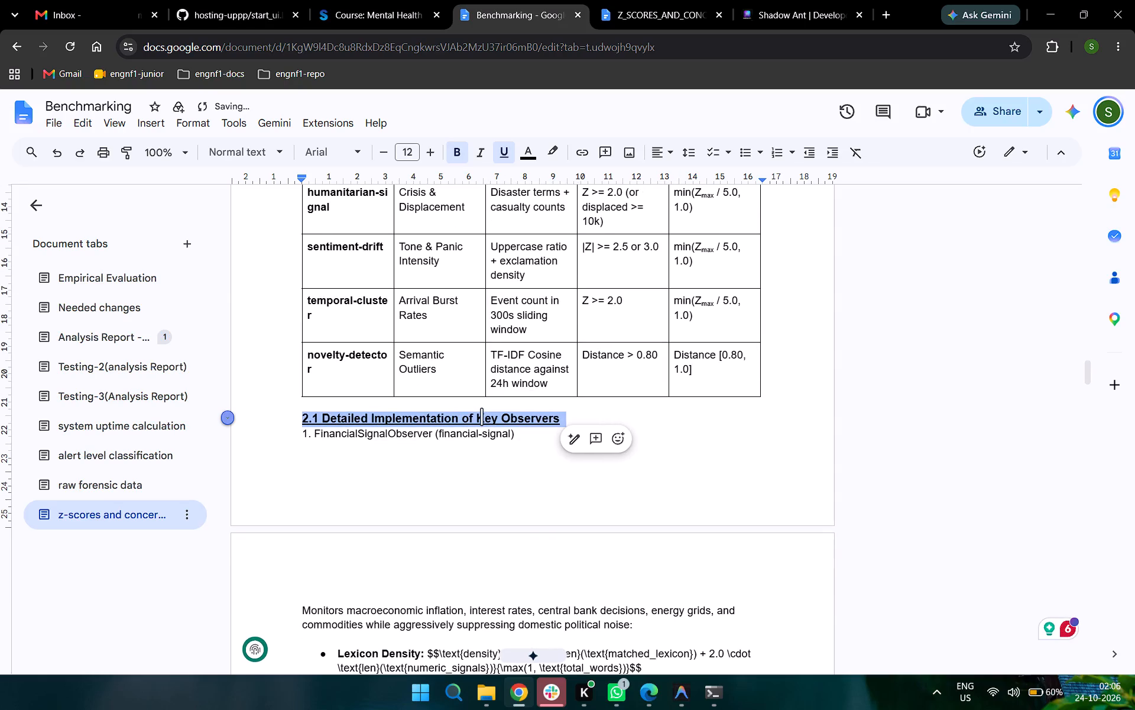
Delete the blank line between the FinancialSignalObserver description and its Lexicon Density bullet.
scroll(482, 417, "down", 2)
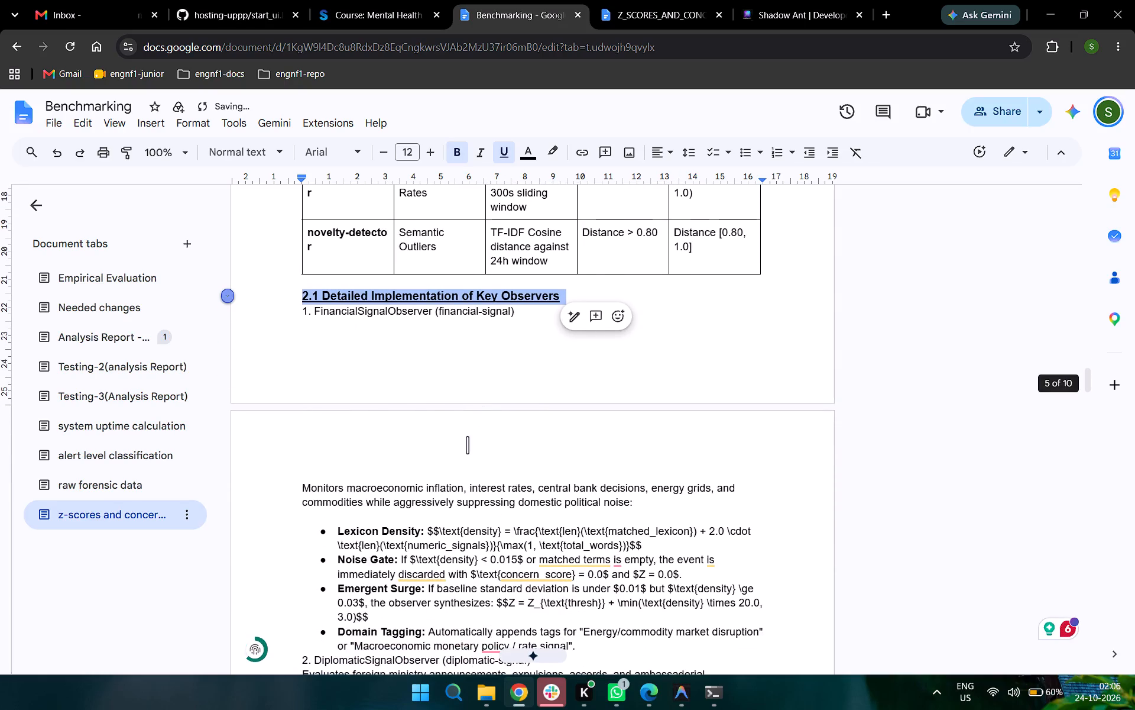
left_click(426, 514)
key("BackSpace")
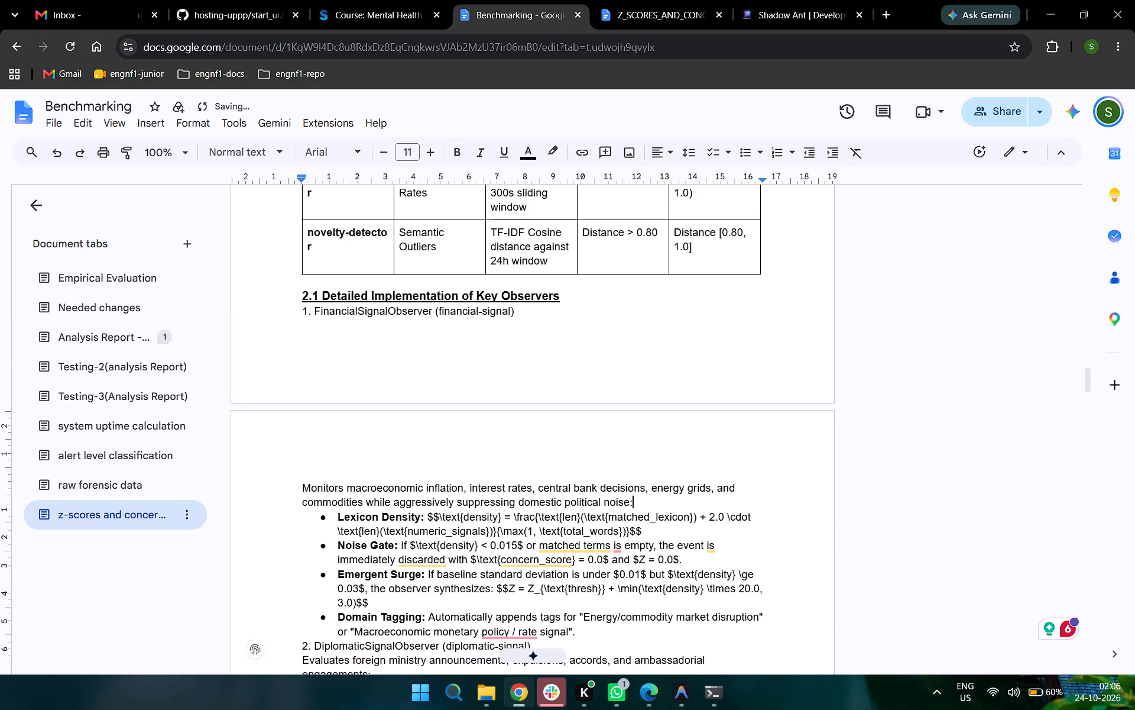
Strip the dollar signs and \text wrapper around "density" at the start of the Lexicon Density formula.
left_click_drag(429, 515, 433, 515)
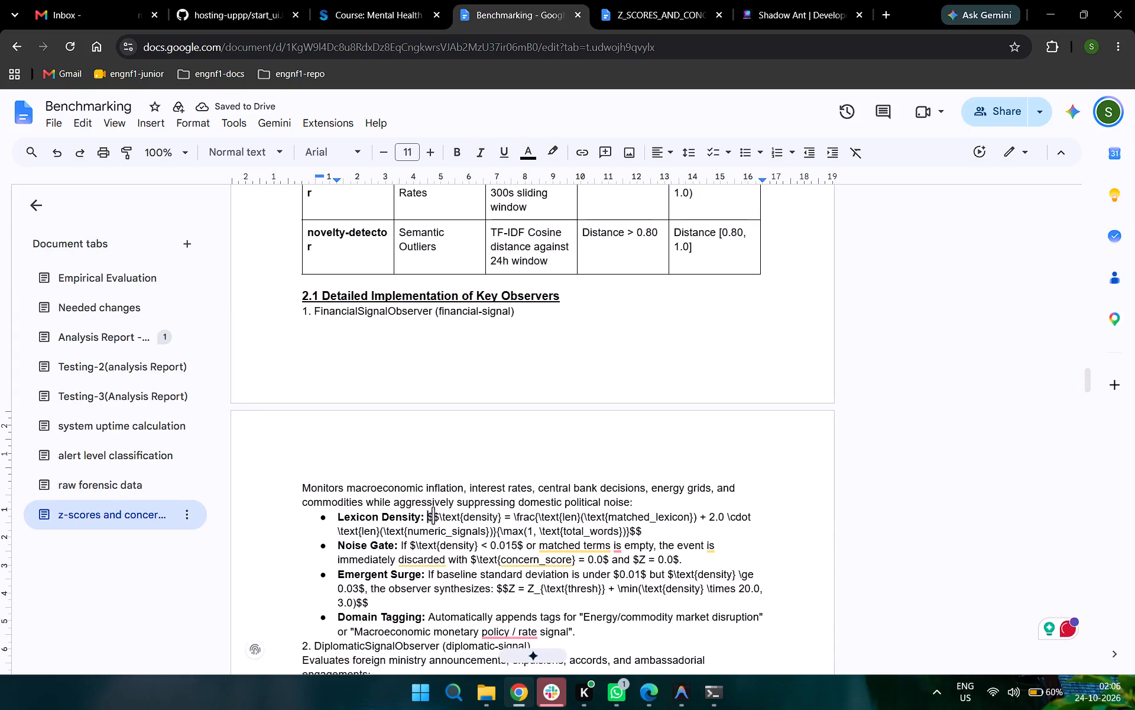
left_click_drag(433, 515, 463, 515)
key("BackSpace")
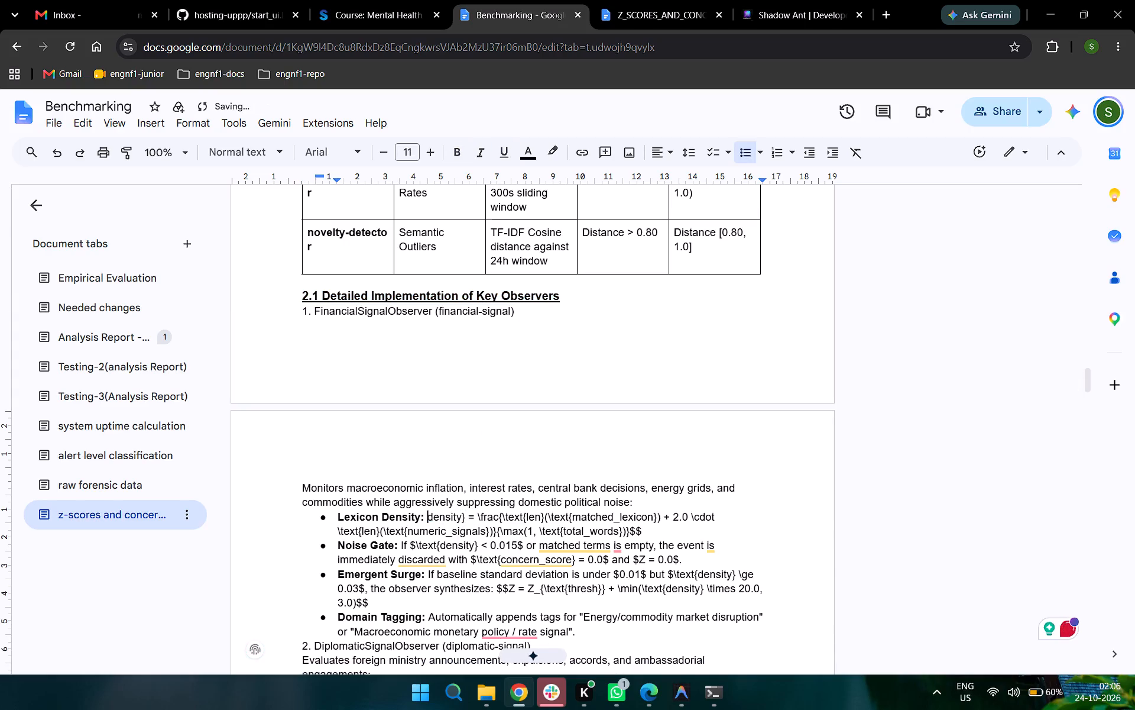
key("Right")
key("Right")
key("Right")
key("Right")
key("Right")
key("Right")
key("Right")
key("BackSpace")
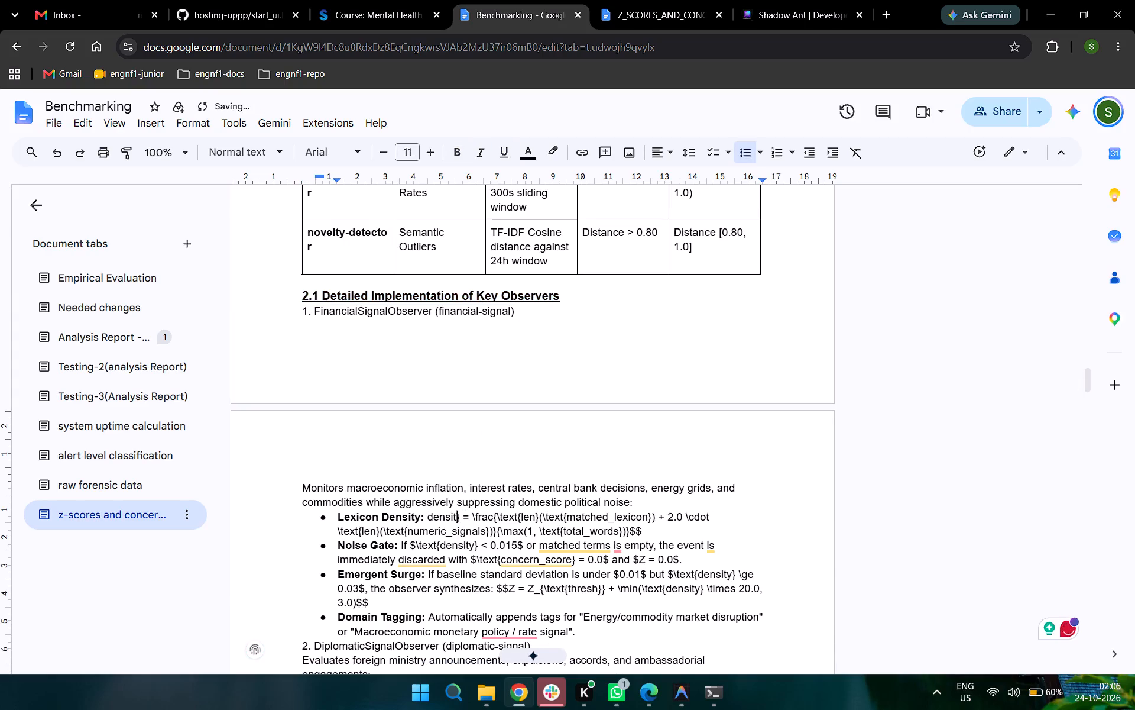
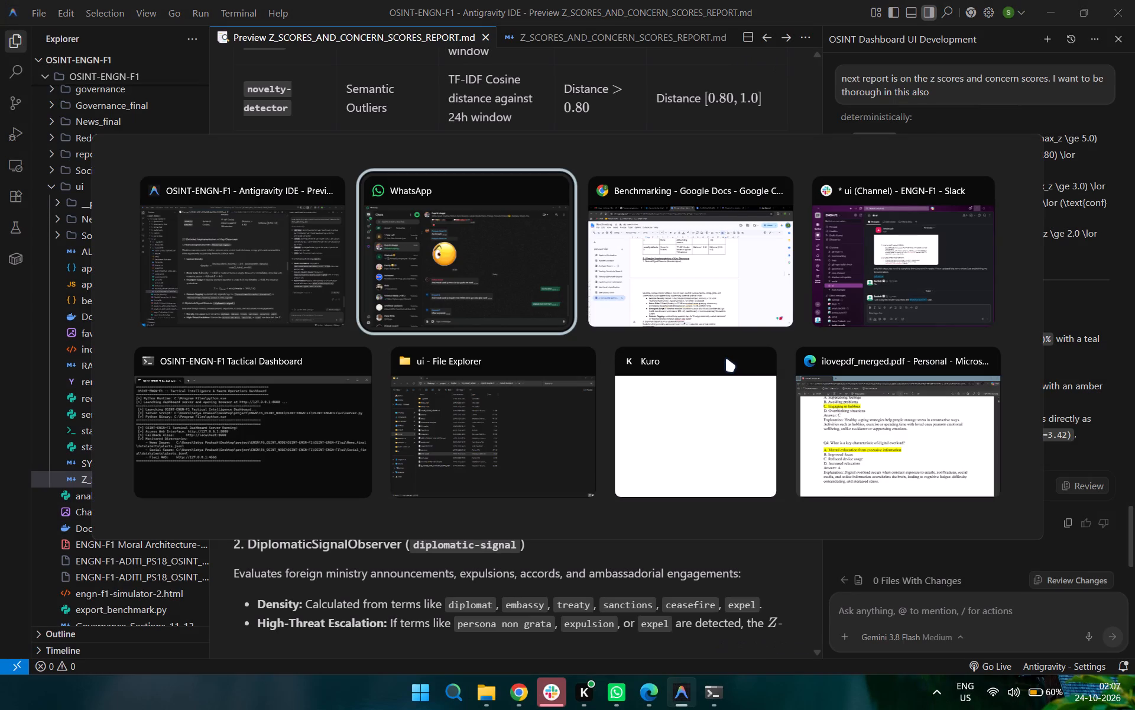
key("alt+Tab")
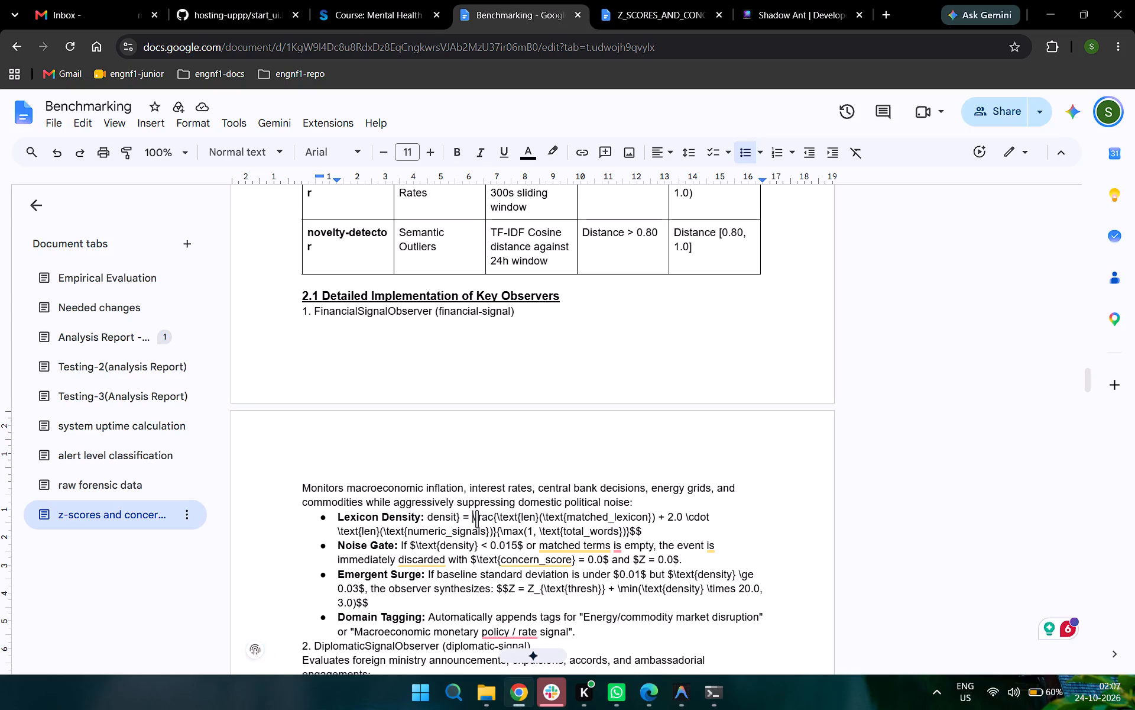
left_click_drag(650, 528, 429, 518)
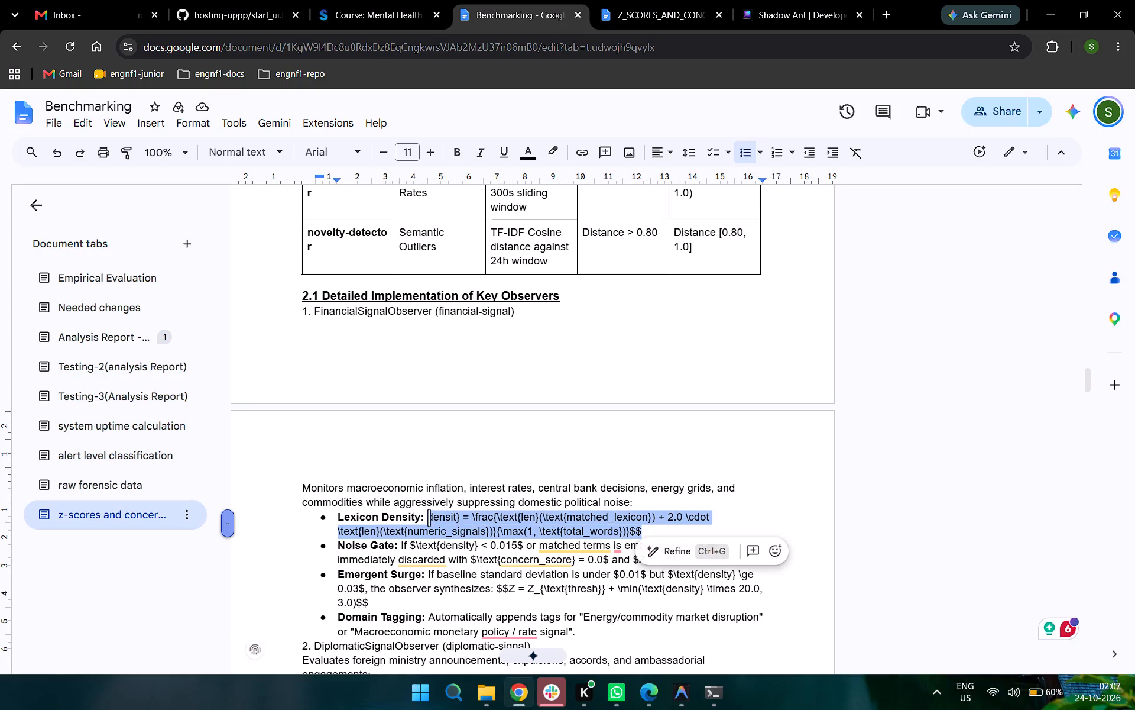
key("ctrl+v")
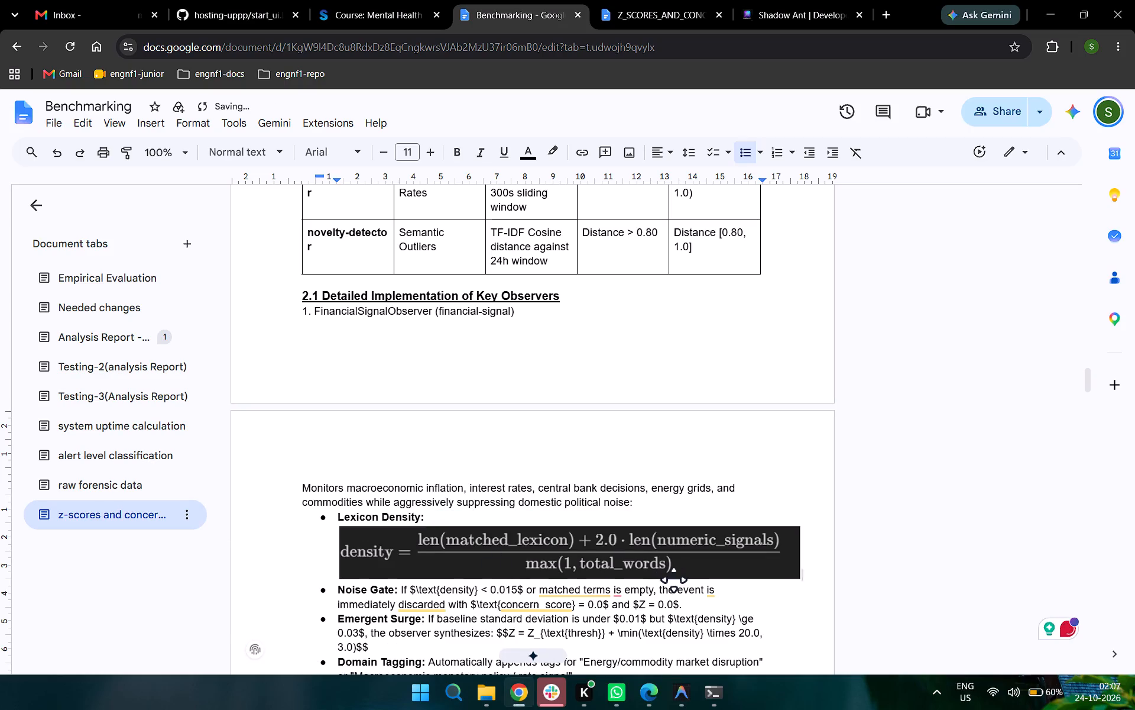
Strip the opening dollar sign and \text{} wrapper around "density" in the Noise Gate bullet.
key("alt+Tab")
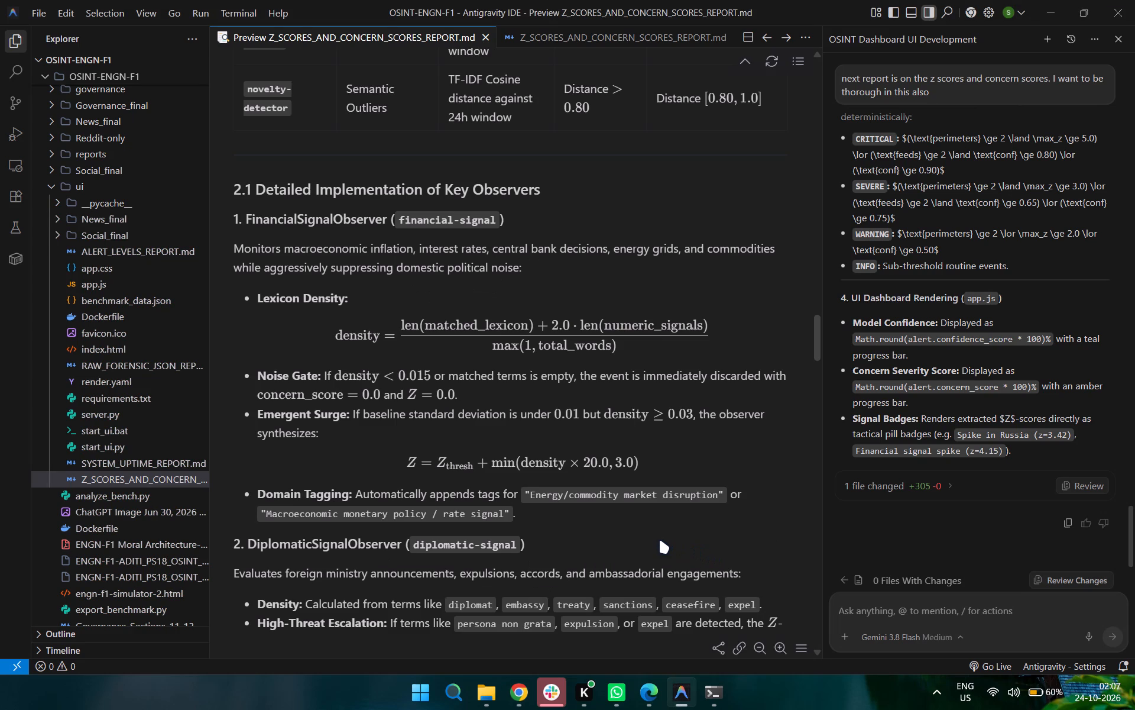
key("alt+Tab")
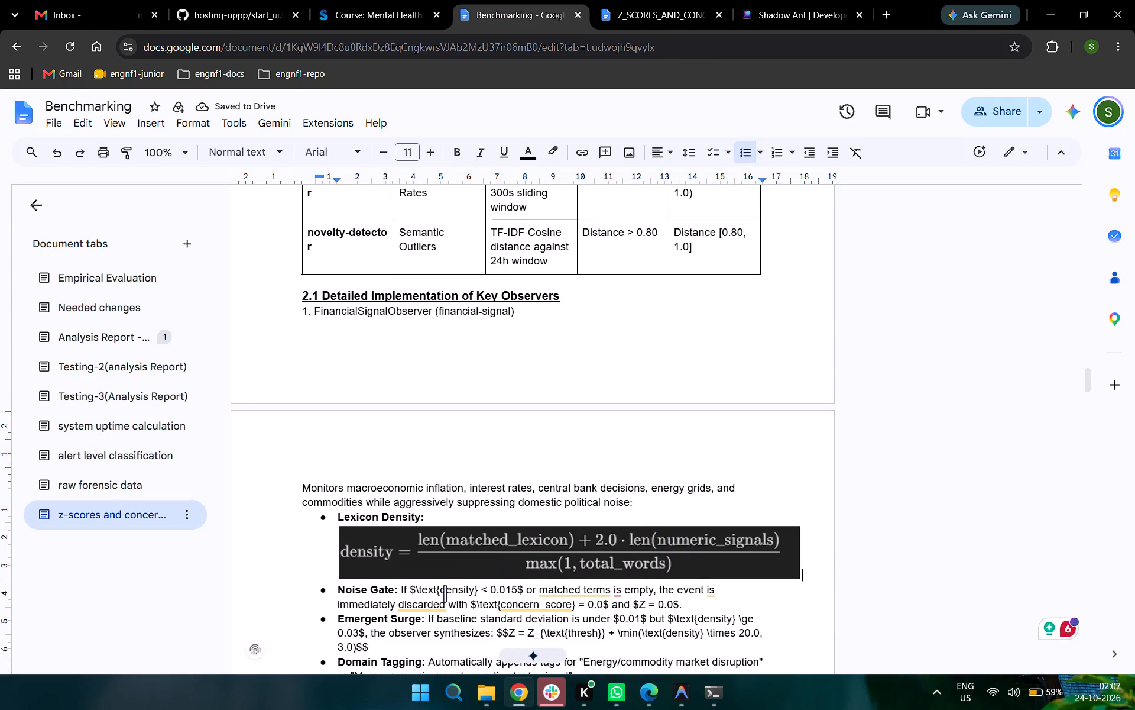
left_click(445, 593)
key("Left")
key("BackSpace")
key("BackSpace")
key("BackSpace")
key("BackSpace")
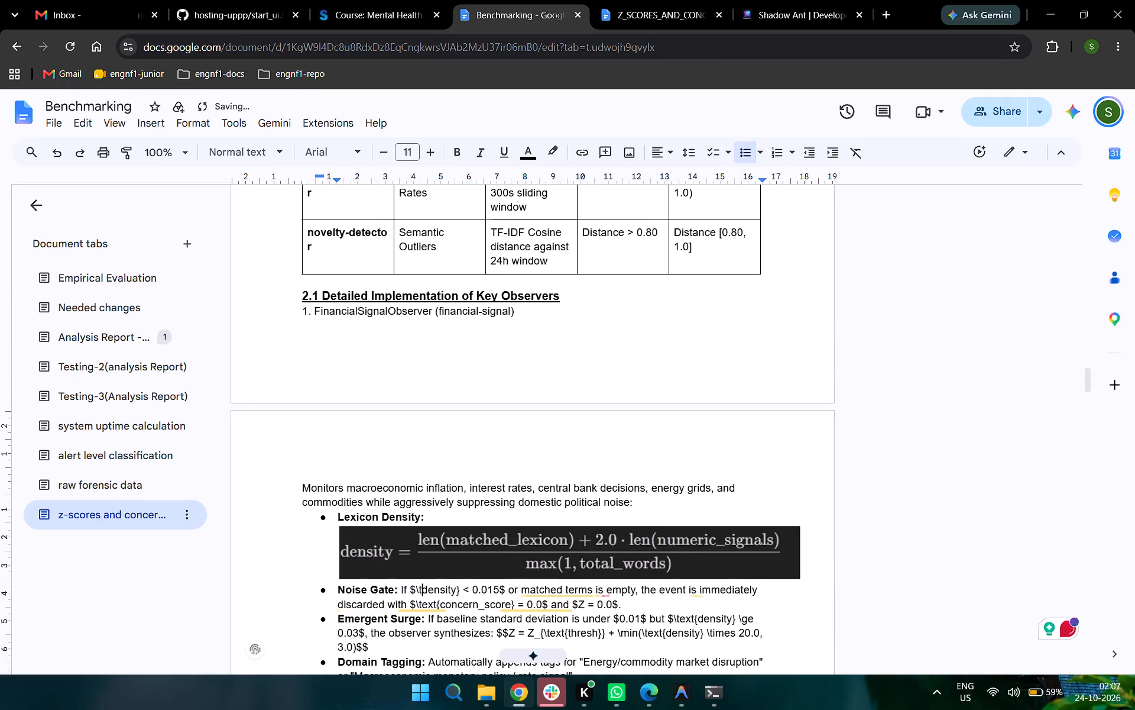
key("BackSpace")
key("BackSpace")
key("BackSpace")
key("Right")
key("Right")
key("Right")
key("Right")
key("Right")
key("Right")
key("Right")
key("Right")
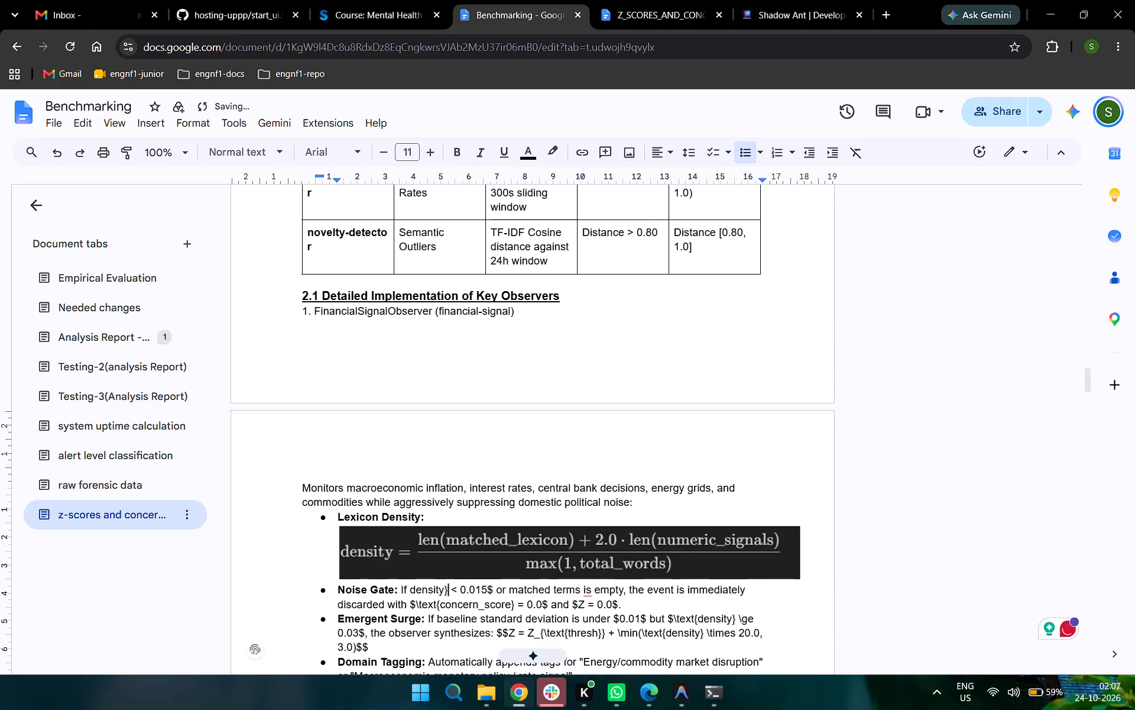
key("BackSpace")
Remove the dollar sign after 0.015 in the Noise Gate bullet, leaving density < 0.015.
key("Right")
key("Right")
key("Right")
key("Right")
key("Right")
key("Right")
key("Right")
key("Right")
key("Right")
key("Right")
key("Right")
key("Right")
key("Left")
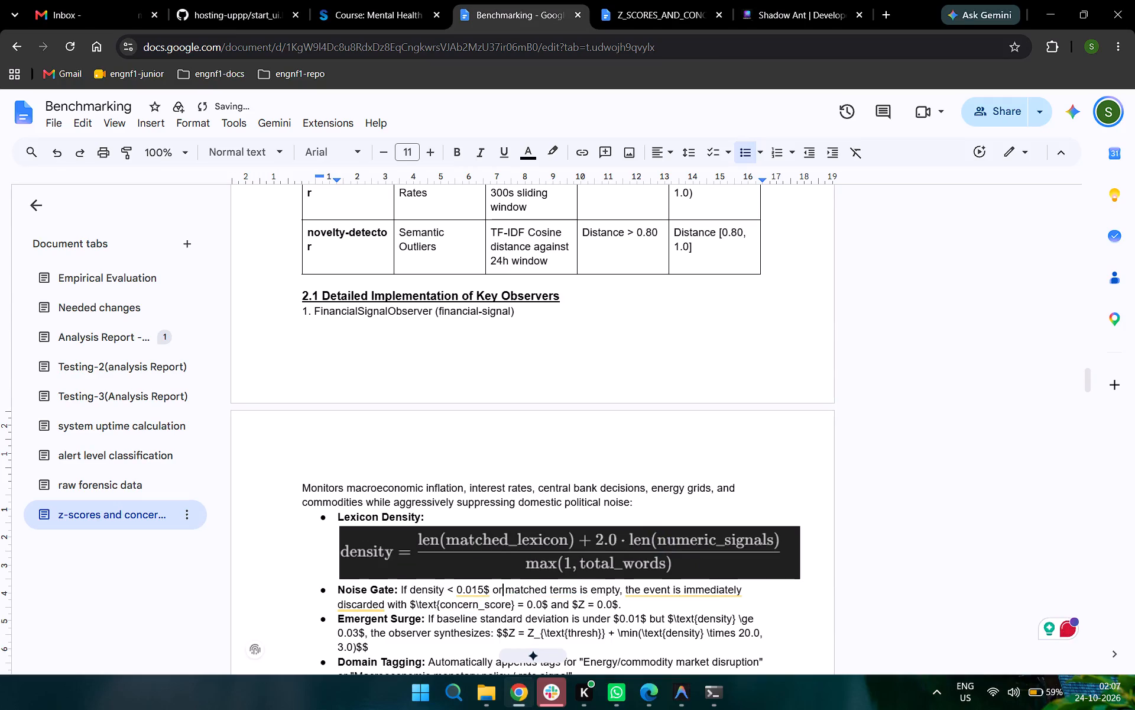
key("Left")
key("Left")
key("BackSpace")
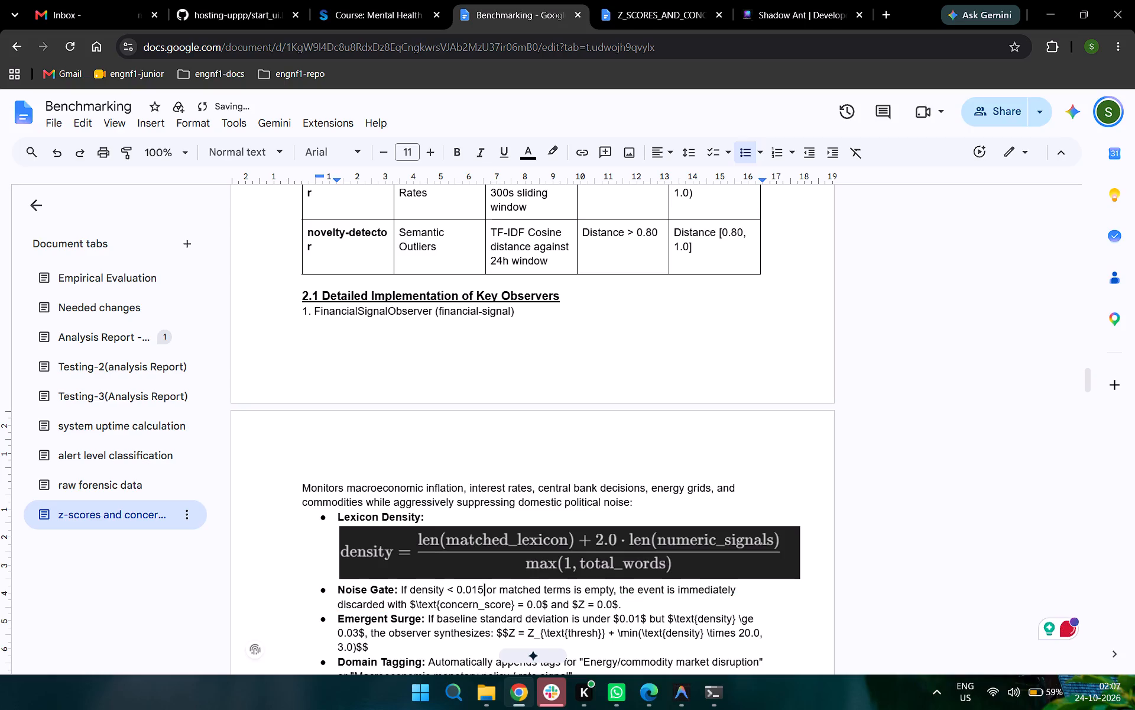
Strip the opening dollar sign and \text{} wrapper around "concern_score" in the Noise Gate bullet.
key("Down")
key("Left")
key("Left")
key("Left")
key("Left")
key("Left")
key("Left")
key("Left")
key("Left")
key("Left")
key("Left")
key("Left")
key("Left")
key("Left")
key("Left")
key("Left")
key("Left")
key("Left")
key("Left")
key("Right")
key("Right")
key("Right")
key("Delete")
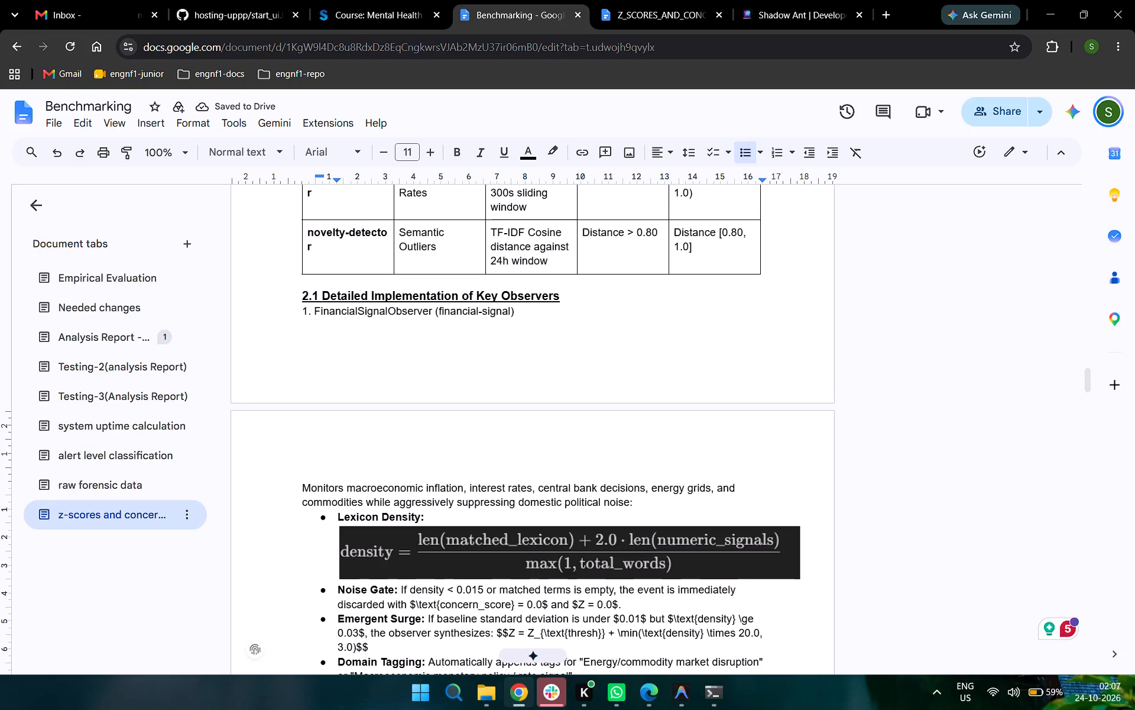
key("Delete")
key("Delete")
key("Delete")
key("Delete")
key("Delete")
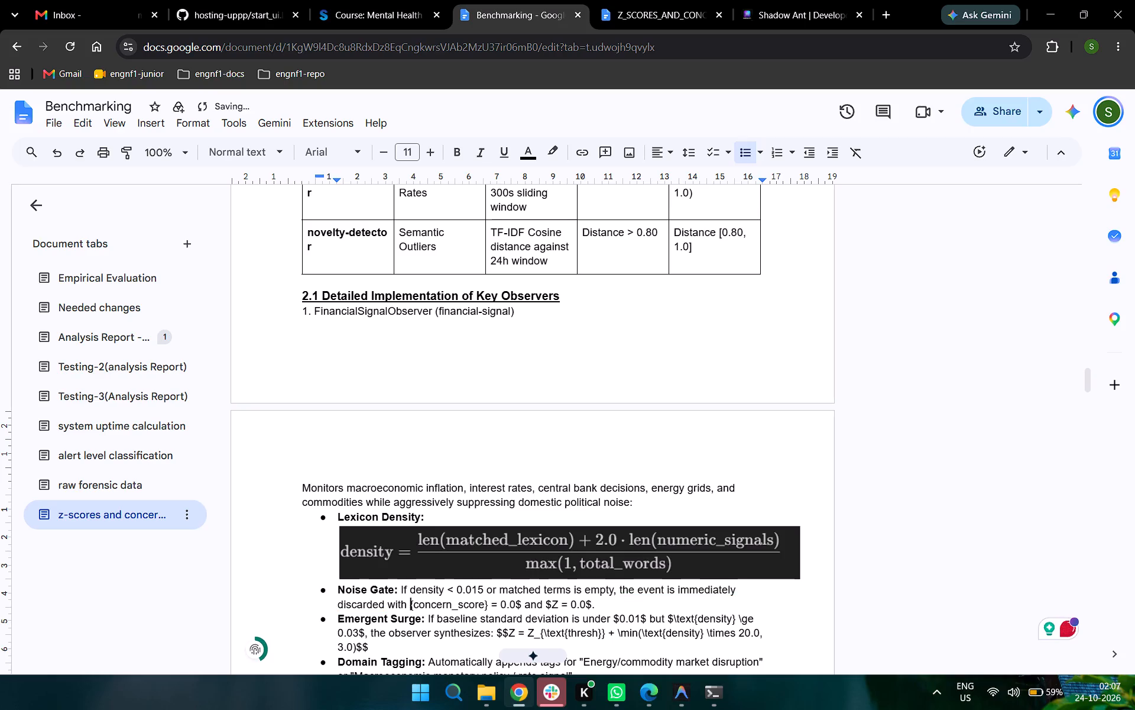
key("Delete")
key("Right")
key("Right")
key("Right")
key("Right")
key("Right")
key("Right")
key("Right")
key("Right")
key("Right")
key("Right")
key("Right")
key("Right")
key("Right")
key("Right")
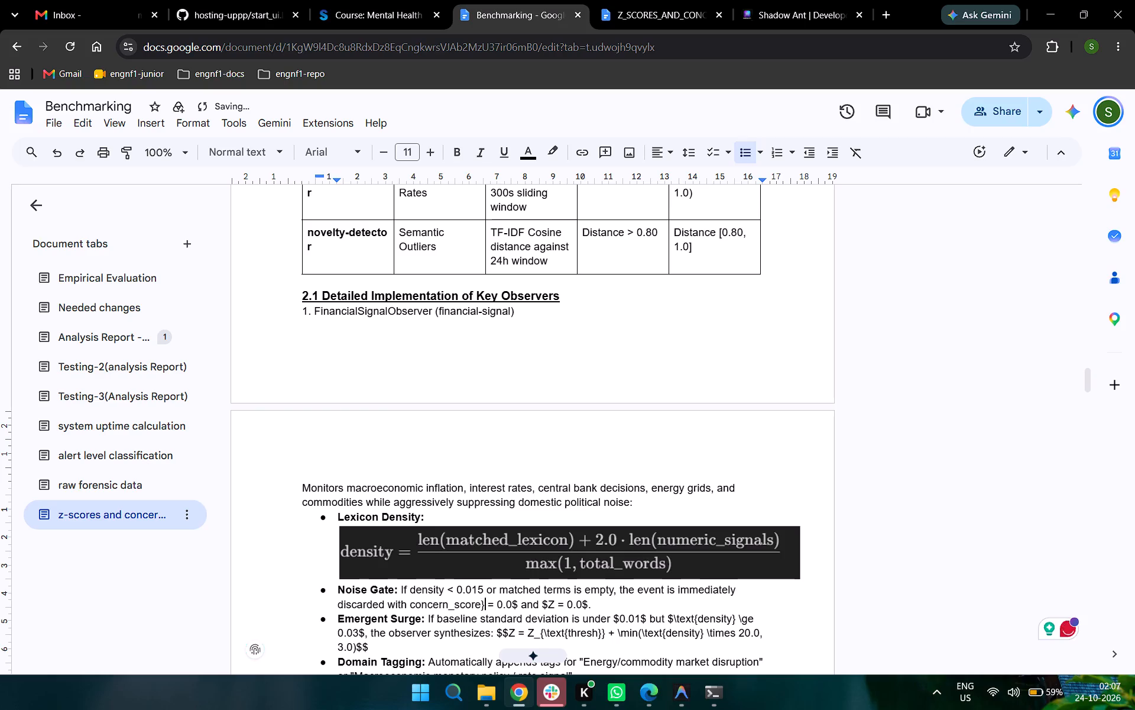
key("Left")
key("Delete")
Remove the closing dollar sign of the concern score expression in the Noise Gate bullet, leaving concern_score = 0.0.
key("Right")
key("Right")
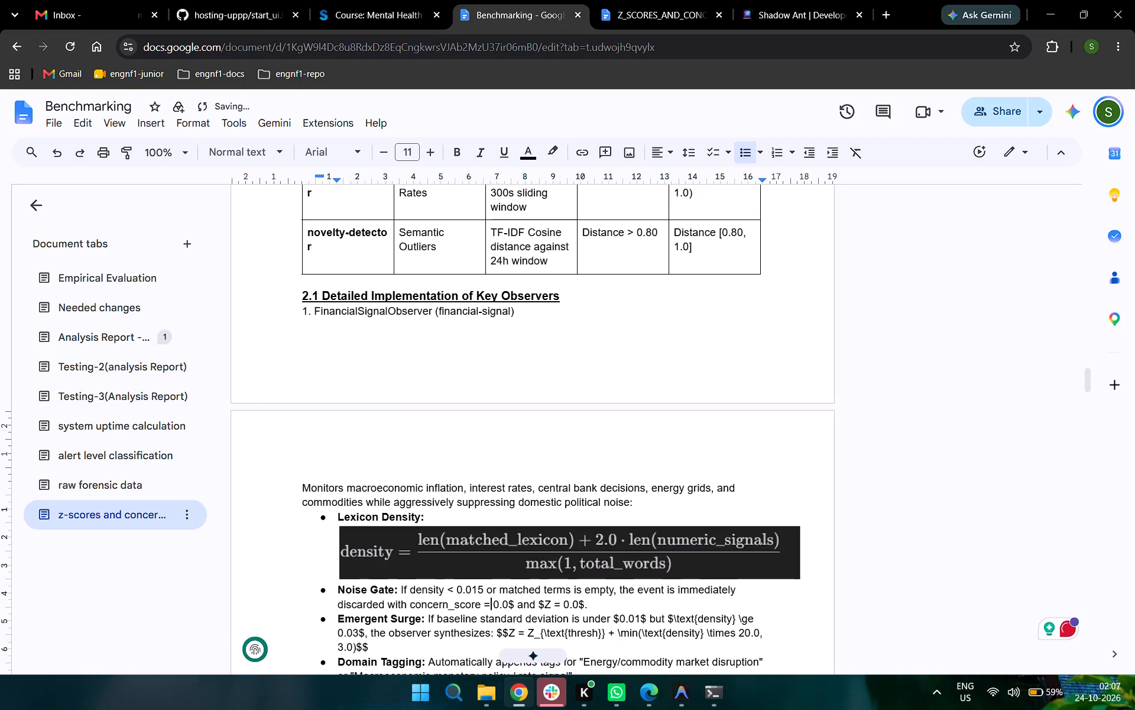
key("Right")
key("Right")
key("Right")
key("Right")
key("Delete")
Remove both dollar signs around the Z expression at the end of the Noise Gate bullet, leaving Z = 0.0.
key("Right")
key("Right")
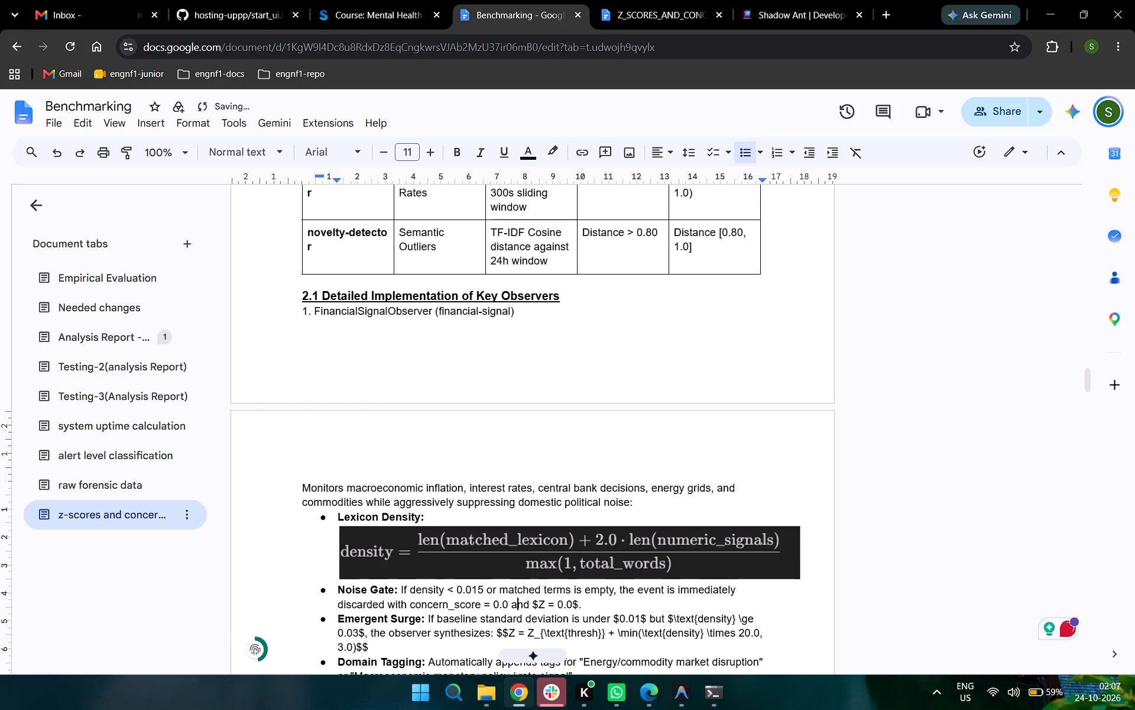
key("Right")
key("Right")
key("Right")
key("Delete")
key("Right")
key("Right")
key("Right")
key("Right")
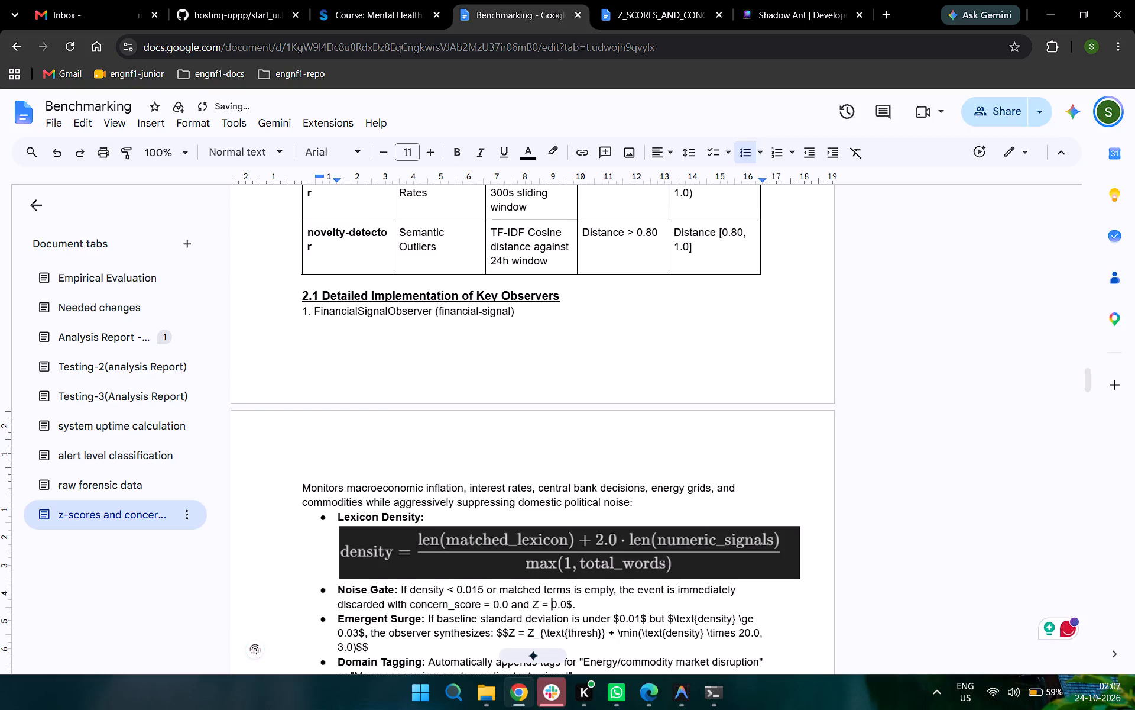
key("Right")
key("Right")
key("Right")
key("Delete")
Remove the dollar signs around the standard deviation limit in the Emergent Surge bullet, leaving 0.01.
key("Down")
key("Right")
key("Right")
key("Right")
key("Right")
key("Right")
key("Right")
key("Right")
key("Right")
key("Right")
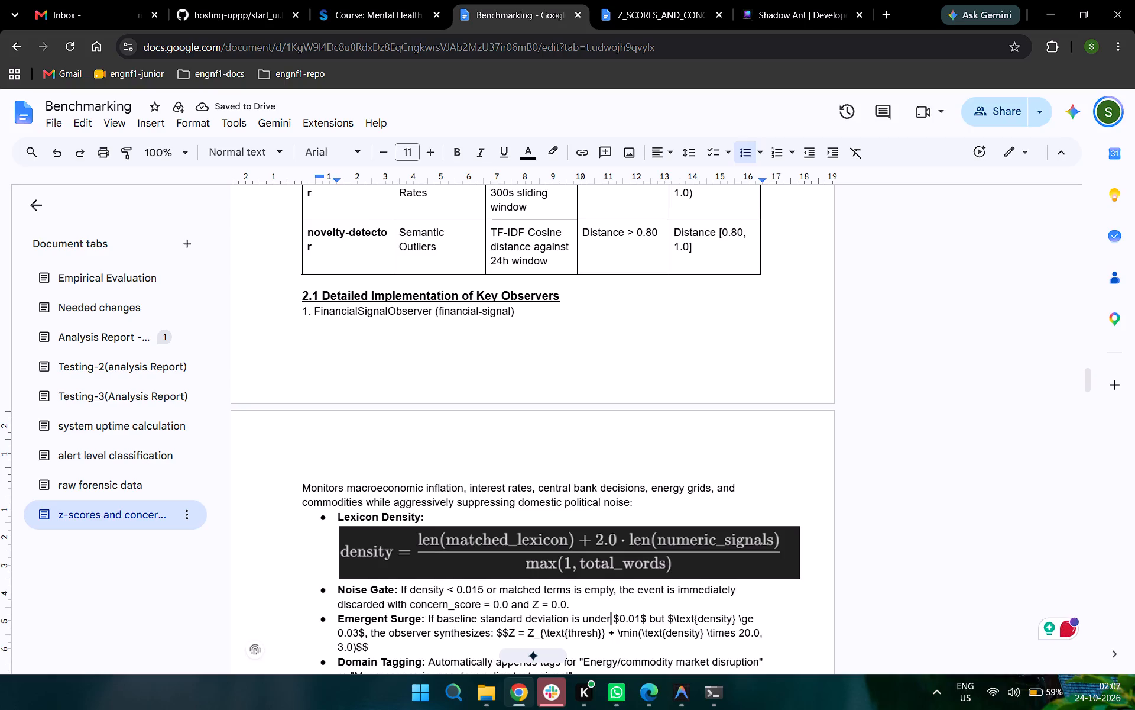
key("Right")
key("Delete")
key("Right")
key("Right")
key("Right")
key("Right")
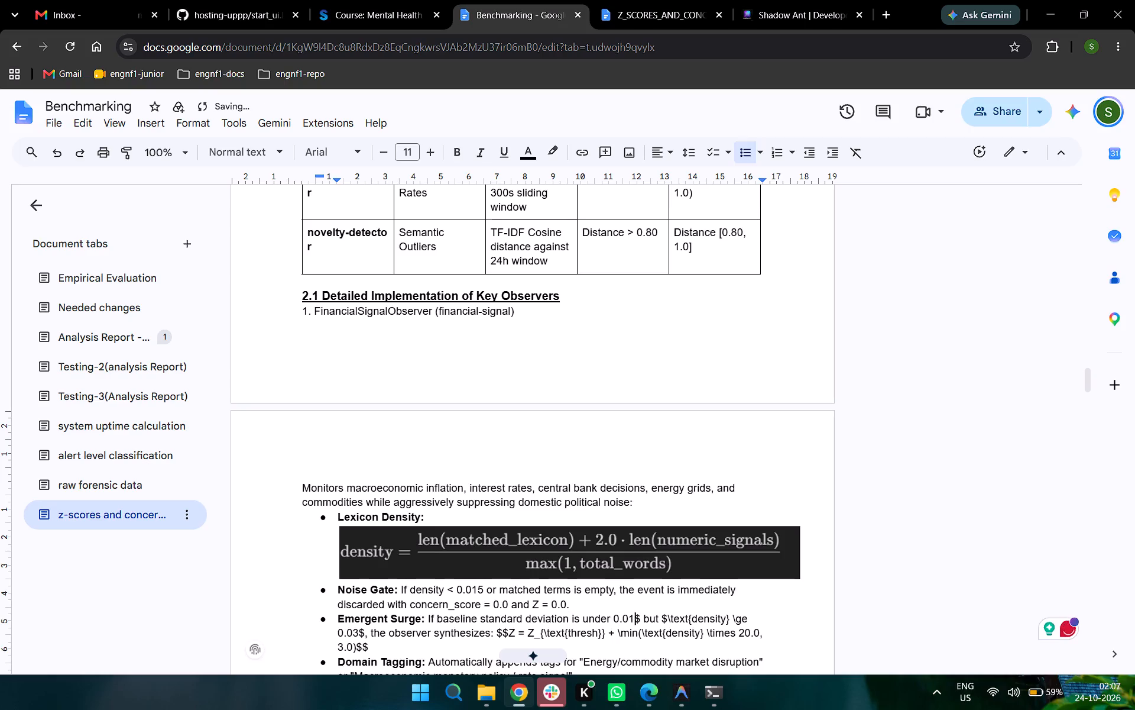
key("Delete")
Strip the opening dollar sign and \text{} wrapper around the first "density" in the Emergent Surge bullet.
key("Right")
key("Right")
key("Right")
key("Right")
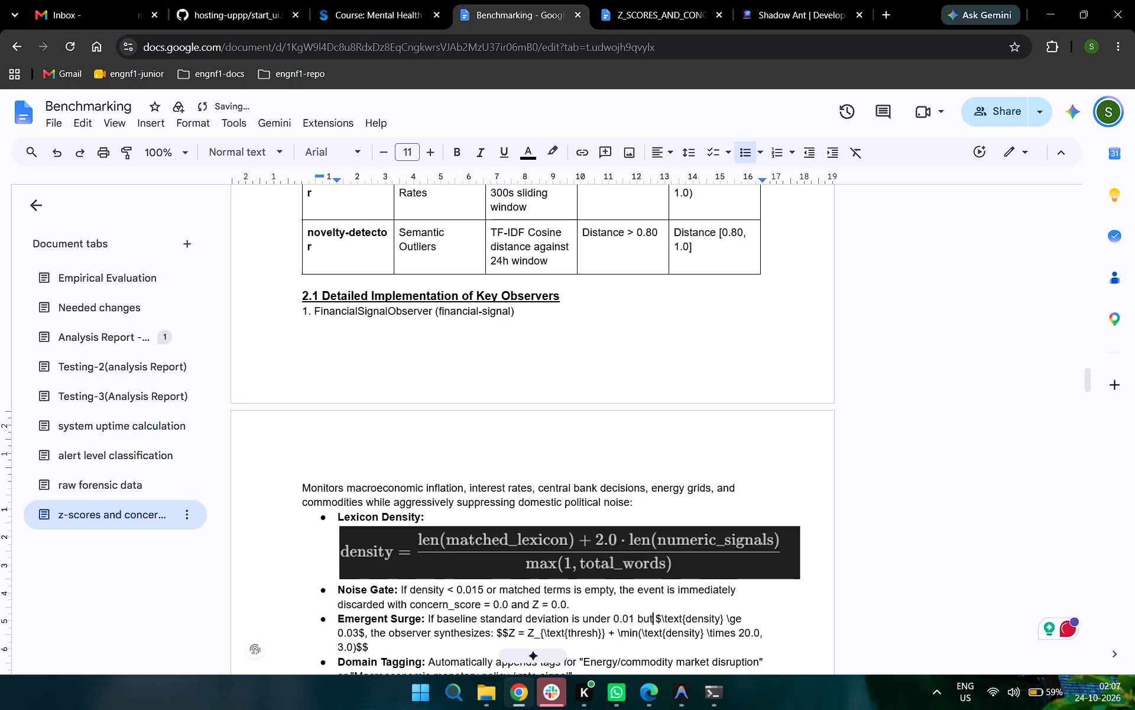
key("Right")
key("Delete")
key("Delete")
key("Delete")
key("Delete")
key("Delete")
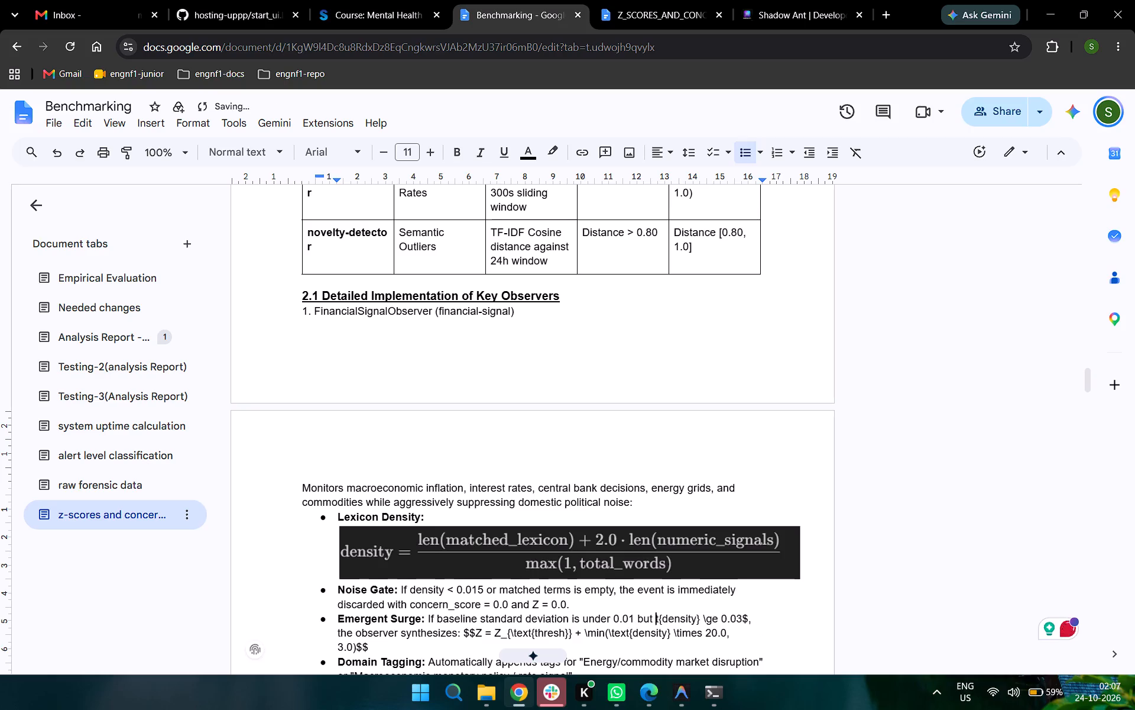
key("Delete")
key("Delete")
key("Right")
key("Right")
key("Right")
key("Right")
key("Right")
key("Right")
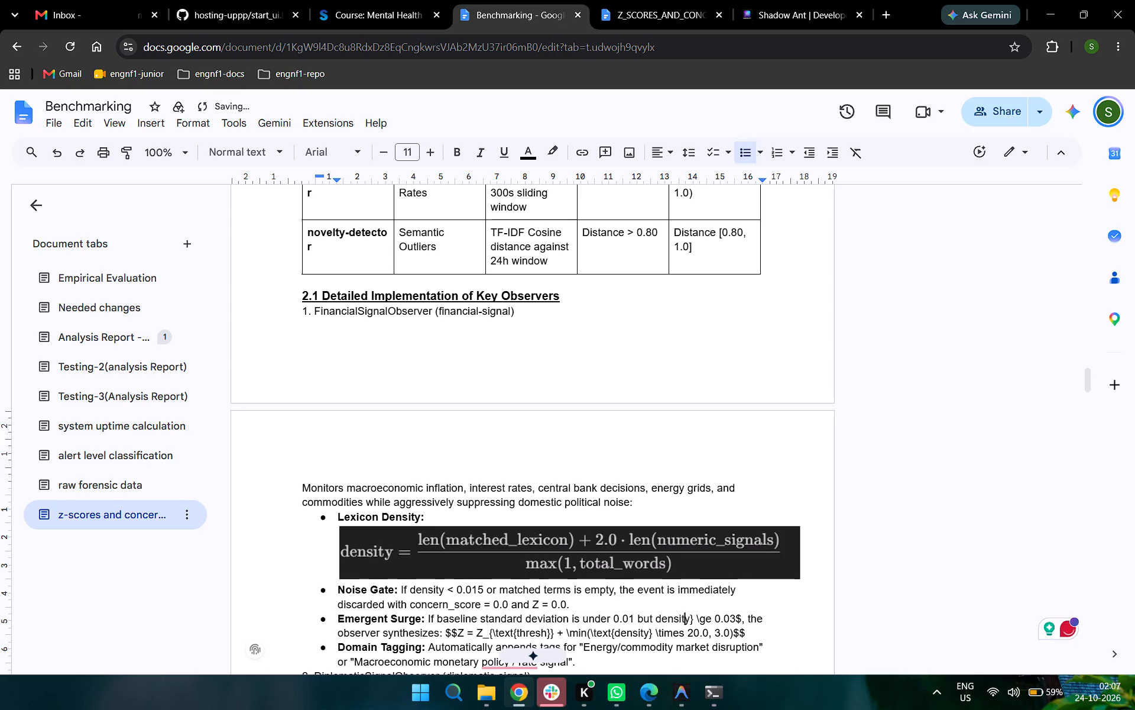
key("Right")
key("Right")
key("Left")
key("Delete")
Replace the leftover brace and \ge code after "density" in the Emergent Surge bullet with >=.
key("Delete")
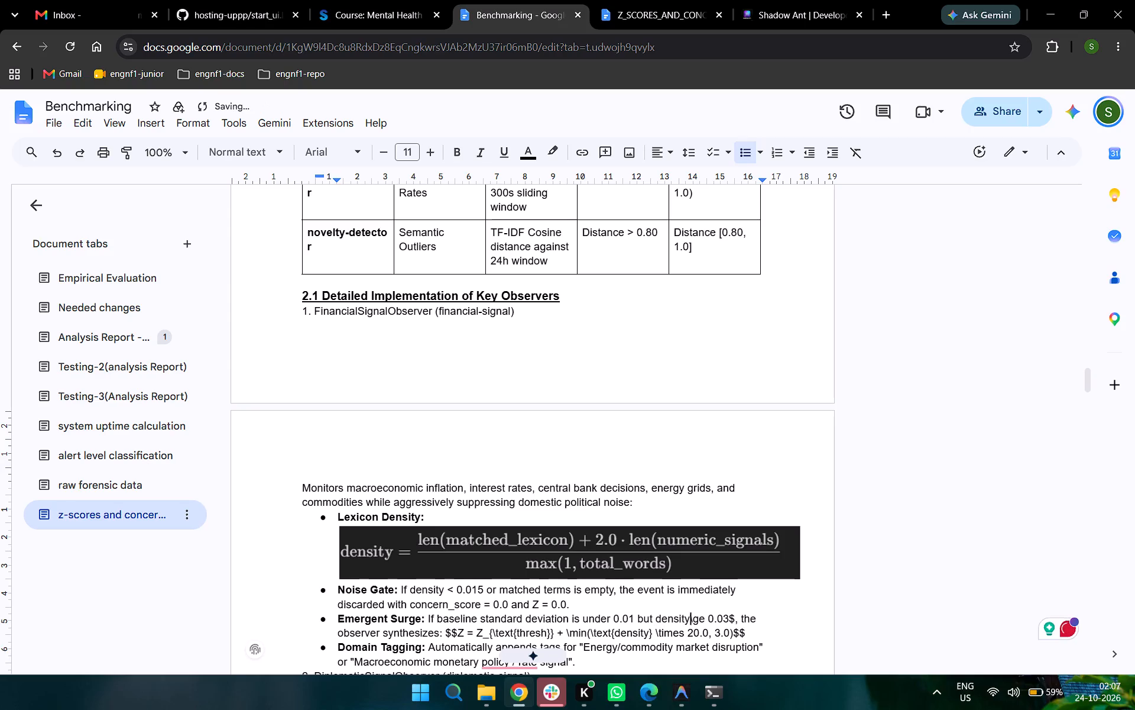
key("Delete")
key("Delete")
key("Delete")
key("space")
key("shift+greater")
key("equal")
Remove the dollar sign following 0.03 in the Emergent Surge bullet.
key("Right")
key("Right")
key("Right")
key("Right")
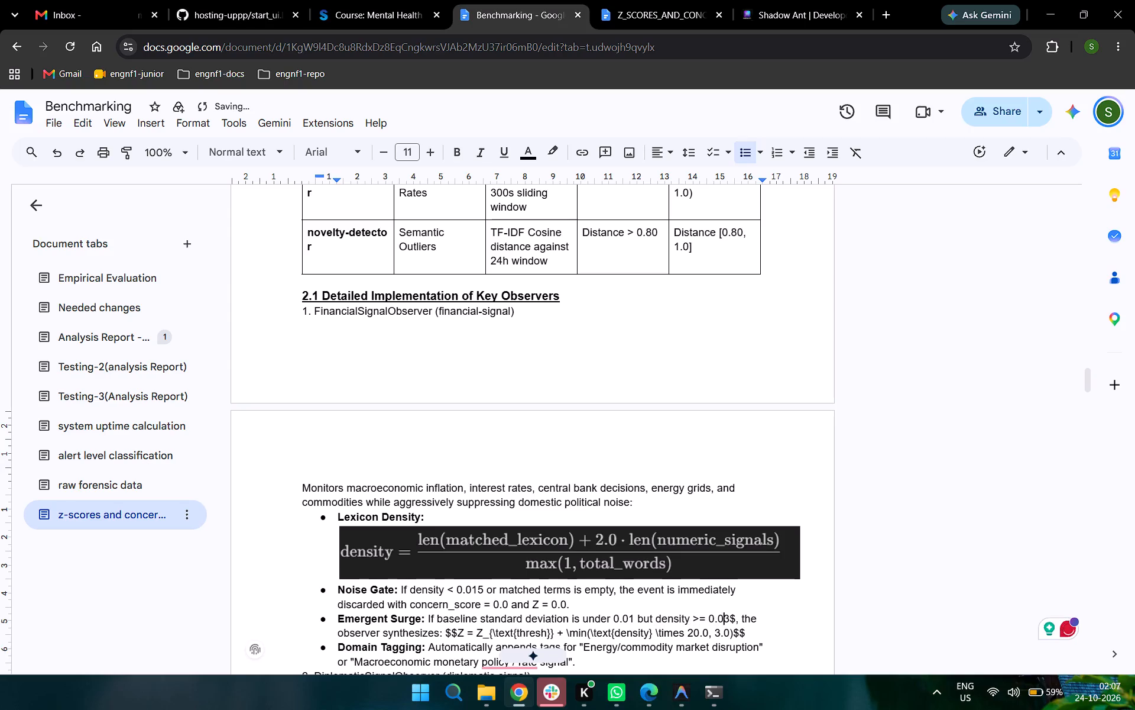
key("Right")
key("Right")
key("Left")
key("Delete")
Remove the closing double dollar signs of the Z formula in the Emergent Surge bullet, keeping the Domain Tagging bullet separate.
key("Down")
key("Down")
key("Up")
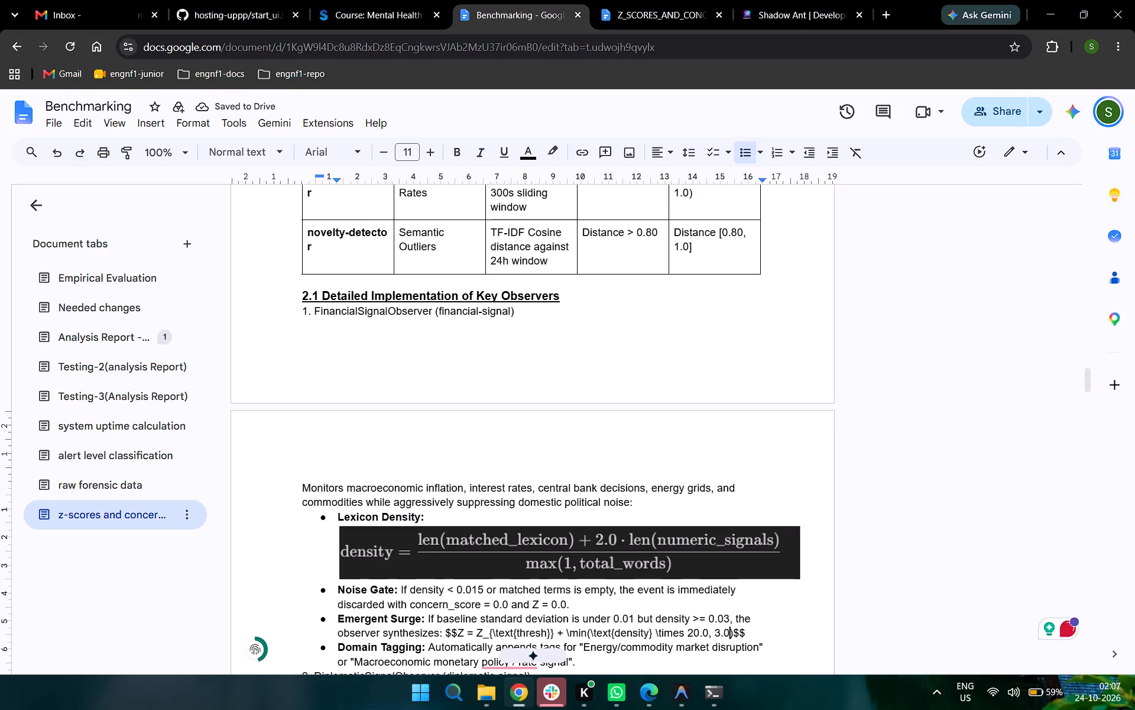
key("Right")
key("Right")
key("Right")
key("Delete")
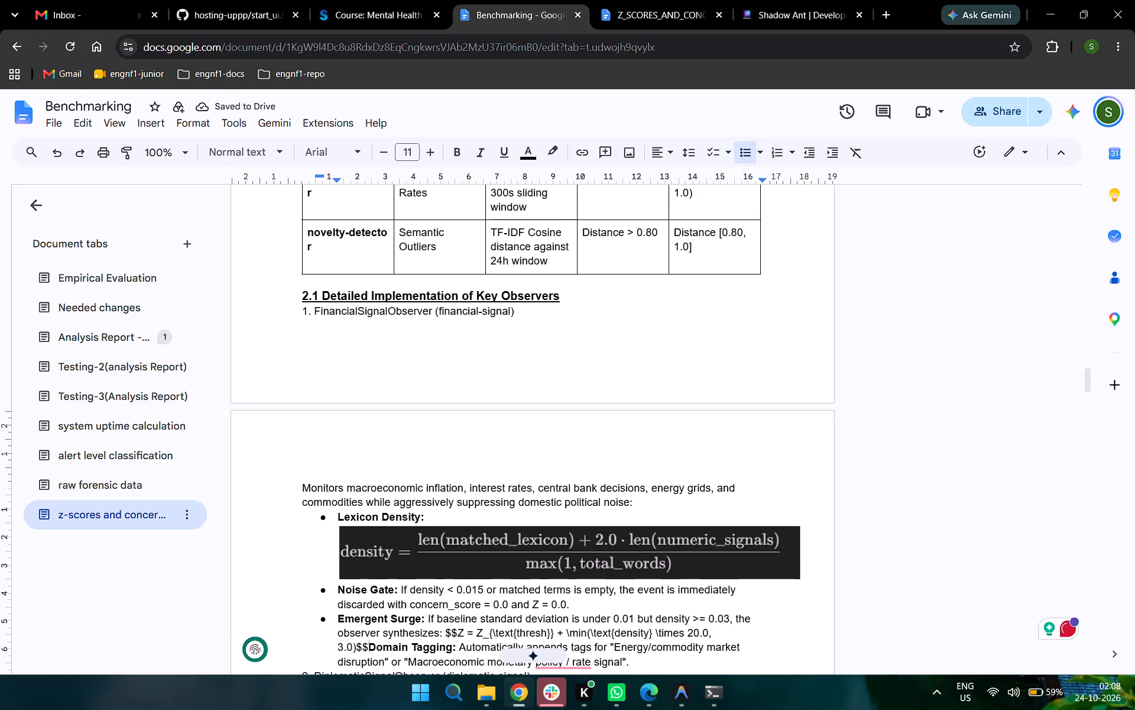
key("ctrl+z")
key("BackSpace")
key("BackSpace")
Replace the \times code before 20.0 in the Emergent Surge formula with an asterisk.
key("Left")
key("Left")
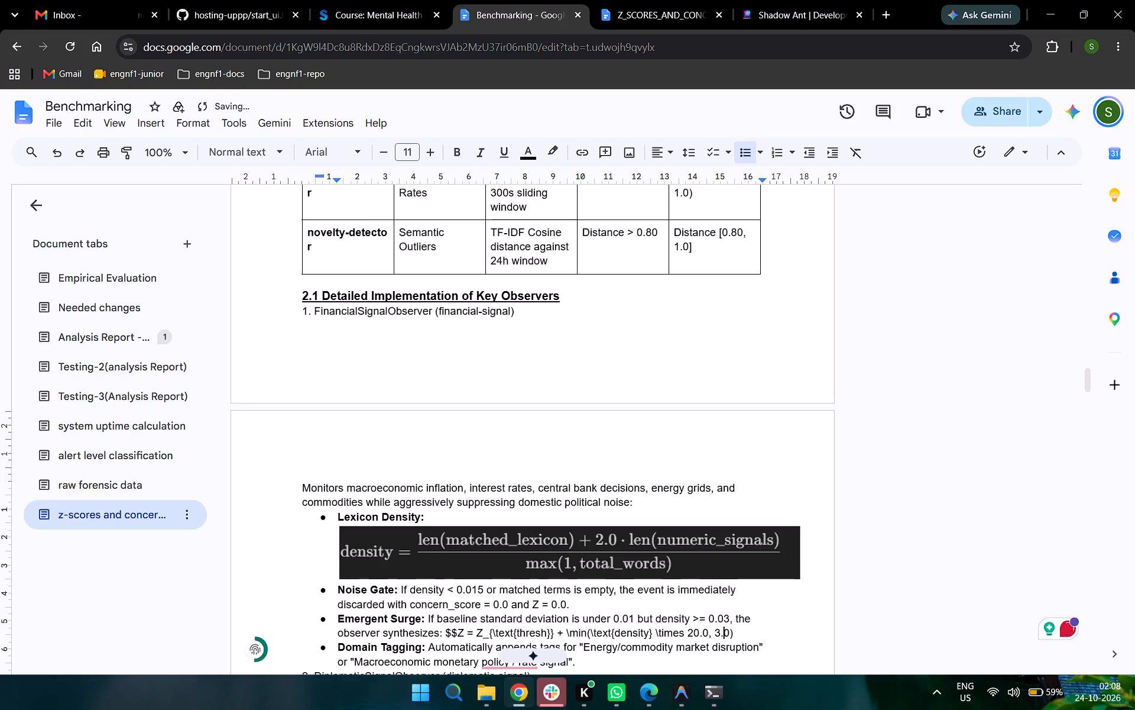
key("Left")
key("Left")
key("Left")
key("Left")
key("Left")
key("Left")
key("Left")
key("Left")
key("Left")
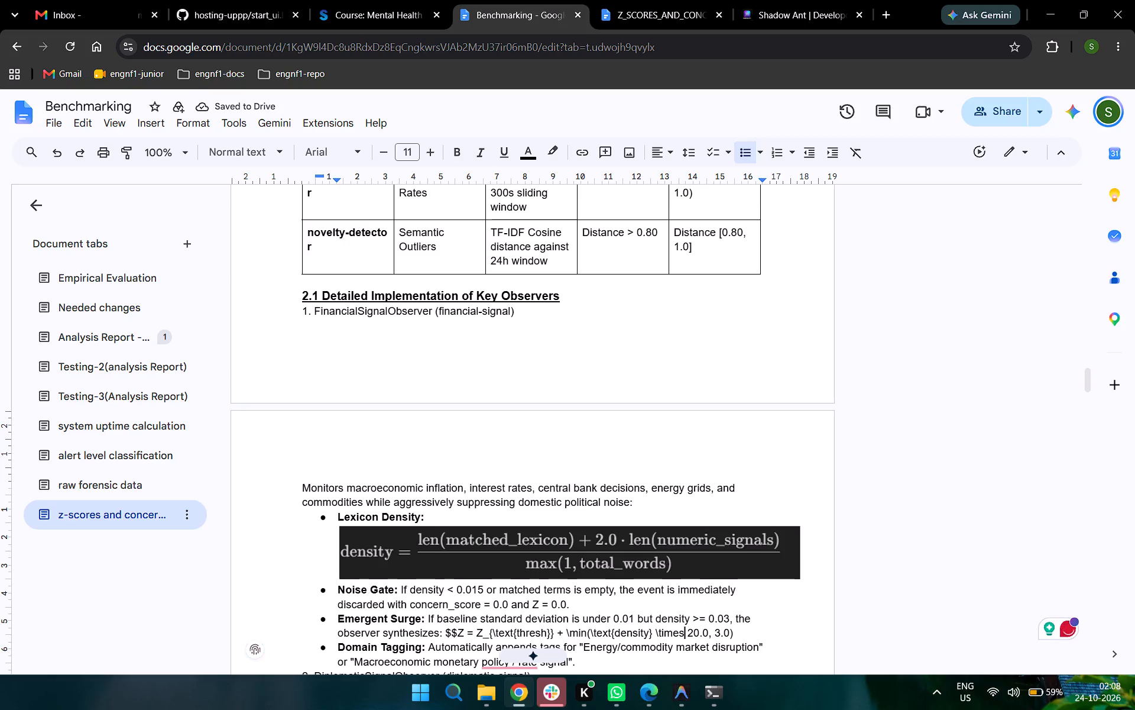
key("BackSpace")
key("BackSpace")
key("BackSpace")
key("BackSpace")
key("BackSpace")
key("BackSpace")
key("asterisk")
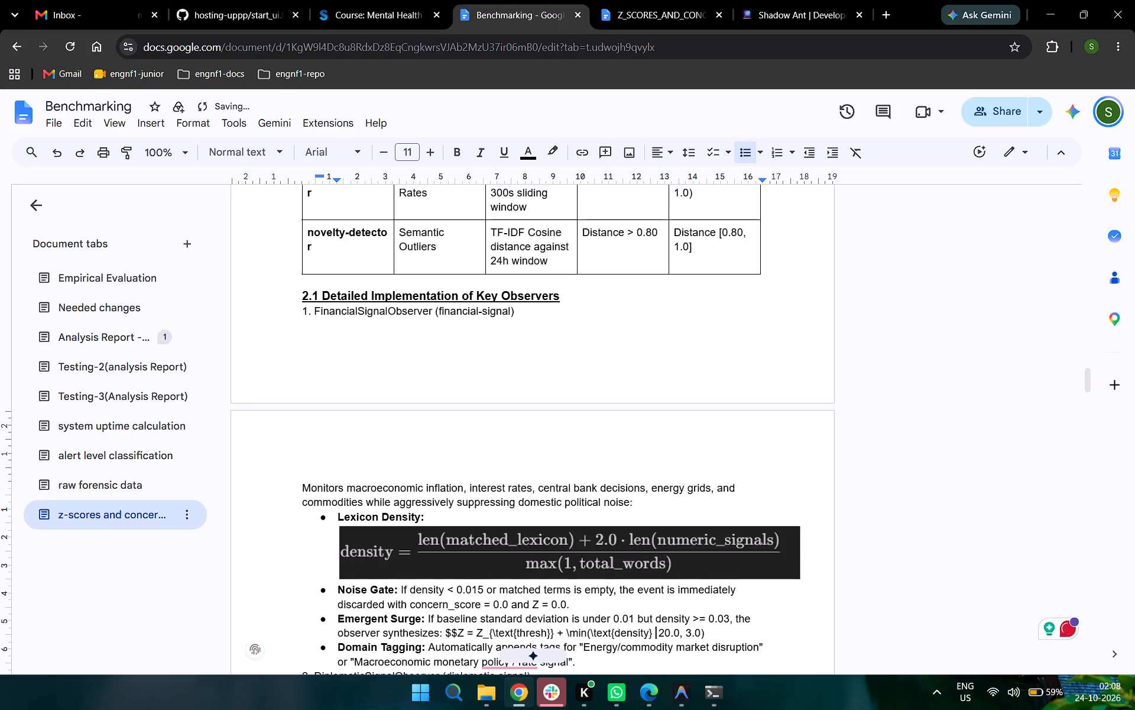
Strip the \text{} wrapper around "density" inside the min() term of the Emergent Surge formula.
key("Left")
key("Left")
key("Left")
key("BackSpace")
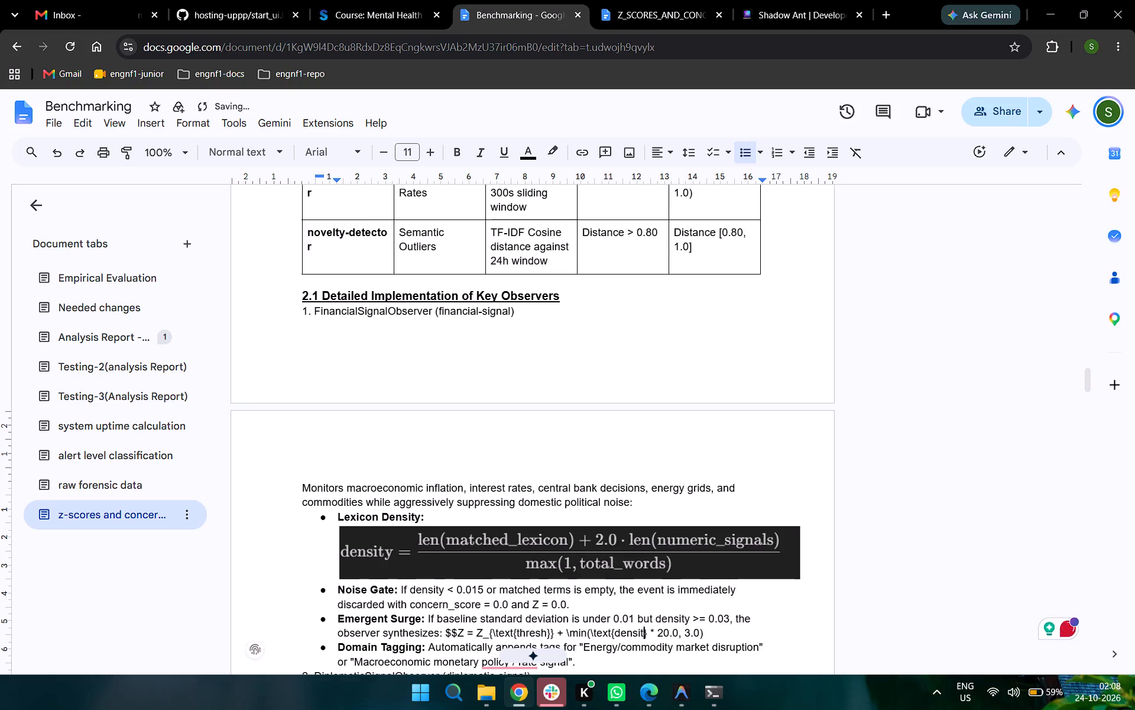
key("y")
key("Delete")
key("Left")
key("Left")
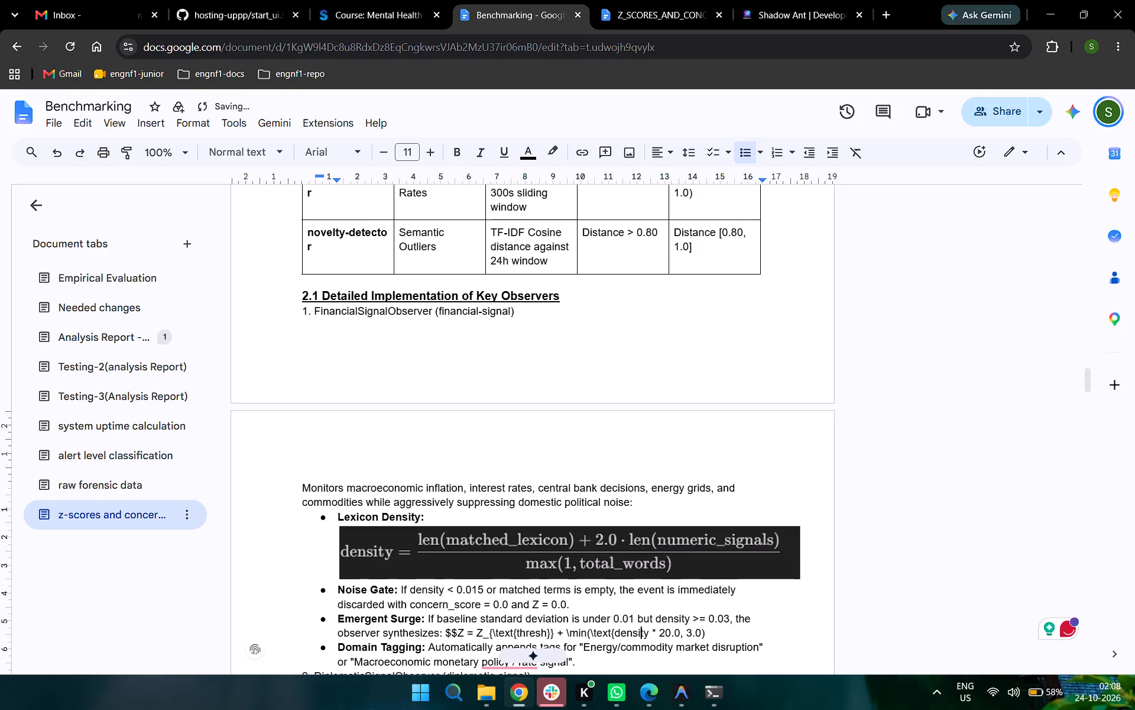
key("Left")
key("Left")
key("Left")
key("Left")
key("Left")
key("Left")
key("Delete")
key("Left")
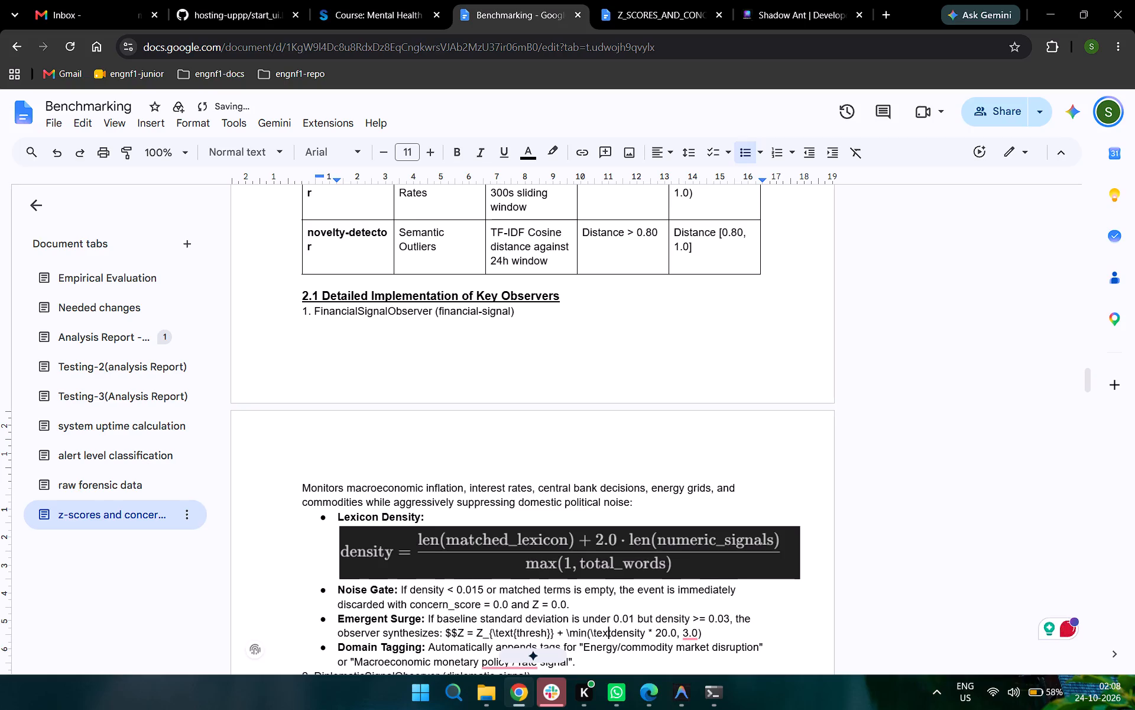
key("Left")
key("Left")
key("Left")
key("Left")
key("Delete")
key("Delete")
key("Delete")
key("Delete")
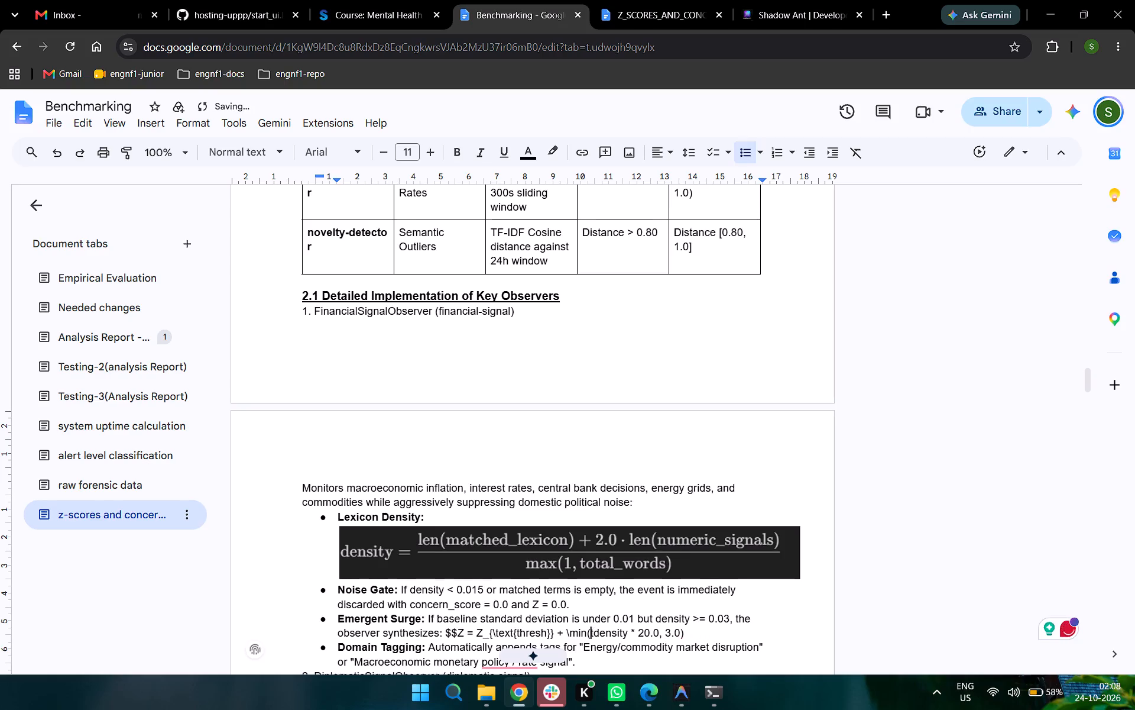
key("Delete")
Remove the backslash before "min" in the Emergent Surge formula.
key("Left")
key("Left")
key("Left")
key("Left")
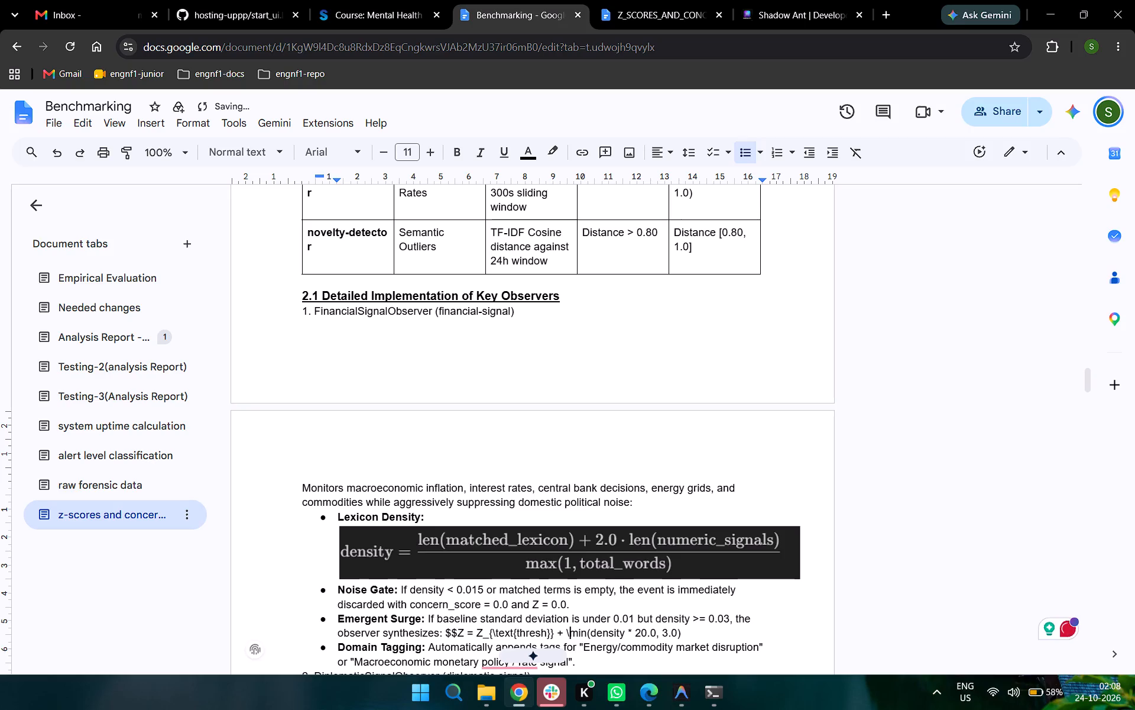
key("BackSpace")
Replace the _{\text{thresh}} code after the second Z in the Emergent Surge formula with plain "thresh".
key("Left")
key("Left")
key("Left")
key("Left")
key("Right")
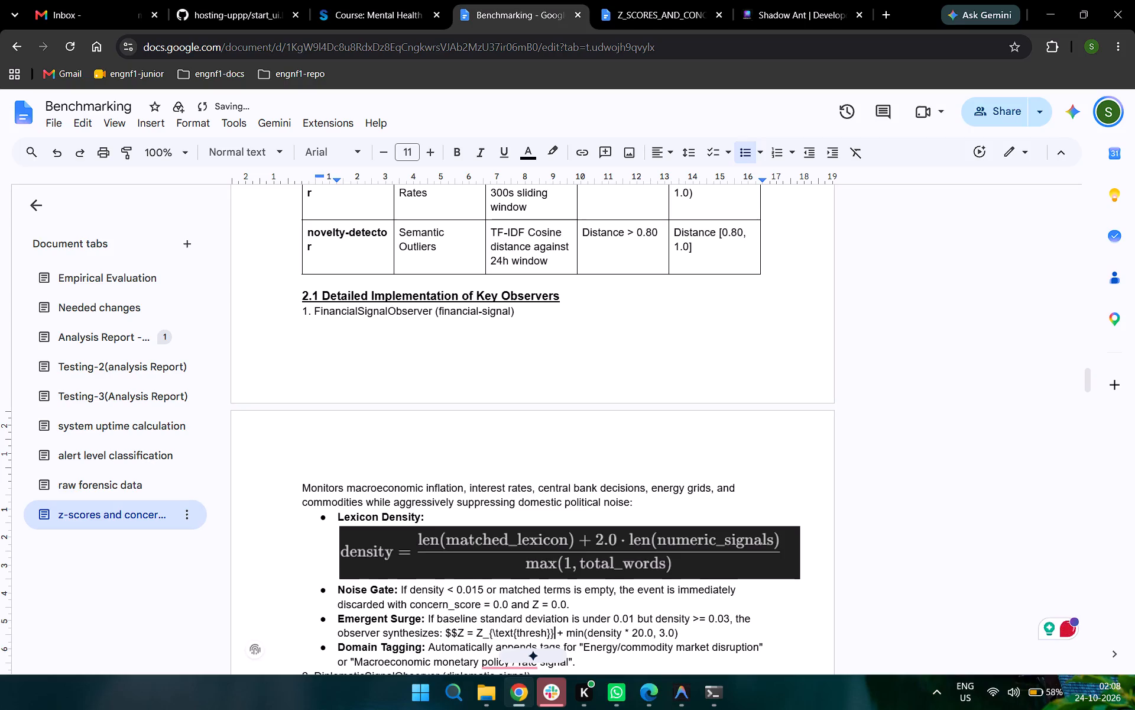
key("BackSpace")
key("BackSpace")
key("BackSpace")
key("BackSpace")
key("BackSpace")
key("BackSpace")
key("BackSpace")
key("BackSpace")
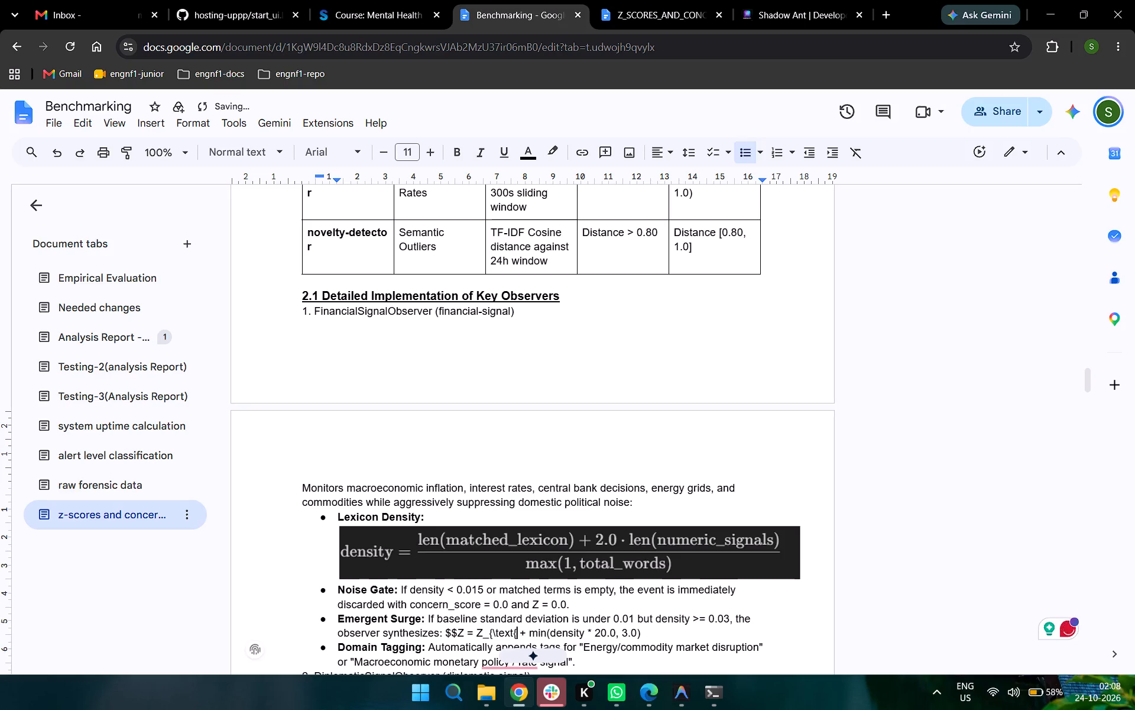
key("BackSpace")
key("BackSpace")
key("BackSpace")
key("BackSpace")
key("BackSpace")
key("BackSpace")
key("BackSpace")
key("BackSpace")
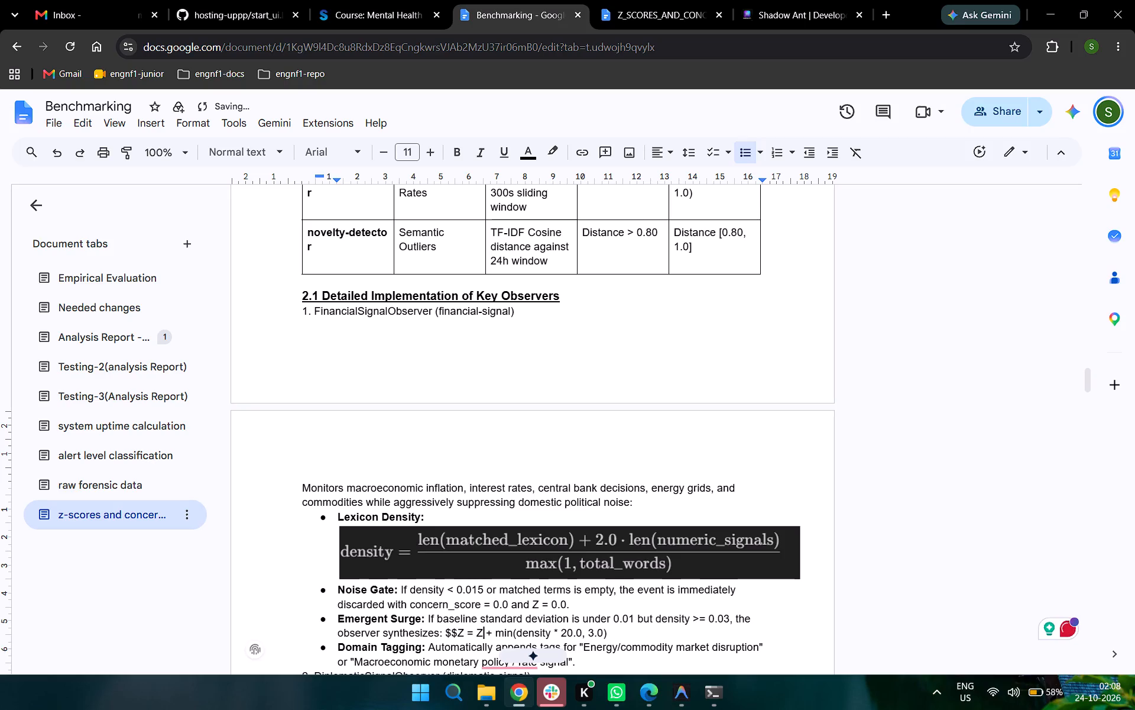
type("thresh")
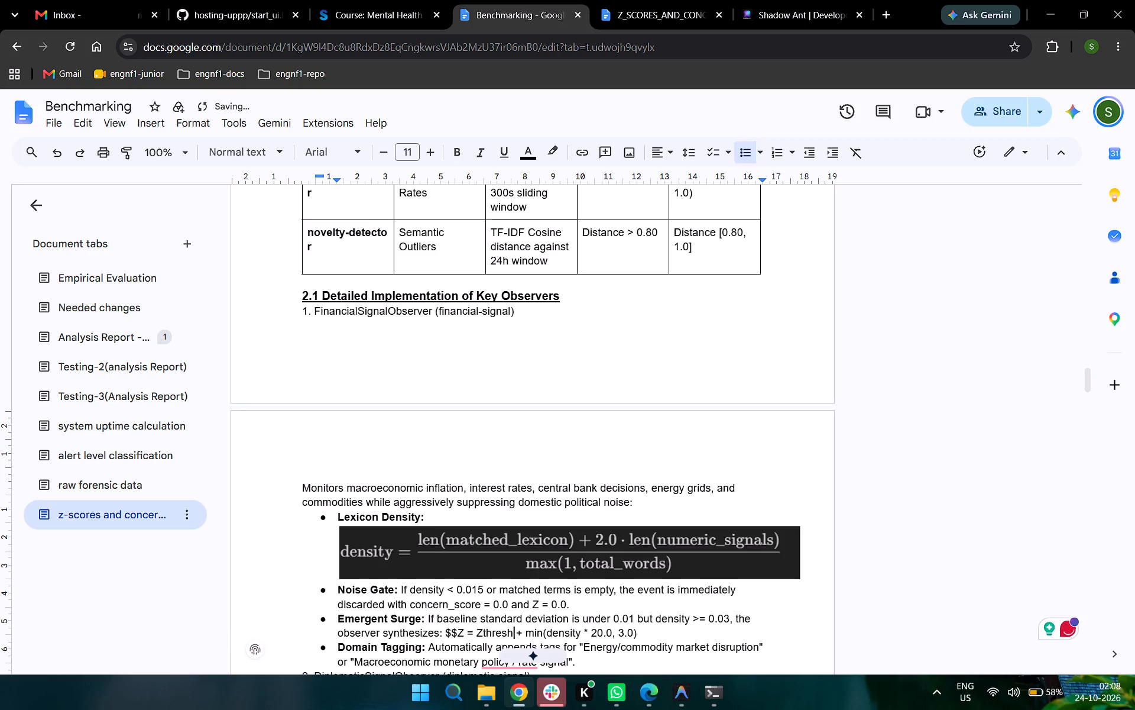
Format "thresh" in the Emergent Surge formula as subscript.
key("shift+Left")
key("shift+Left")
key("shift+Left")
key("shift+Left")
key("shift+Left")
key("shift+Left")
key("ctrl+comma")
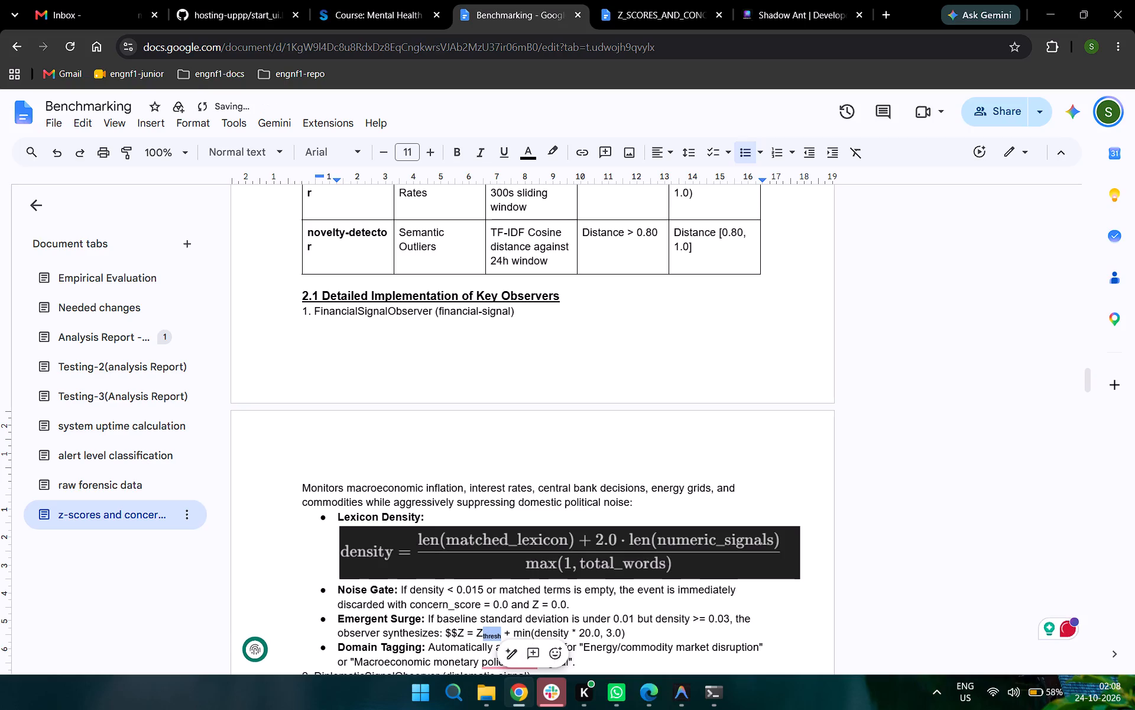
key("Left")
key("Left")
key("Left")
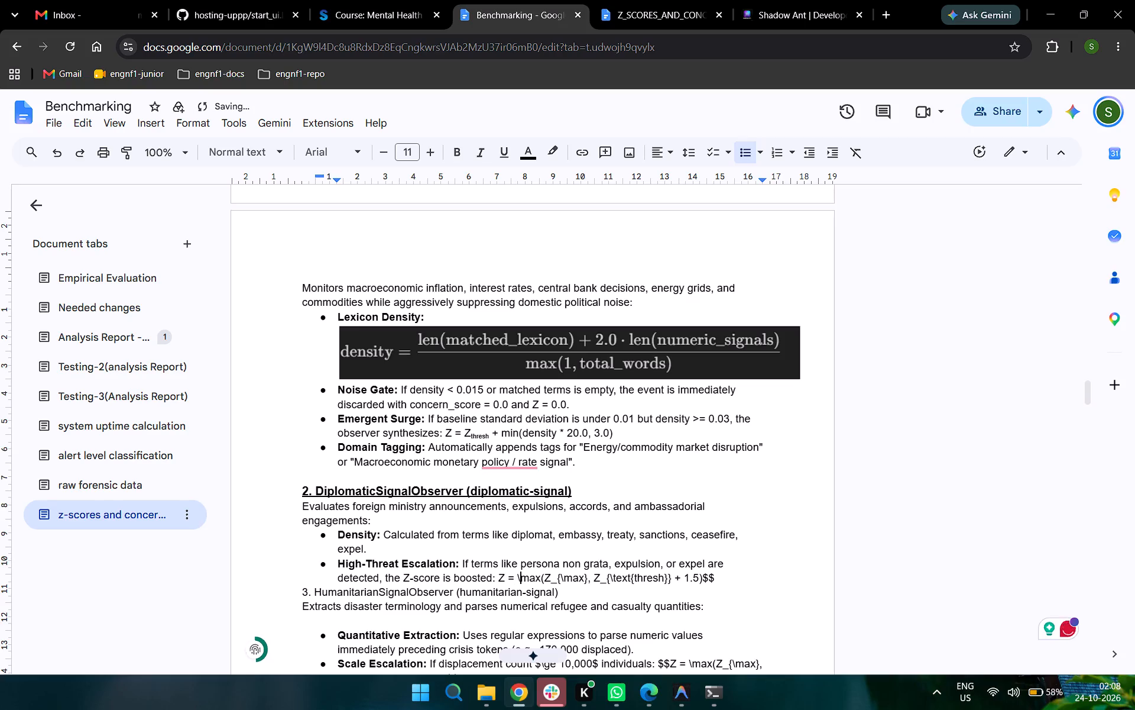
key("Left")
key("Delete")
Replace "Z_{\max}" in the High-Threat Escalation formula with Z followed by "max" as a subscript, without LaTeX symbols.
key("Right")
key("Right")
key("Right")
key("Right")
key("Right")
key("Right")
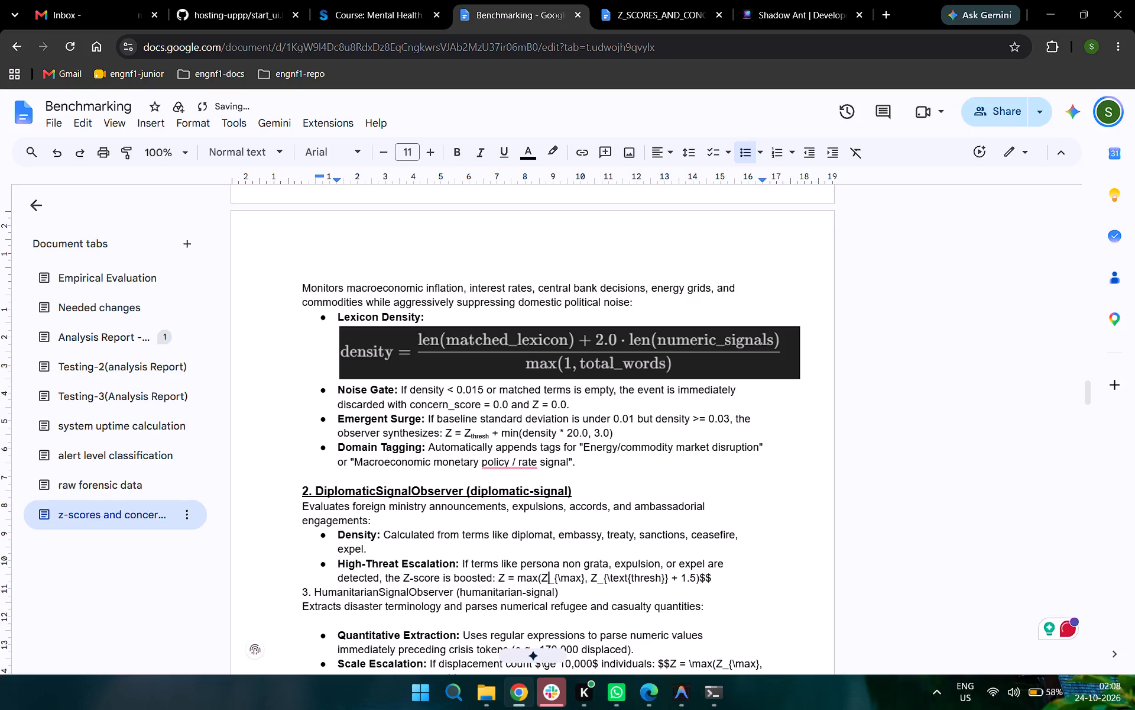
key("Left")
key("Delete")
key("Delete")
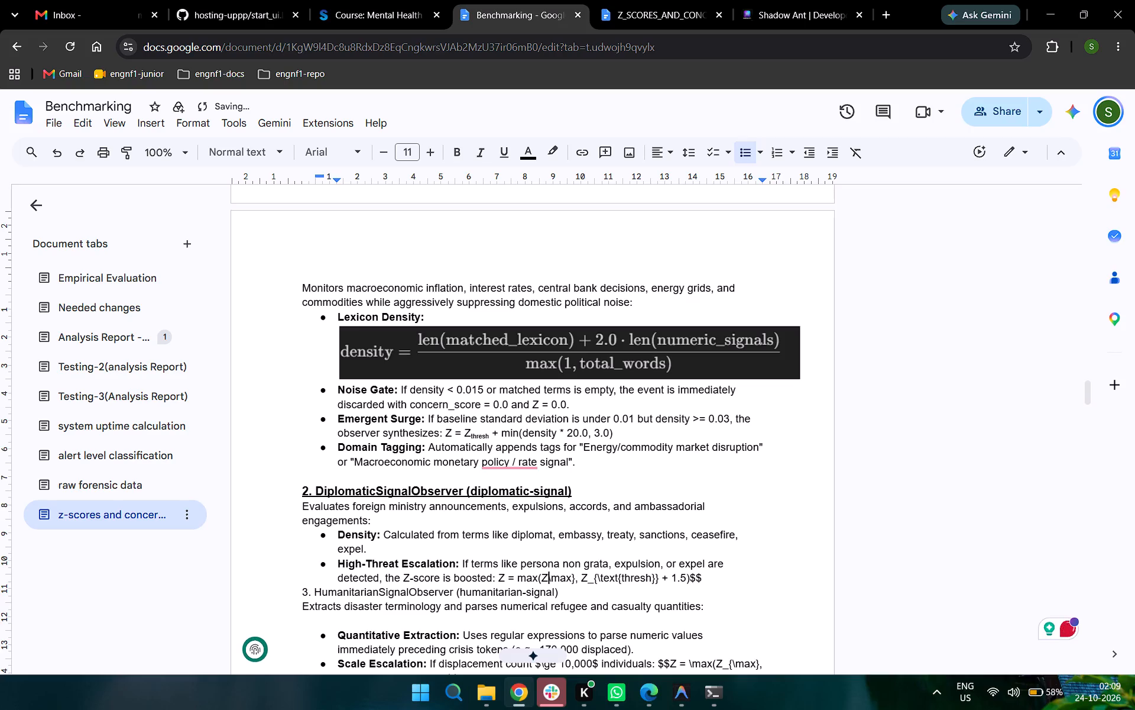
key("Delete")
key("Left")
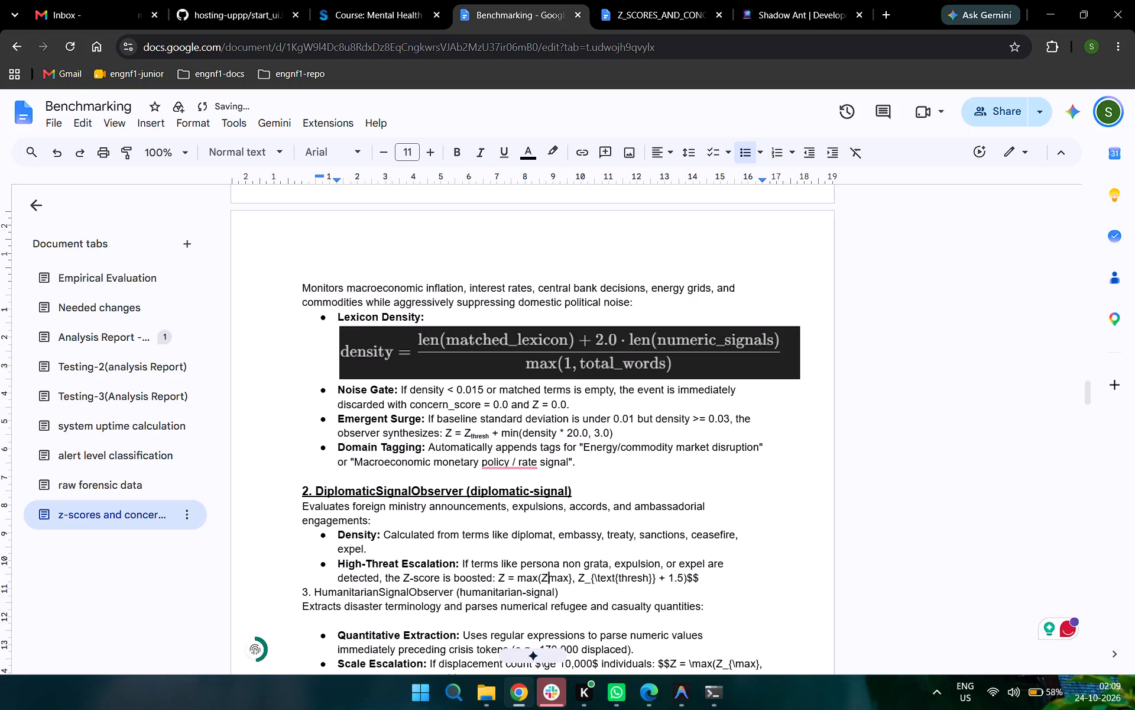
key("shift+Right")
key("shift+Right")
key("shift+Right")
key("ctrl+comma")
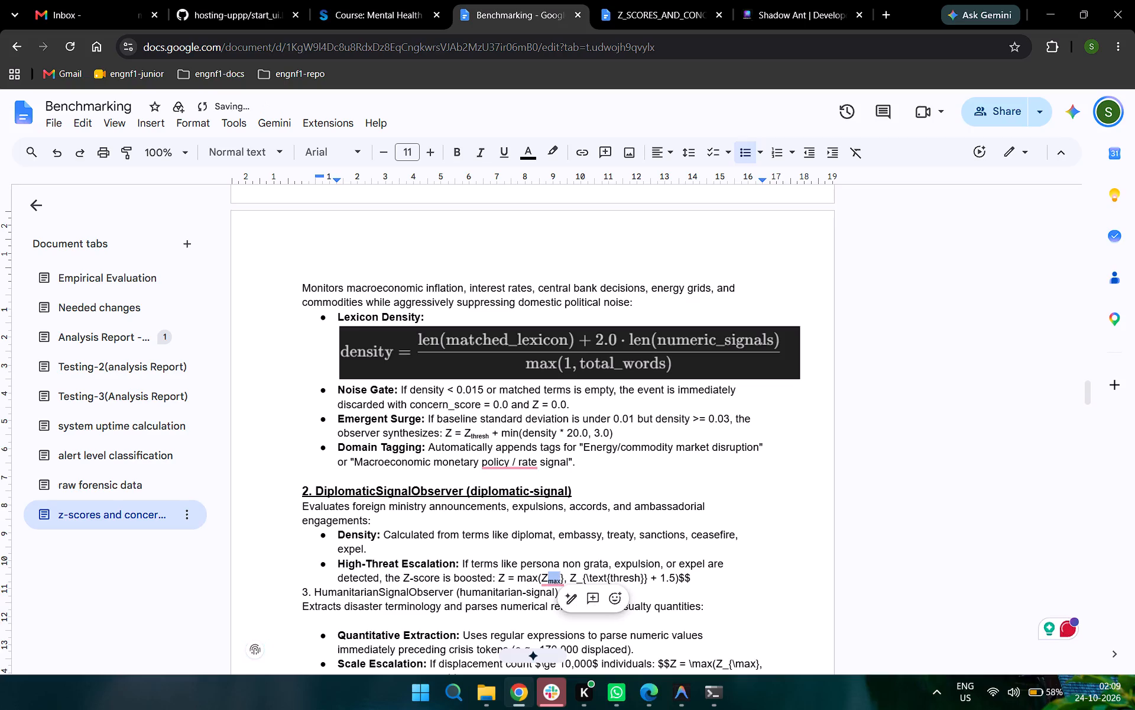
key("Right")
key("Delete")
Replace "Z_{\text{thresh}}" in the High-Threat Escalation formula with Z followed by "thresh" as a subscript, removing the LaTeX code and braces.
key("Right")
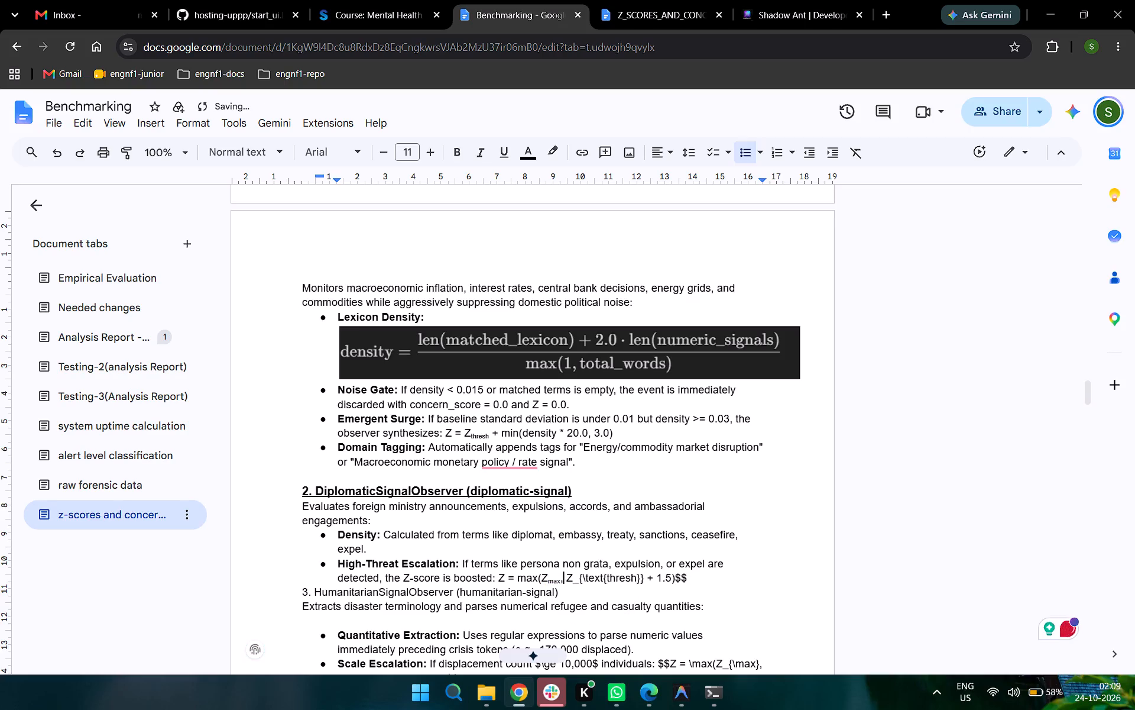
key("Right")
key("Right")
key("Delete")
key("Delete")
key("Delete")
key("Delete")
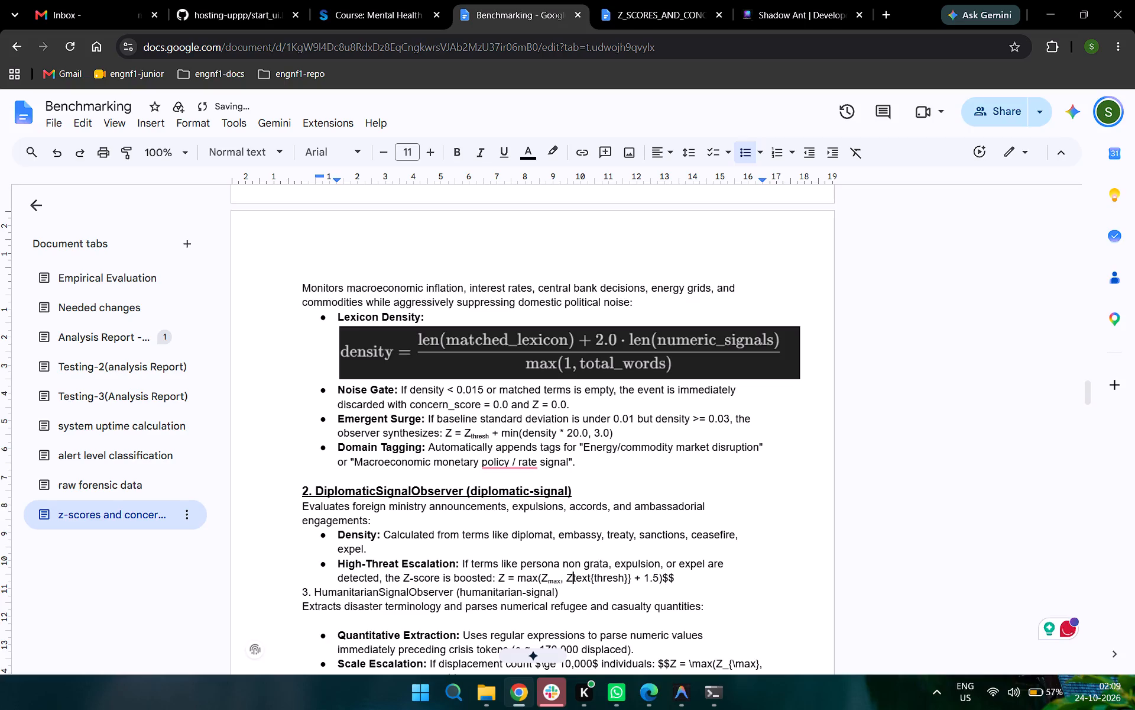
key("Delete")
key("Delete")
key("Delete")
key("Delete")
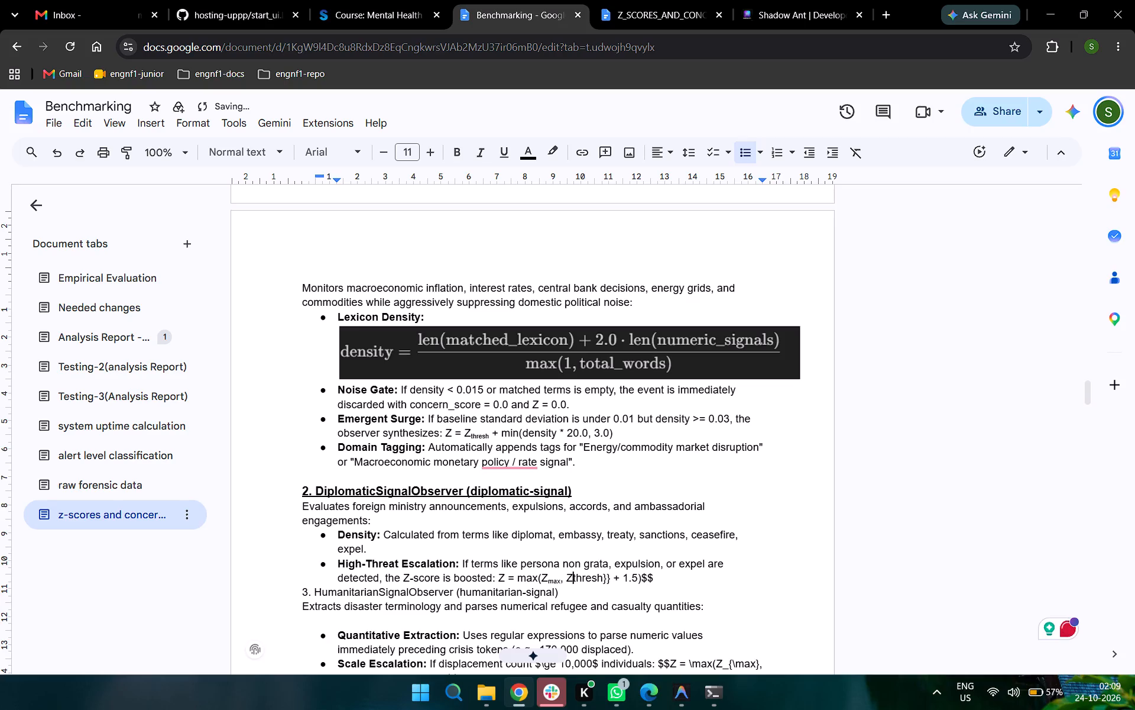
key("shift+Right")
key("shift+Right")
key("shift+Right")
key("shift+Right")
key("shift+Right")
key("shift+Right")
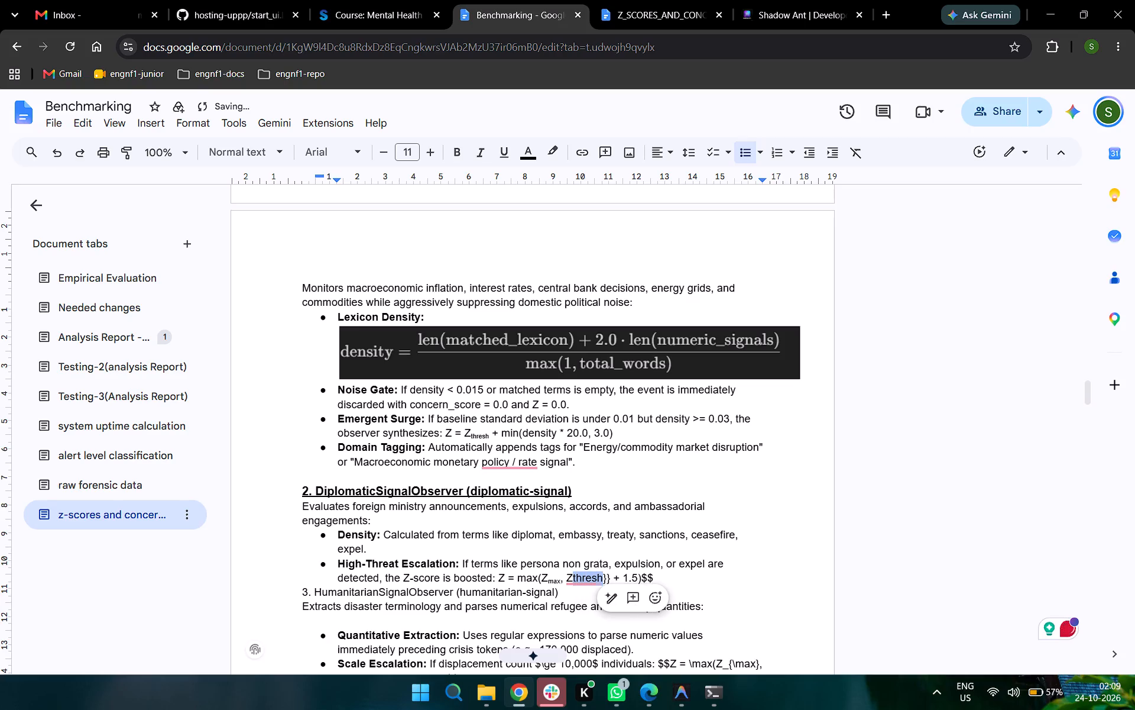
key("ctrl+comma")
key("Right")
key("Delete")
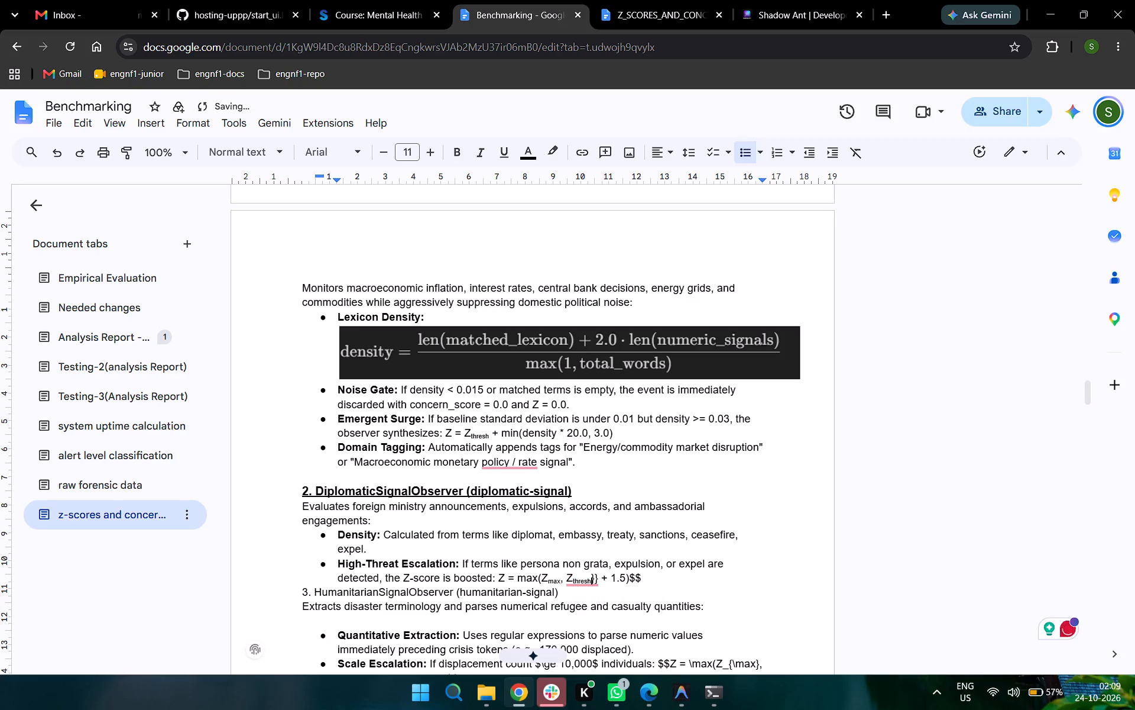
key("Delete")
Remove the two closing dollar signs after "+ 1.5)" at the end of the High-Threat Escalation formula.
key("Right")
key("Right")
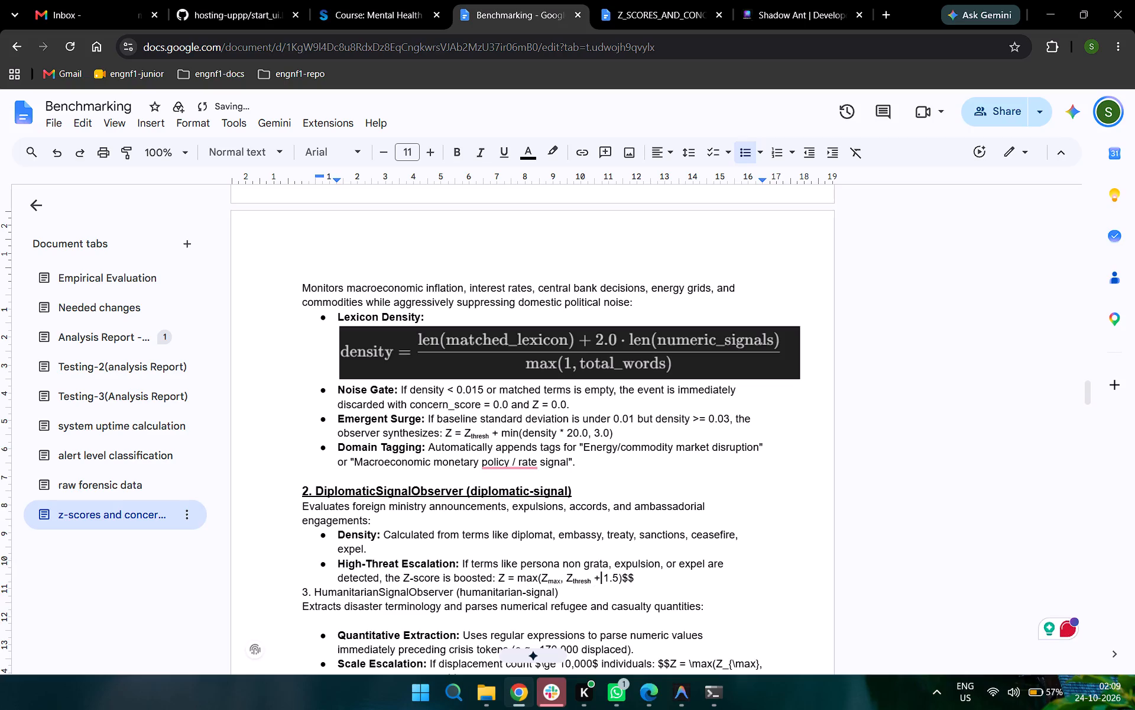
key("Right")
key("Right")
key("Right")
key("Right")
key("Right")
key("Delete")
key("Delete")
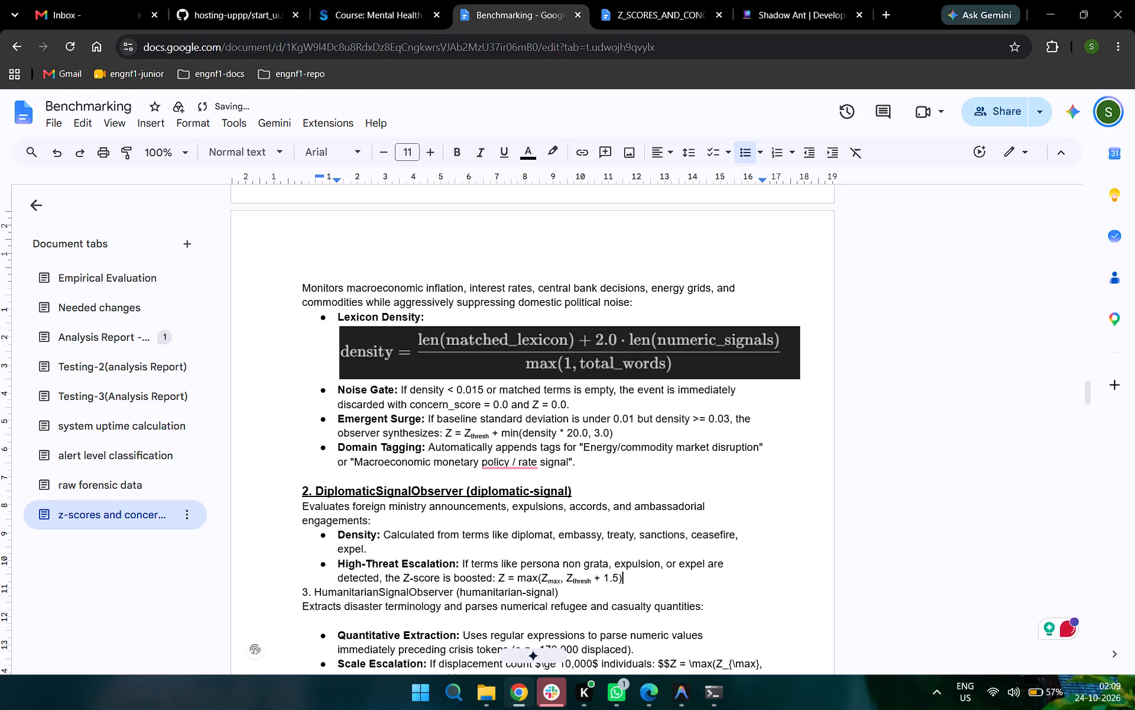
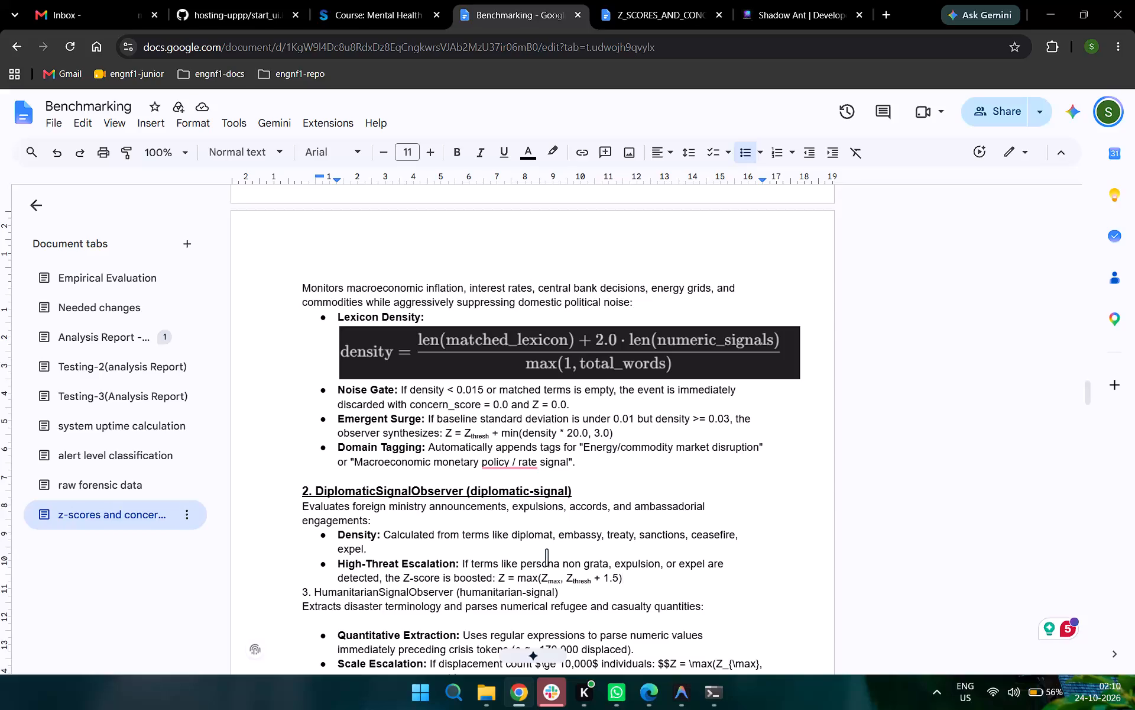
Insert a blank line above the "3. HumanitarianSignalObserver (humanitarian-signal)" heading and make the heading 12 pt, bold and underlined.
left_click(292, 593)
key("Return")
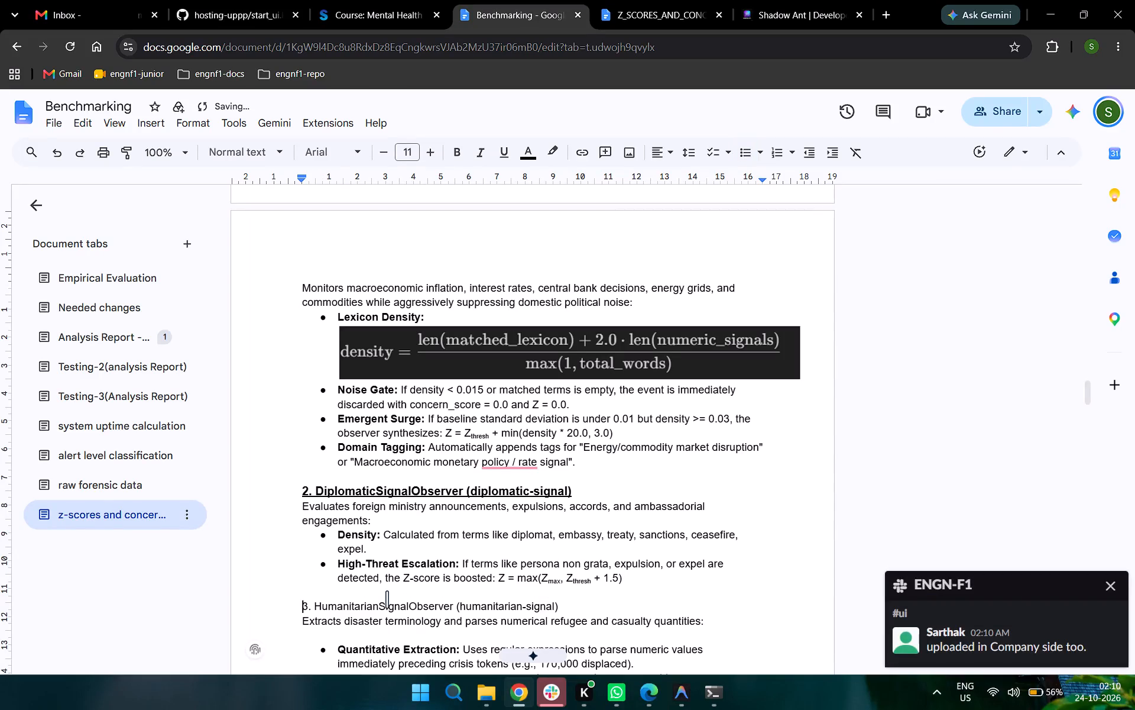
triple_click(380, 603)
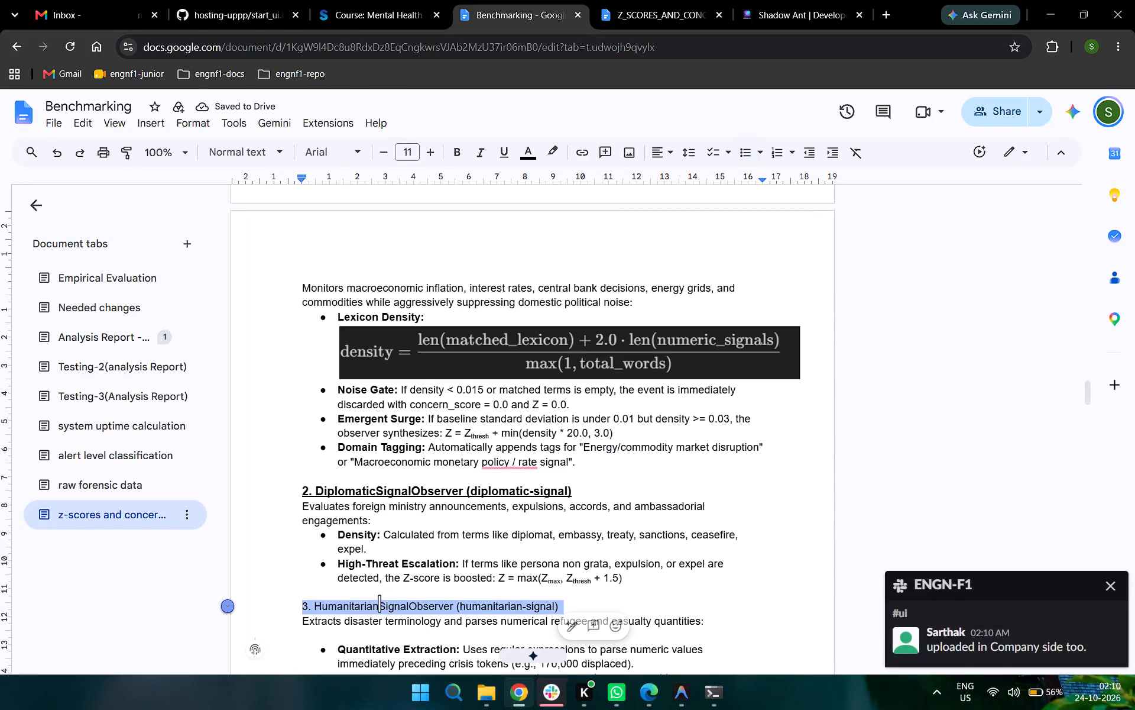
key("ctrl+shift+period")
key("ctrl+b")
key("ctrl+u")
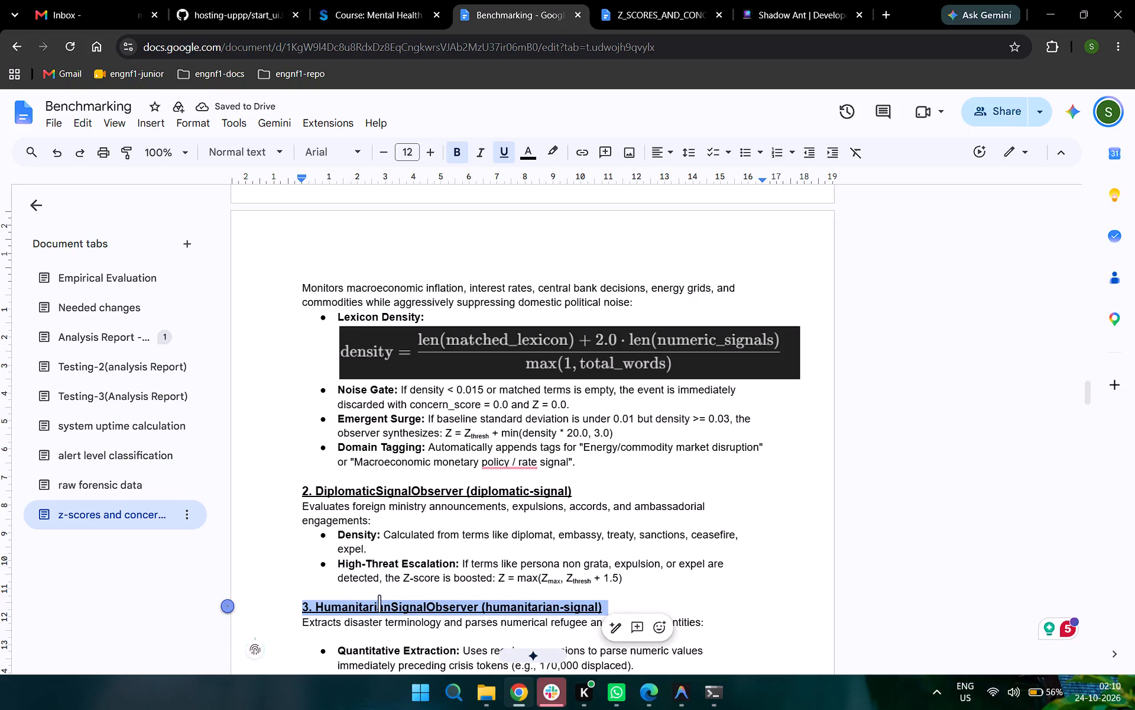
Remove the empty line between the HumanitarianSignalObserver introduction sentence and its Quantitative Extraction bullet.
key("Down")
key("Down")
key("BackSpace")
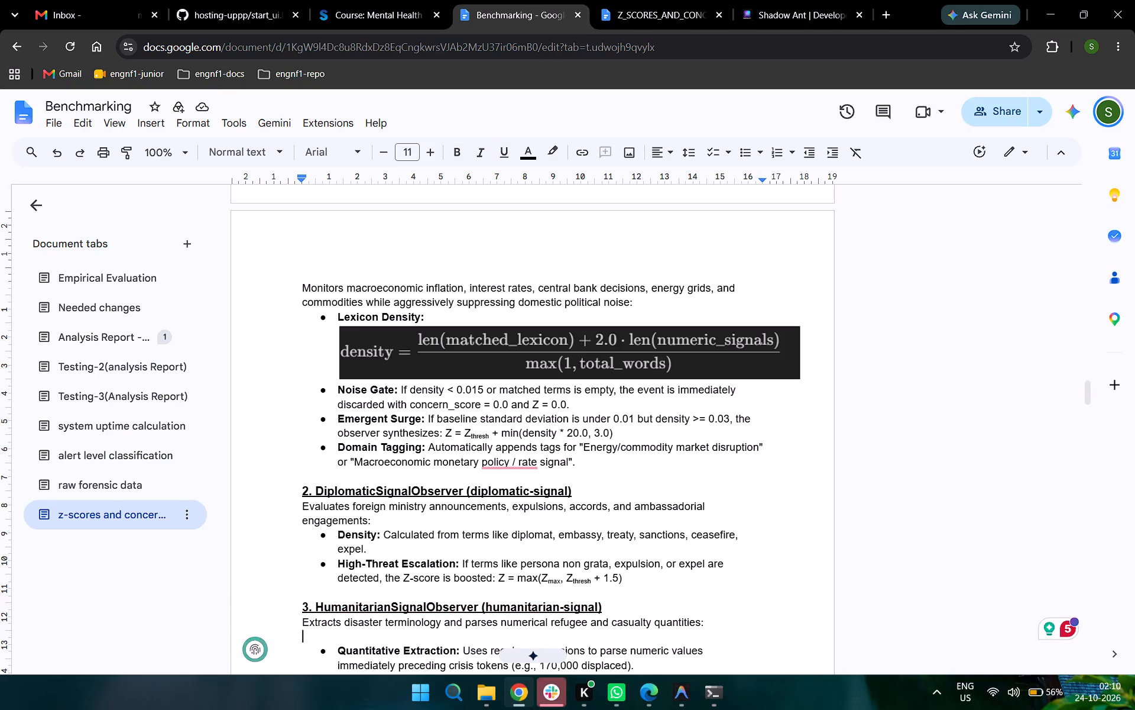
Remove the two opening dollar signs before "Z =" in the Scale Escalation formula.
scroll(380, 603, "down", 1)
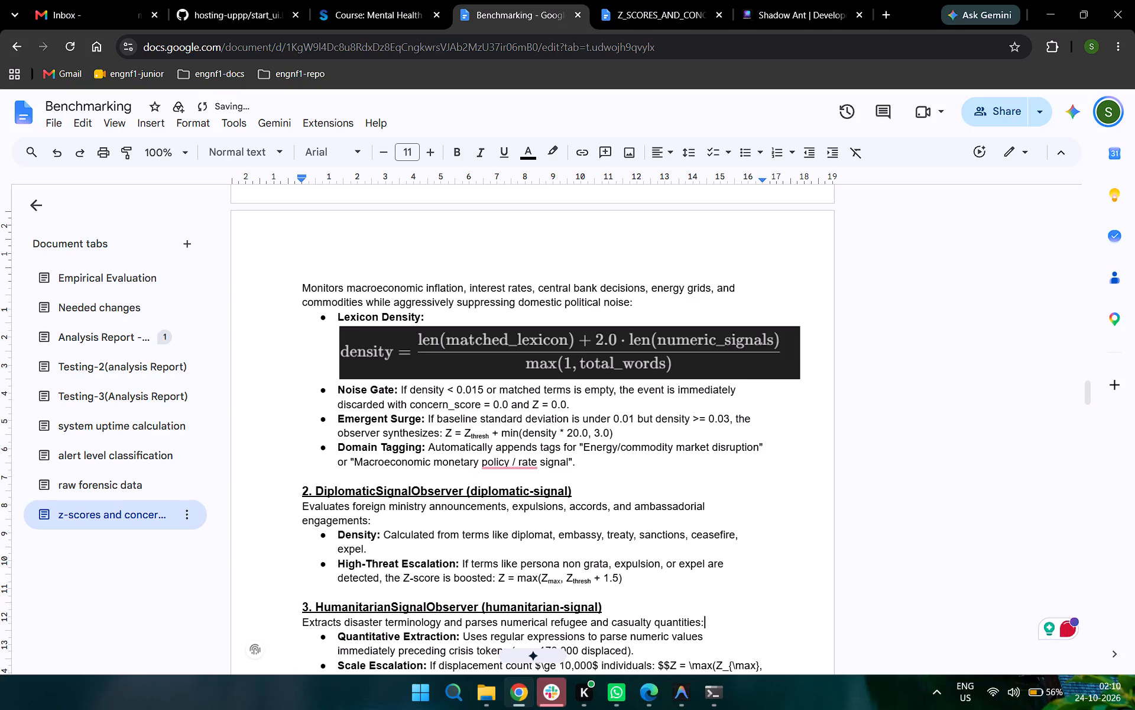
scroll(380, 603, "down", 3)
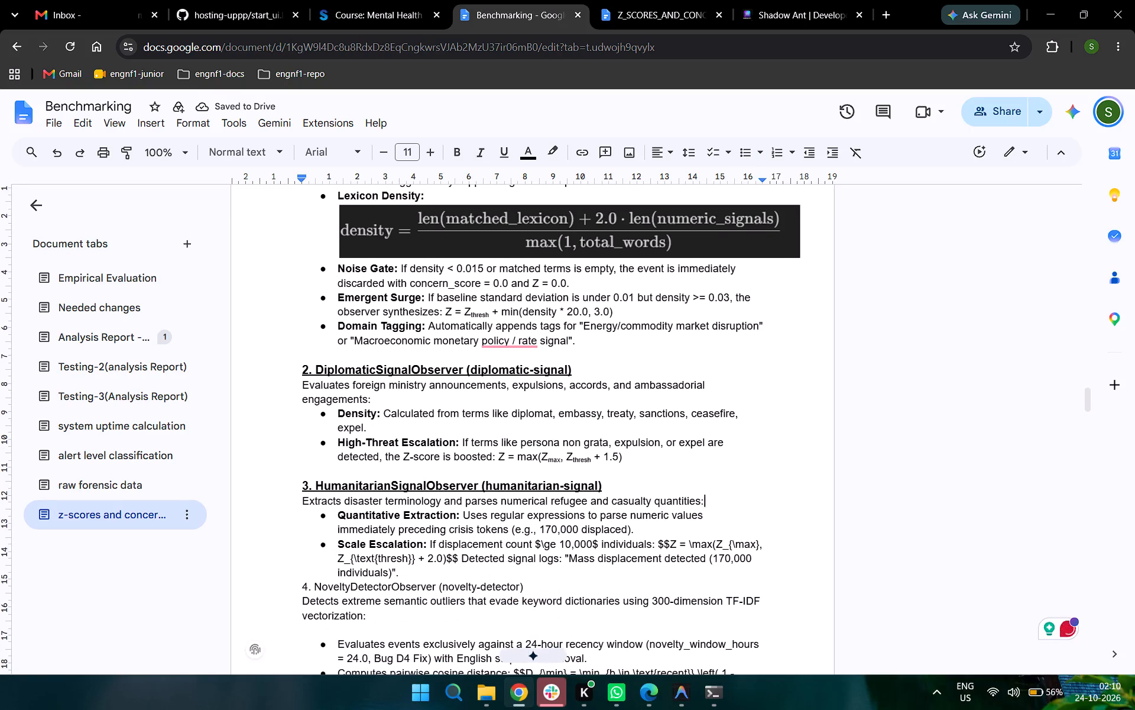
key("Down")
key("Down")
key("Down")
key("Left")
key("Left")
key("Left")
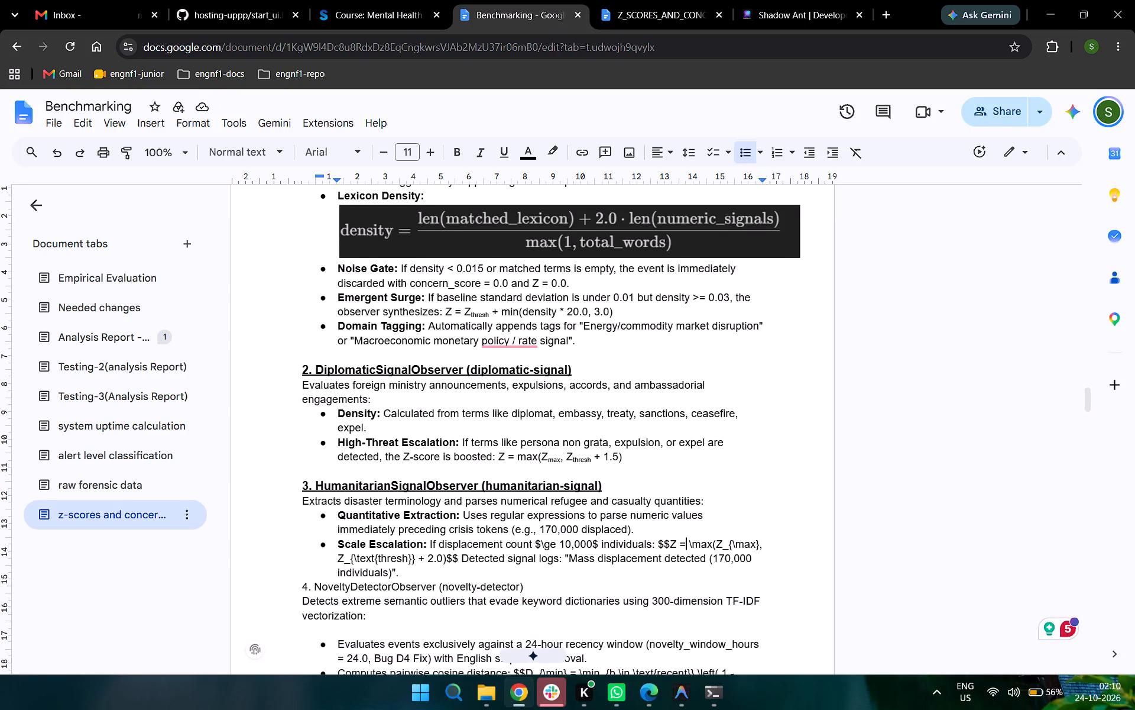
key("Left")
key("Left")
key("Left")
key("BackSpace")
key("BackSpace")
Replace the outer "\max(" in the Scale Escalation formula with "MAX(".
key("Right")
key("Right")
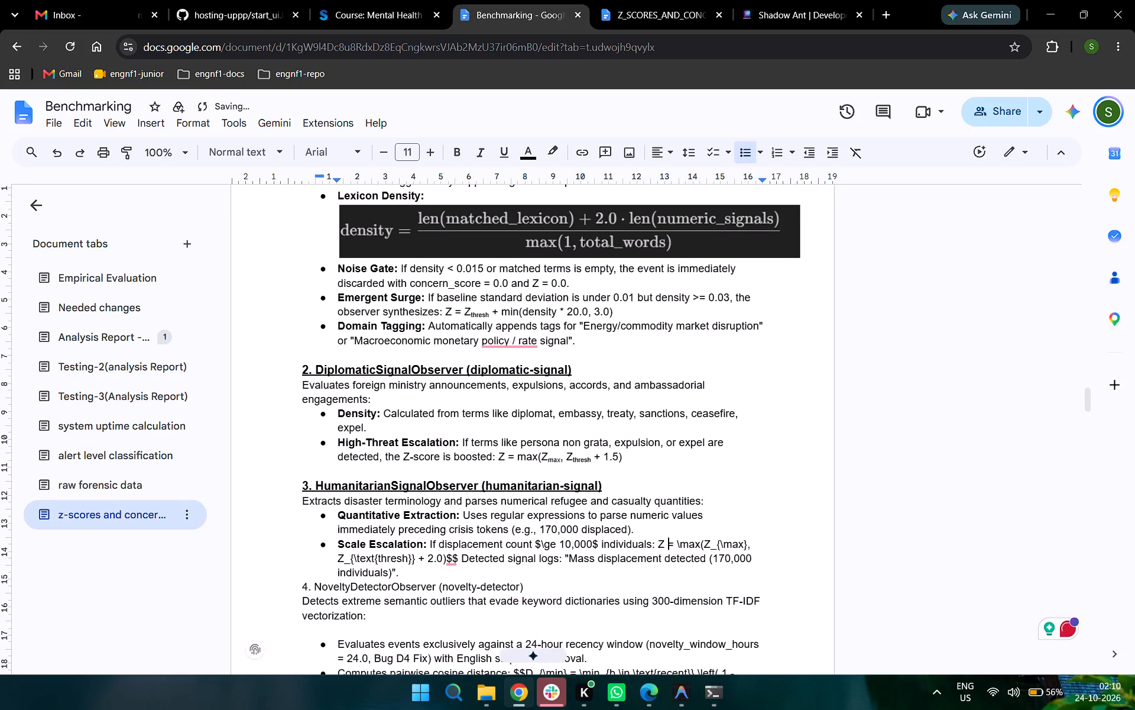
key("Right")
key("Right")
key("Right")
key("Left")
key("Delete")
key("Delete")
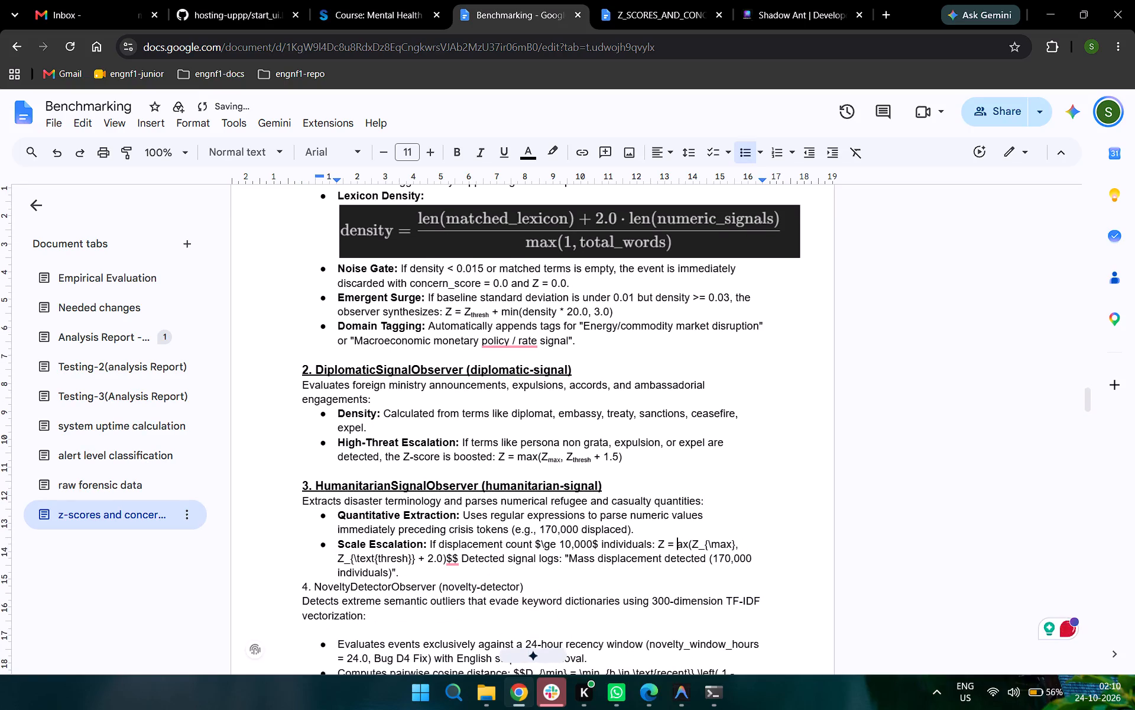
key("Delete")
key("Delete")
key("Delete")
key("Right")
key("Left")
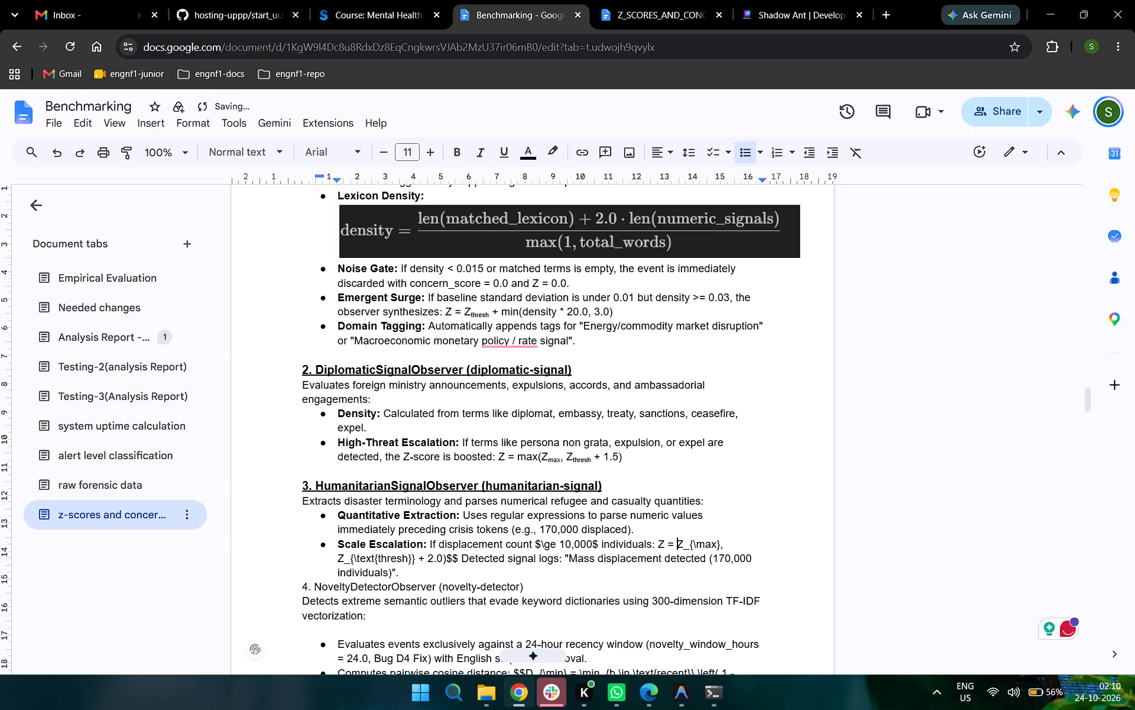
type("MAX(")
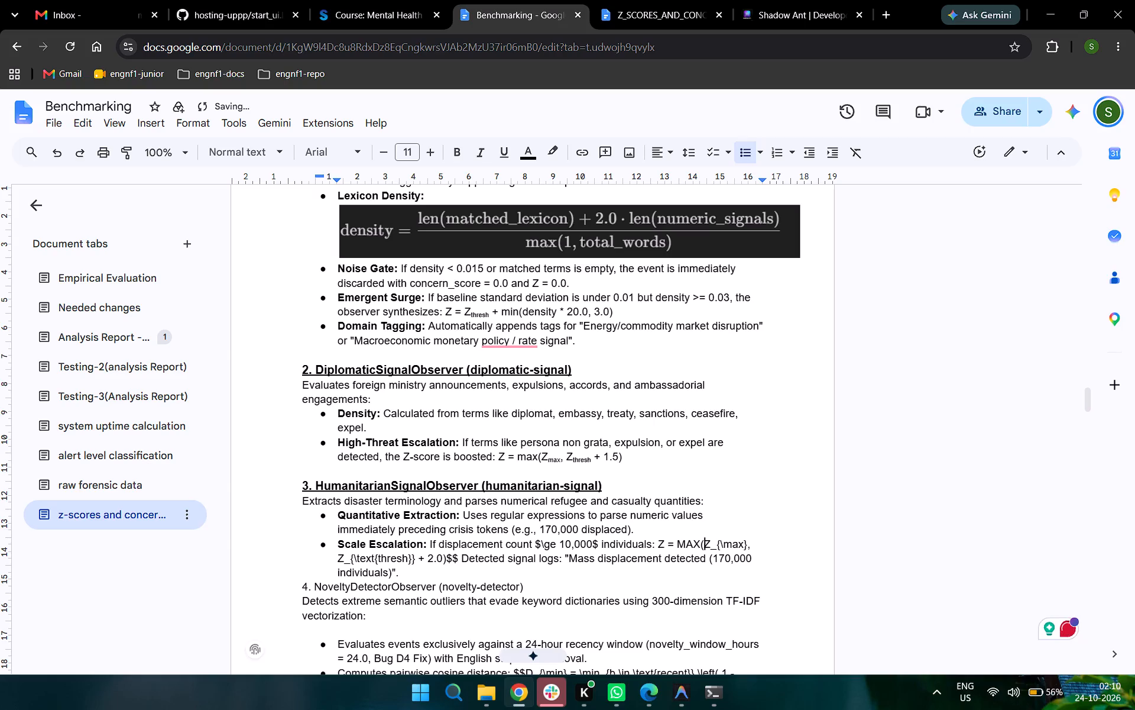
key("Left")
key("Right")
Replace "Z_{\max}" in the Scale Escalation formula with Z followed by "max" as a subscript, without LaTeX symbols.
key("Right")
key("Delete")
key("Delete")
key("Delete")
key("shift+Right")
key("shift+Right")
key("shift+Right")
key("ctrl+comma")
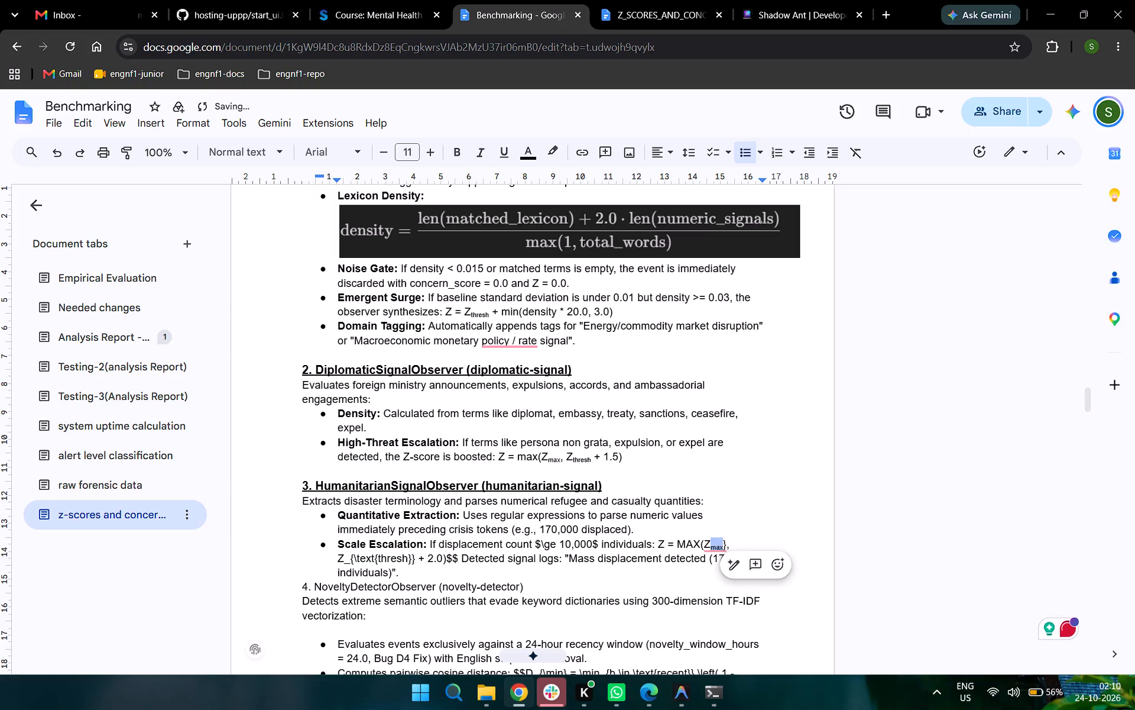
key("Right")
key("Right")
key("Left")
key("Delete")
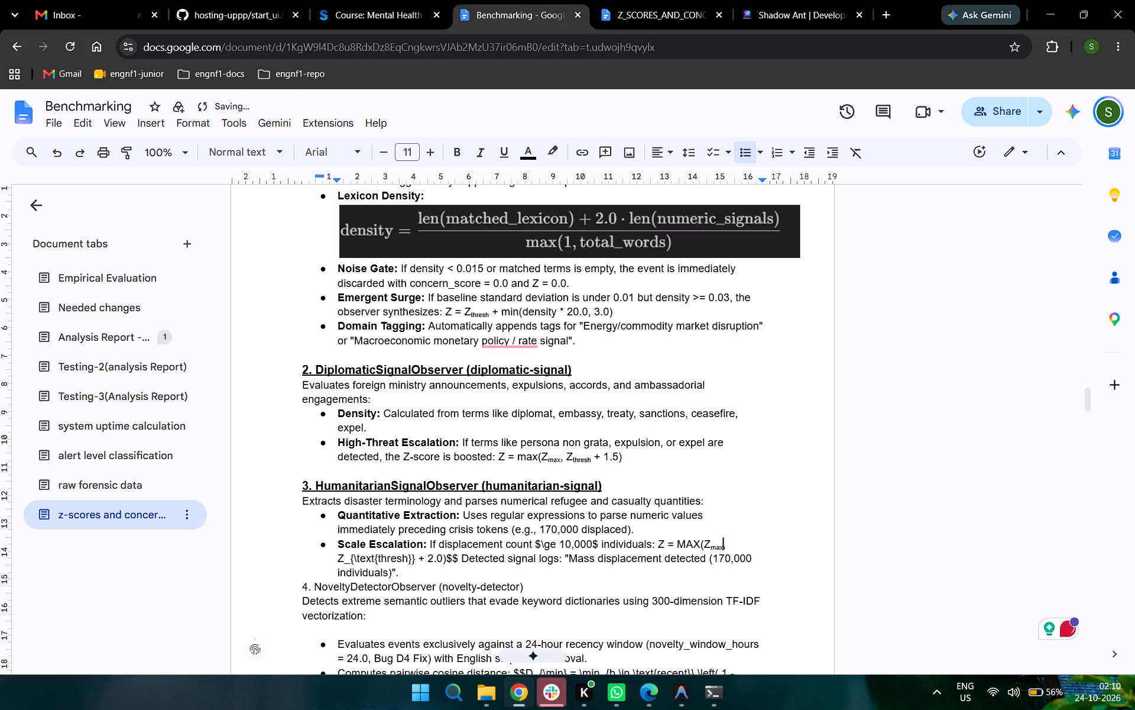
Replace "Z_{\text{thresh}}" in the Scale Escalation formula with Z followed by "thresh" as a subscript, removing the LaTeX code and braces.
key("Right")
key("Right")
key("Right")
key("Right")
key("Left")
key("Delete")
key("Delete")
key("Delete")
key("Delete")
key("Delete")
key("Delete")
key("Delete")
key("Delete")
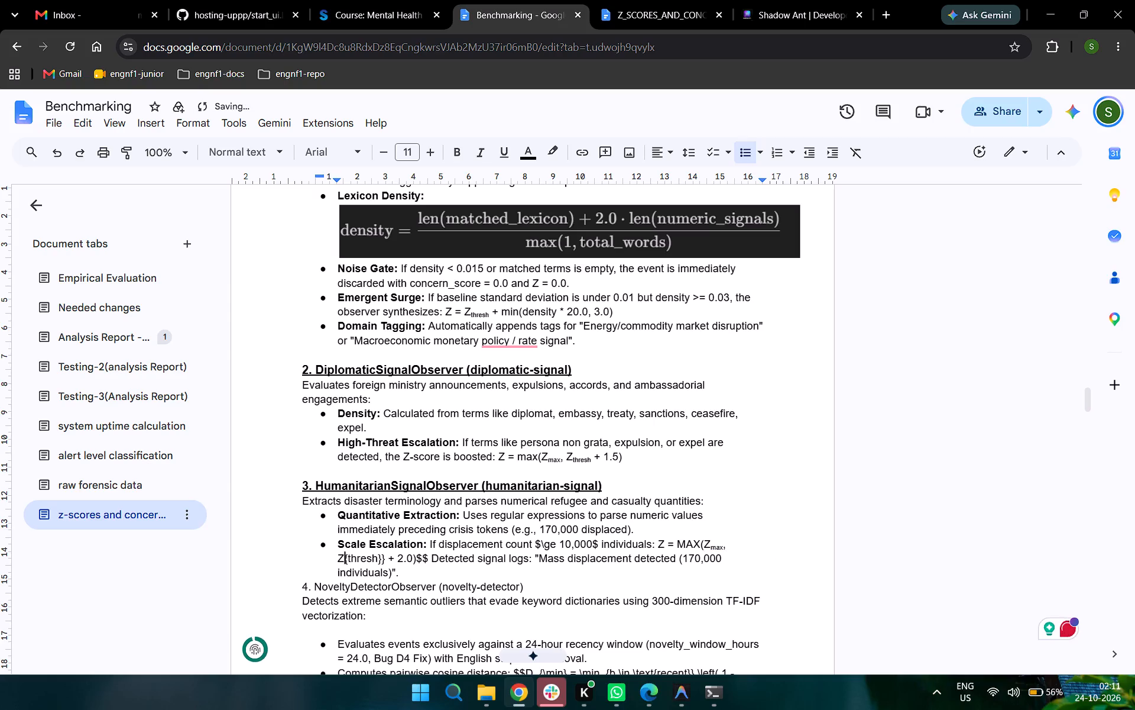
key("shift+Right")
key("shift+Right")
key("shift+Right")
key("shift+Right")
key("shift+Right")
key("shift+Right")
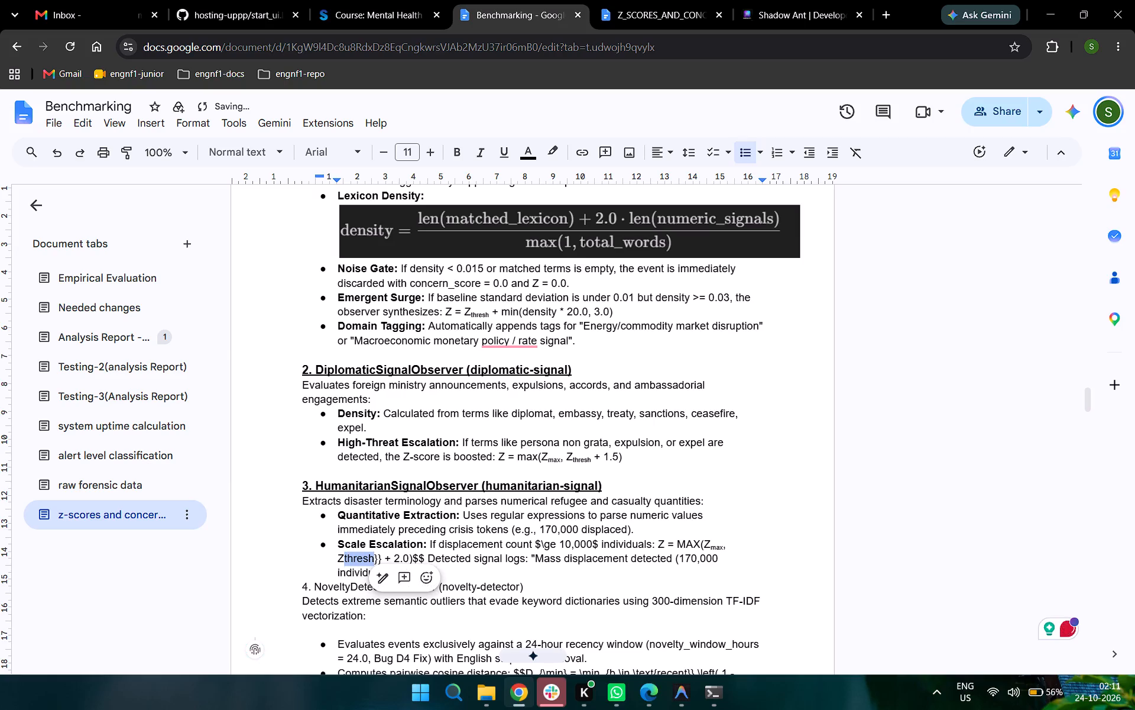
key("ctrl+comma")
key("Right")
key("Delete")
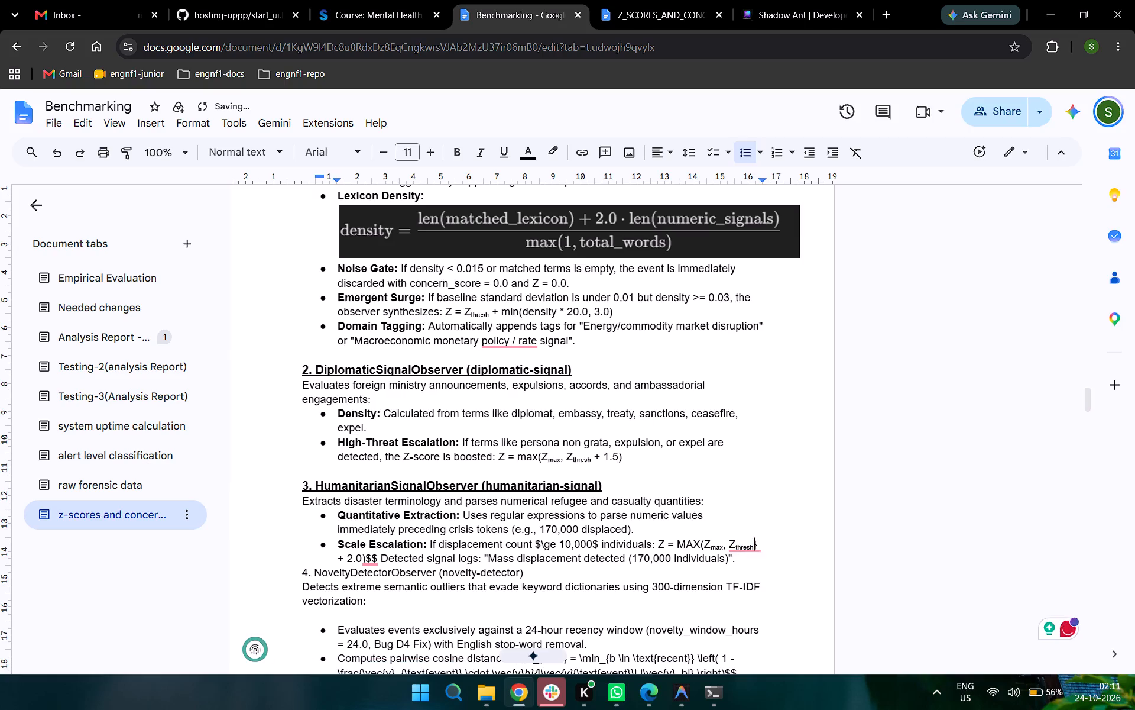
key("Delete")
Remove the two closing dollar signs after "+ 2.0)" in the Scale Escalation formula.
key("Right")
key("Right")
key("Right")
key("Right")
key("Right")
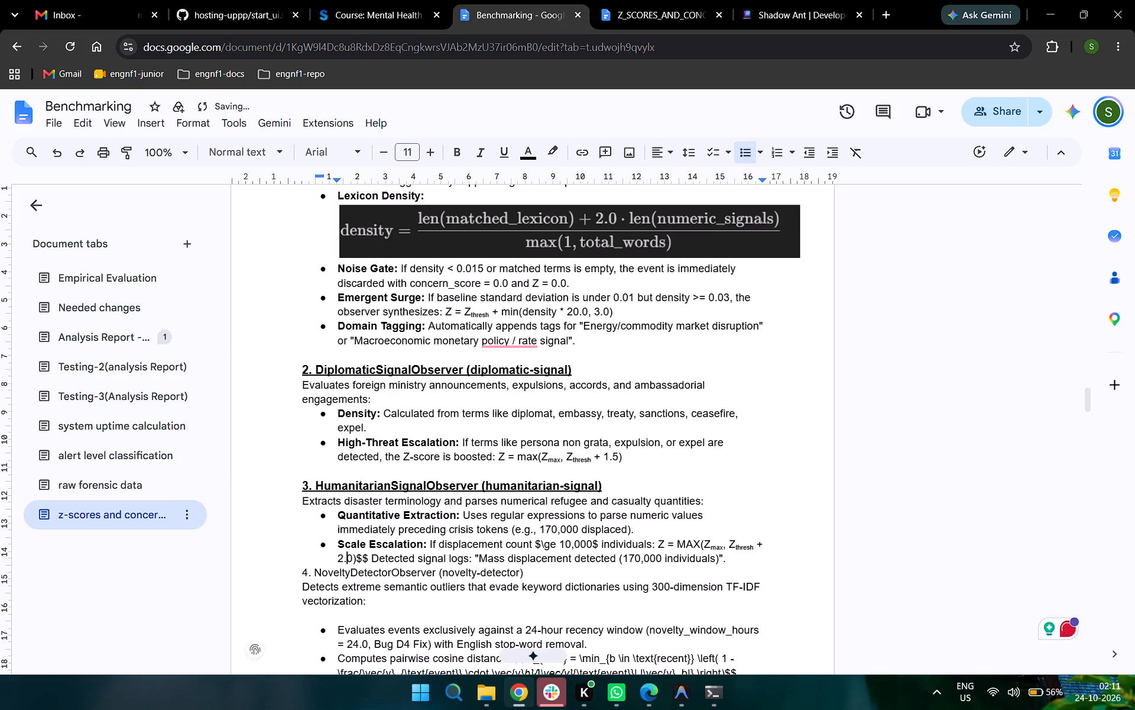
key("Right")
key("Right")
key("Delete")
key("Delete")
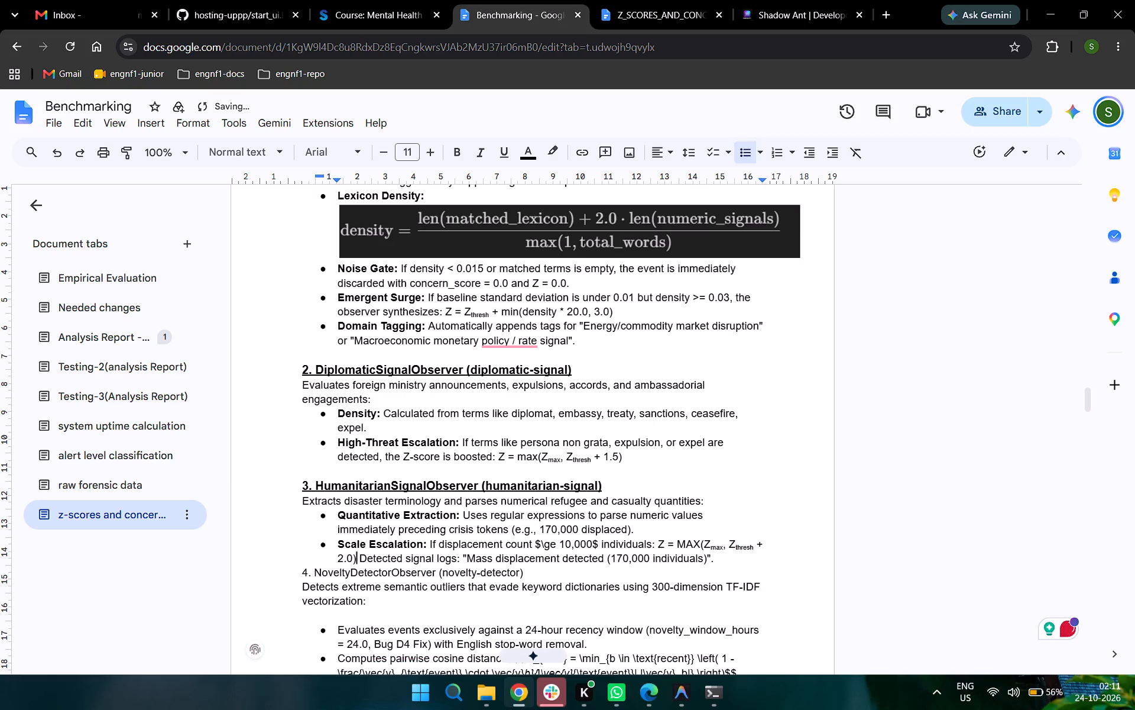
Remove the empty line between the NoveltyDetectorObserver introduction sentence and its first bullet.
scroll(380, 603, "down", 1)
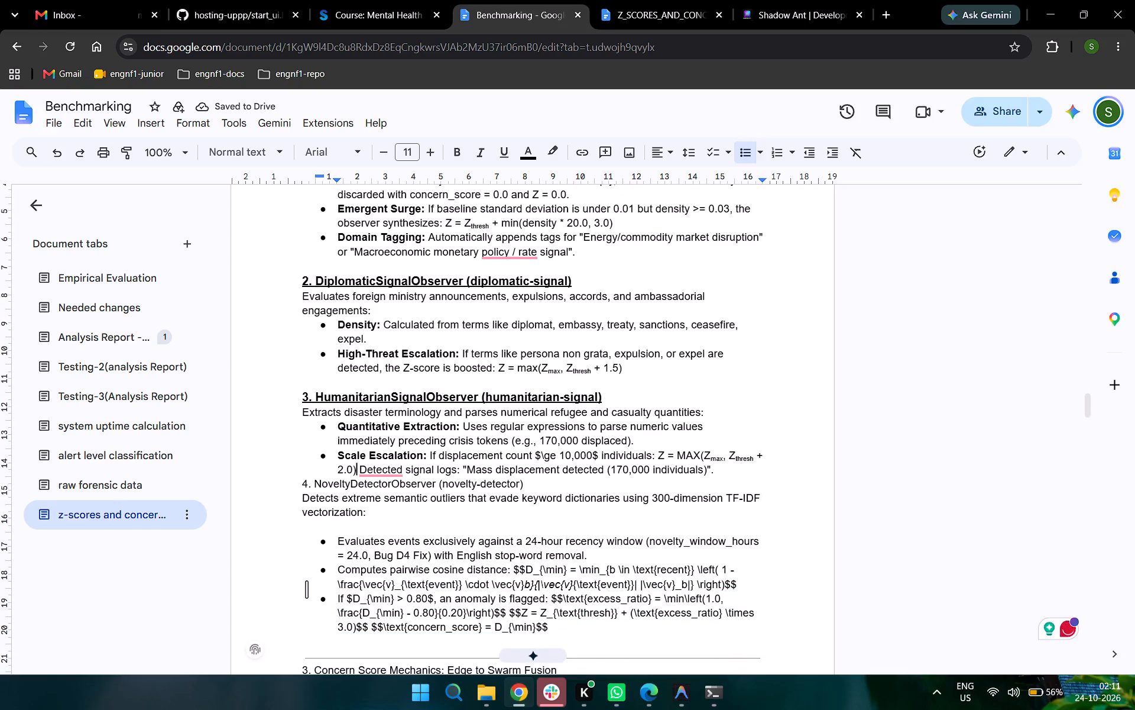
left_click(317, 520)
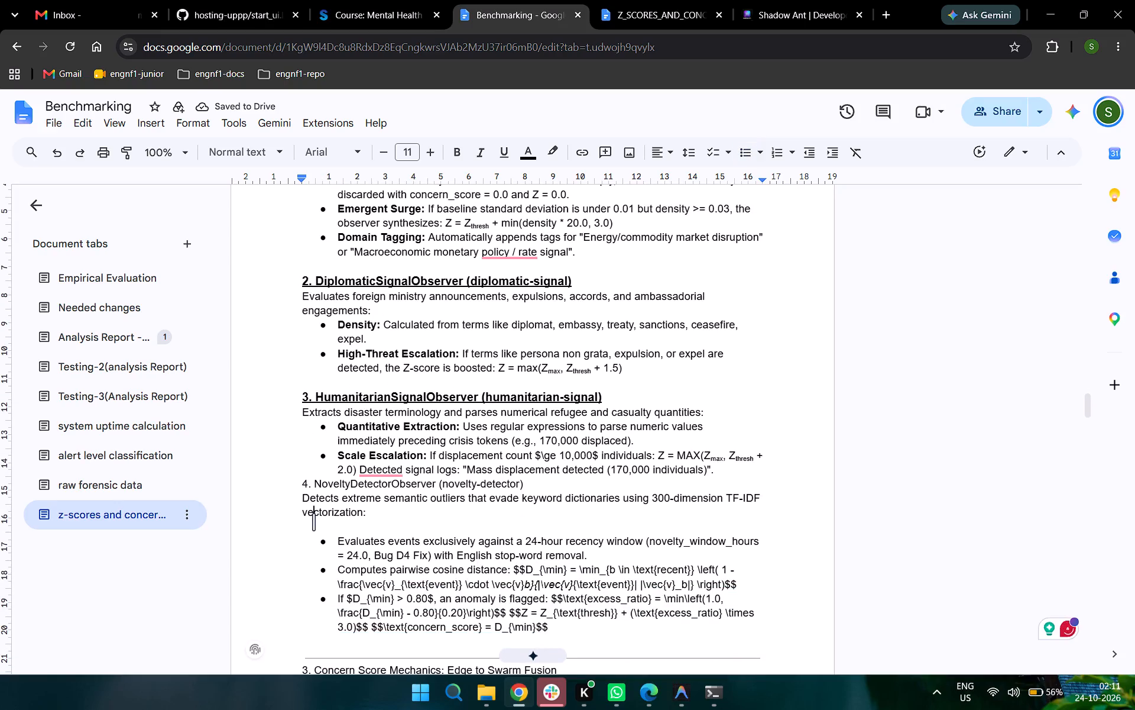
left_click(310, 525)
key("BackSpace")
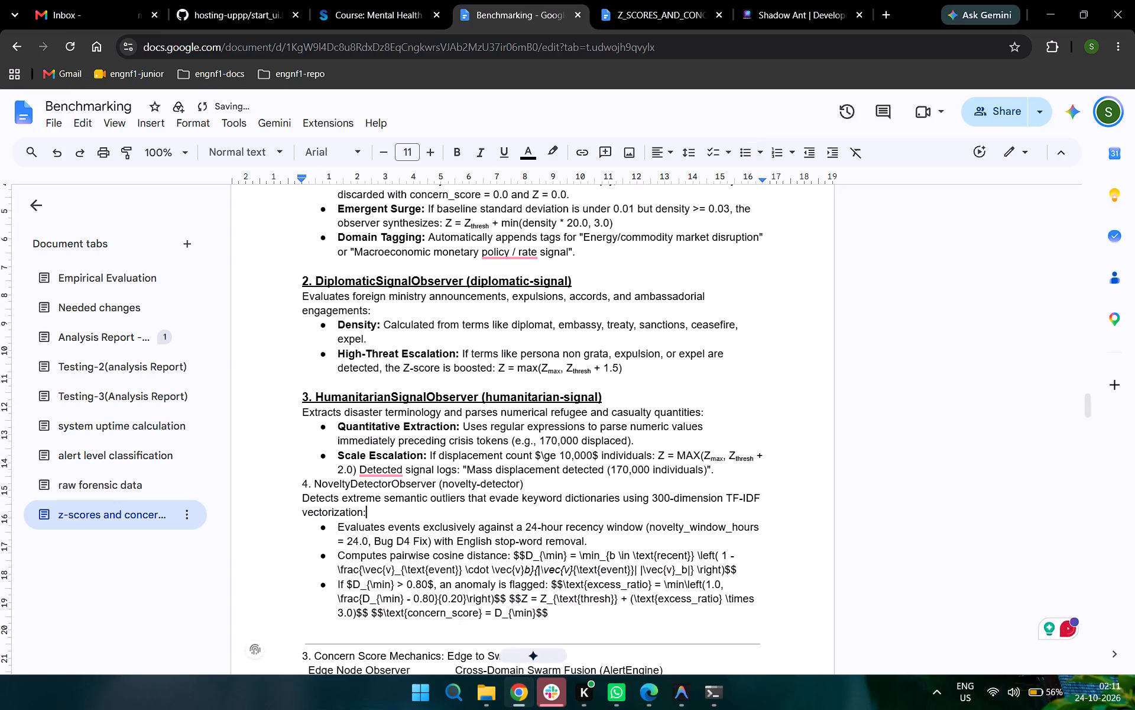
Insert a blank line above the "4. NoveltyDetectorObserver (novelty-detector)" heading and make the heading 12 pt, bold and underlined.
left_click(291, 482)
key("backslash")
key("BackSpace")
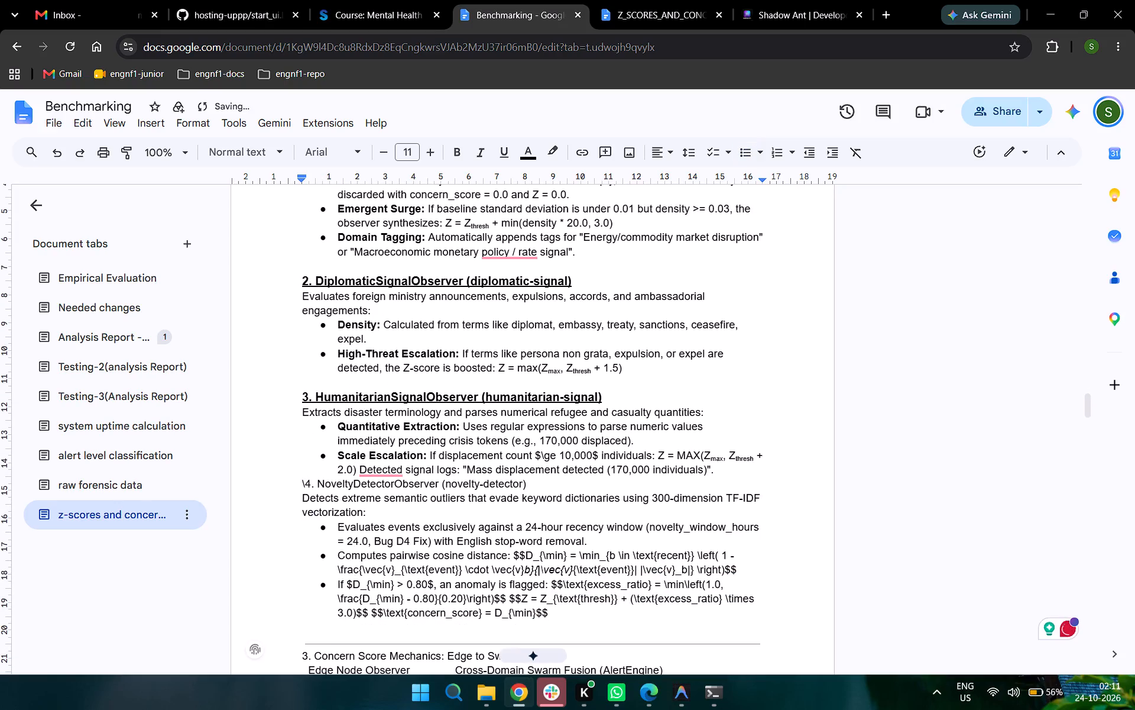
key("Return")
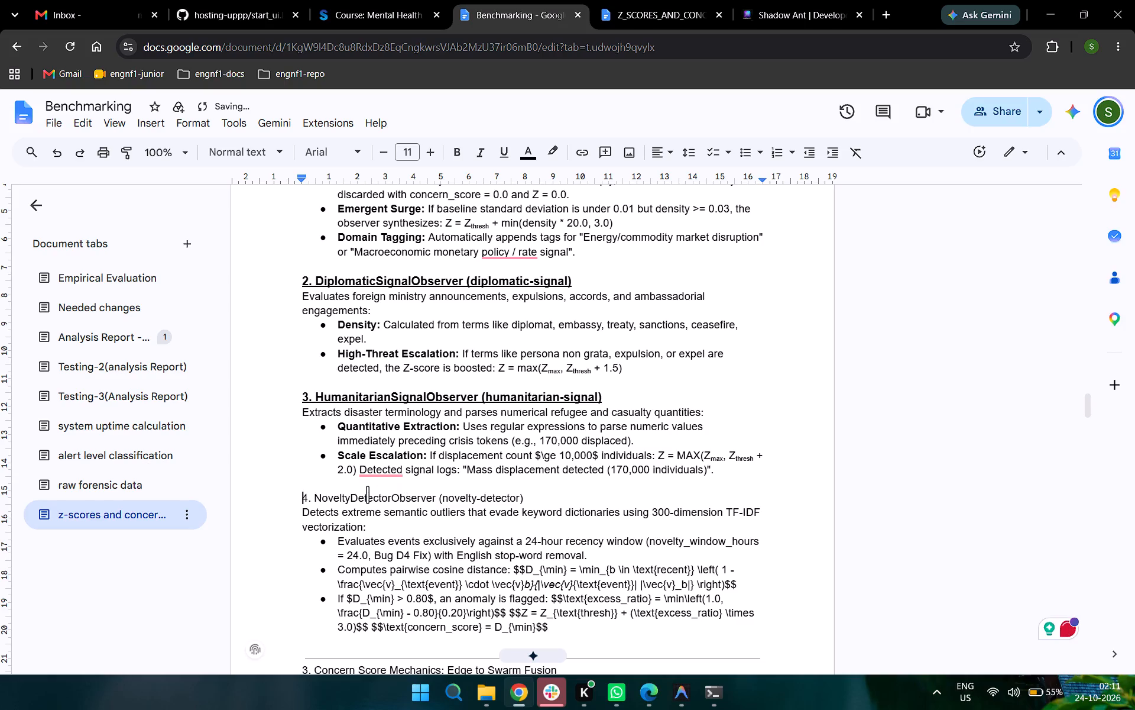
triple_click(362, 495)
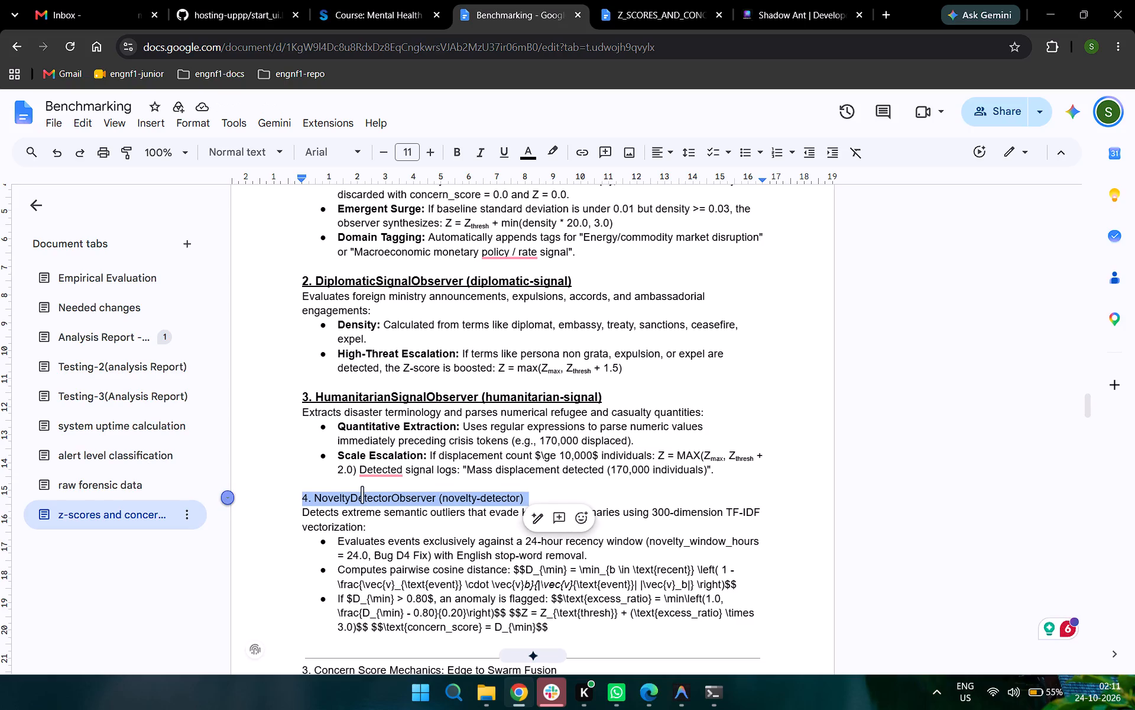
key("ctrl+shift+period")
key("ctrl+b")
key("ctrl+u")
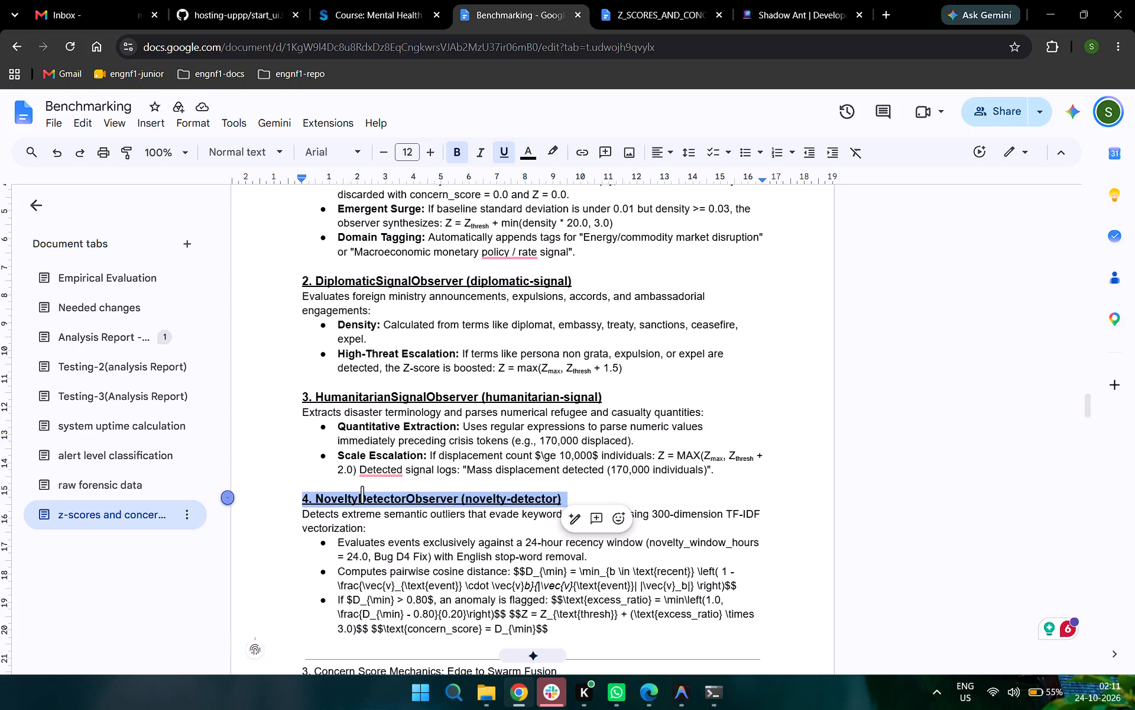
Remove the two opening dollar signs before the pairwise cosine distance formula in the NoveltyDetectorObserver section.
scroll(362, 495, "down", 1)
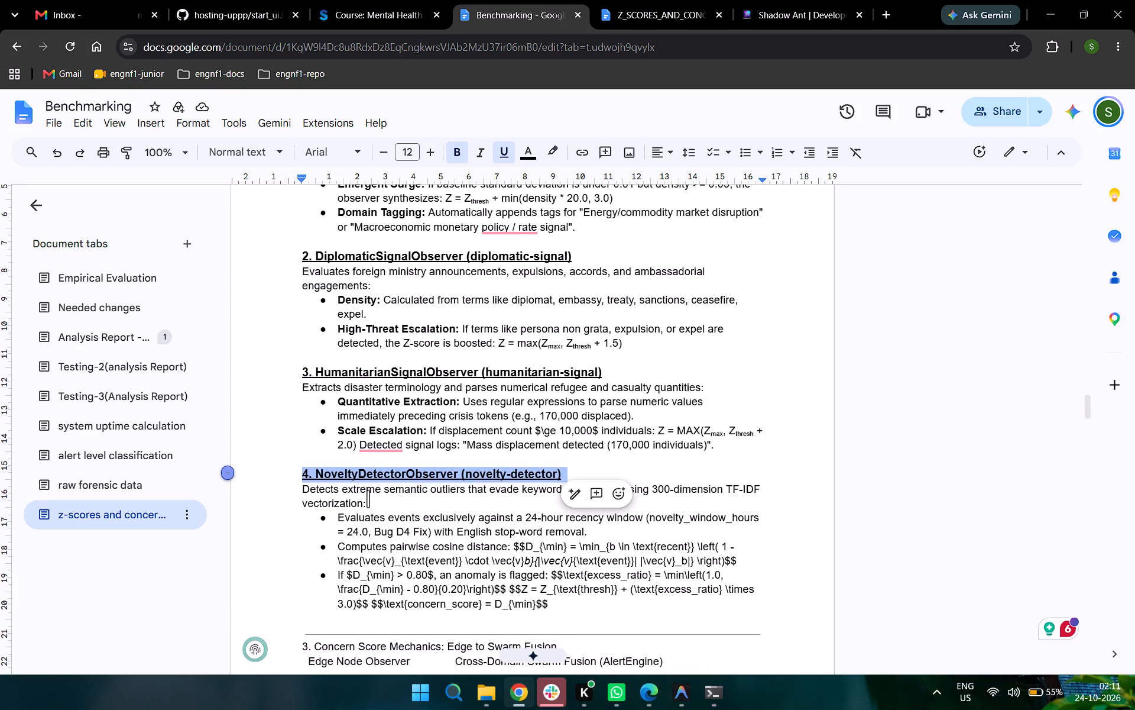
left_click(514, 545)
key("Delete")
key("Delete")
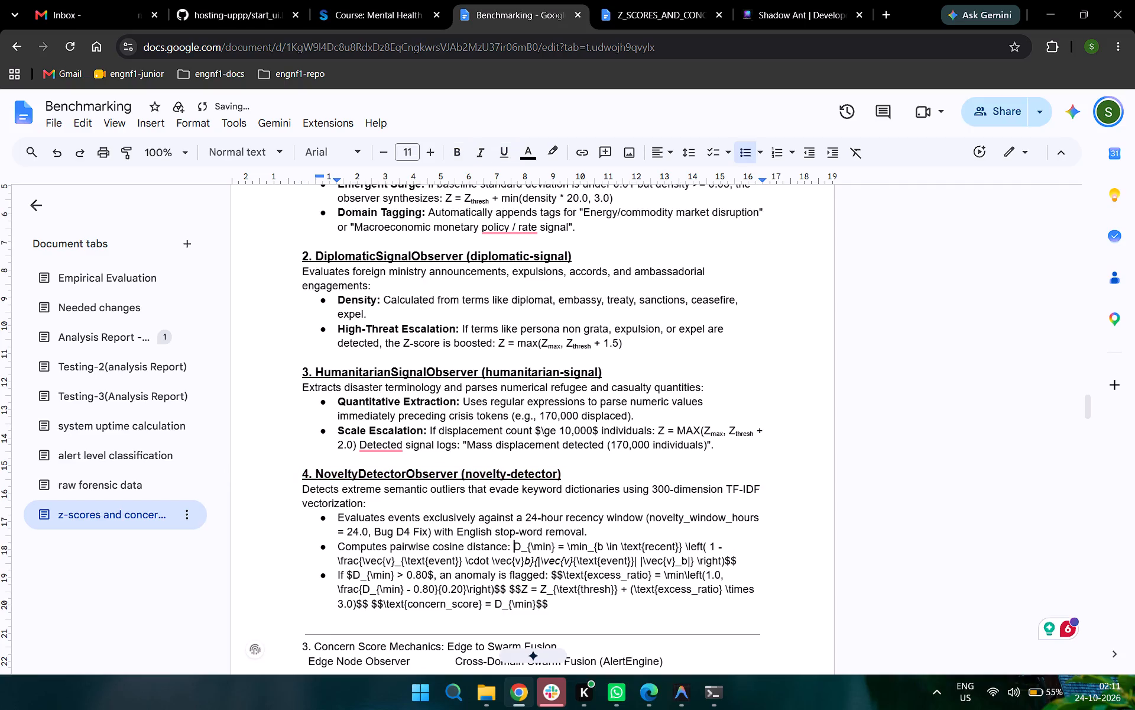
Replace the leading "D_{\min}" in the pairwise cosine distance formula with D followed by "min" as a subscript, without LaTeX symbols.
key("Right")
key("Delete")
key("Delete")
key("Delete")
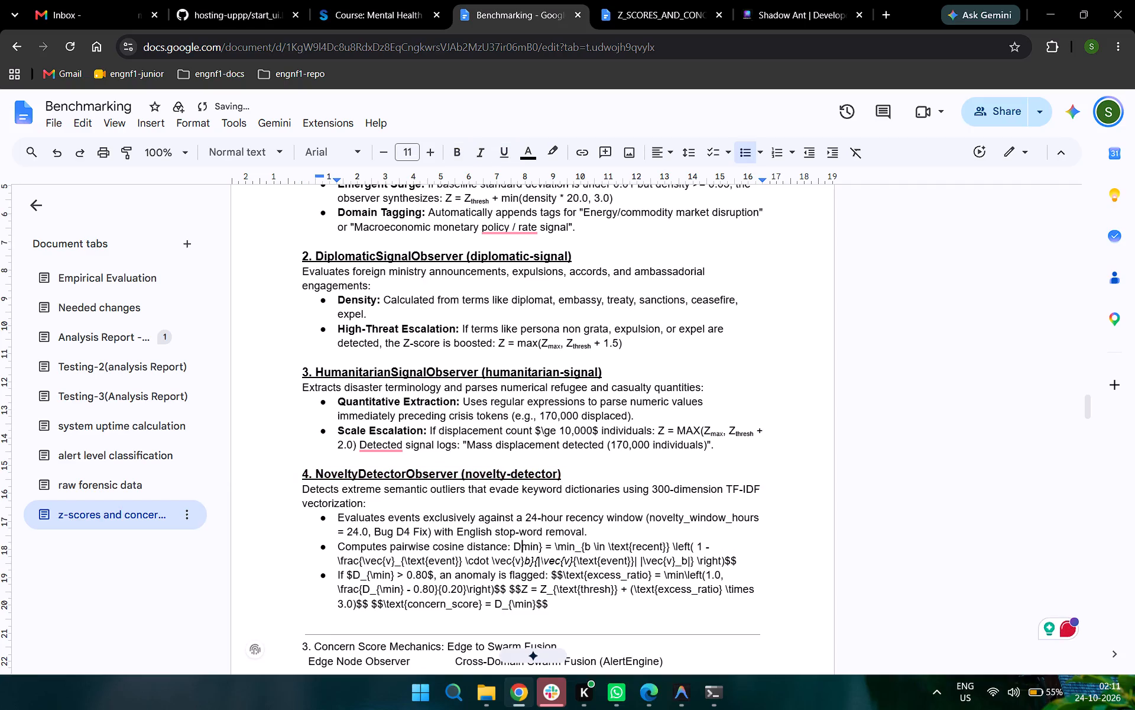
key("shift+Right")
key("shift+Right")
key("shift+Right")
key("ctrl+comma")
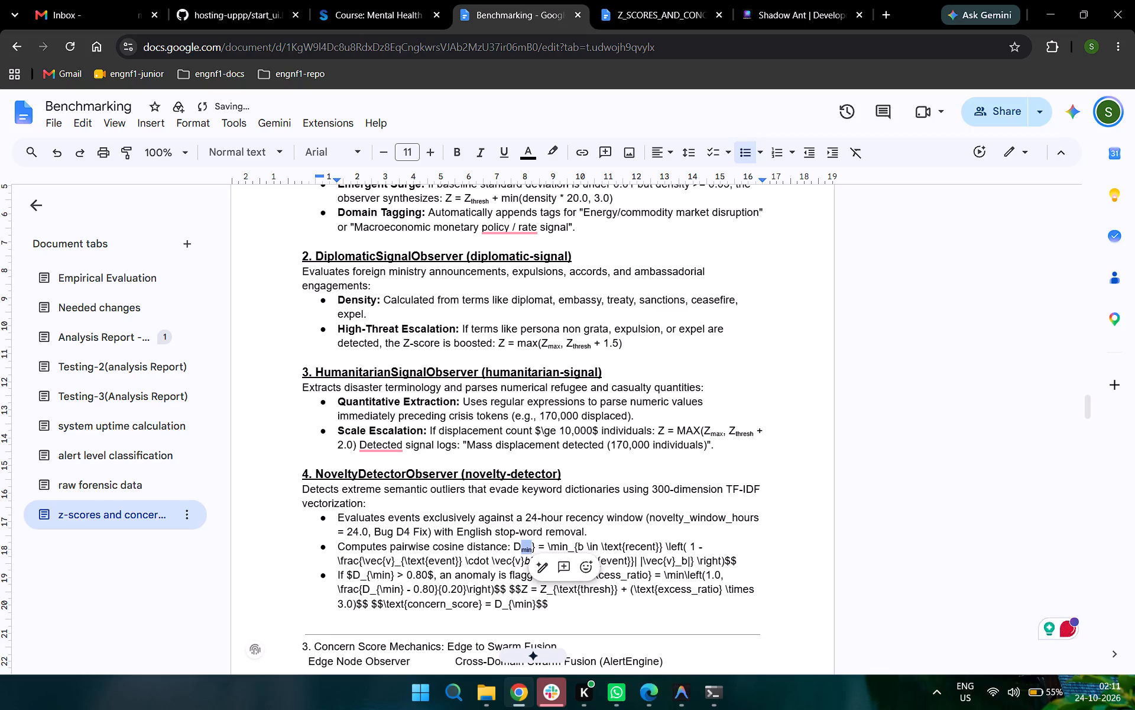
key("Right")
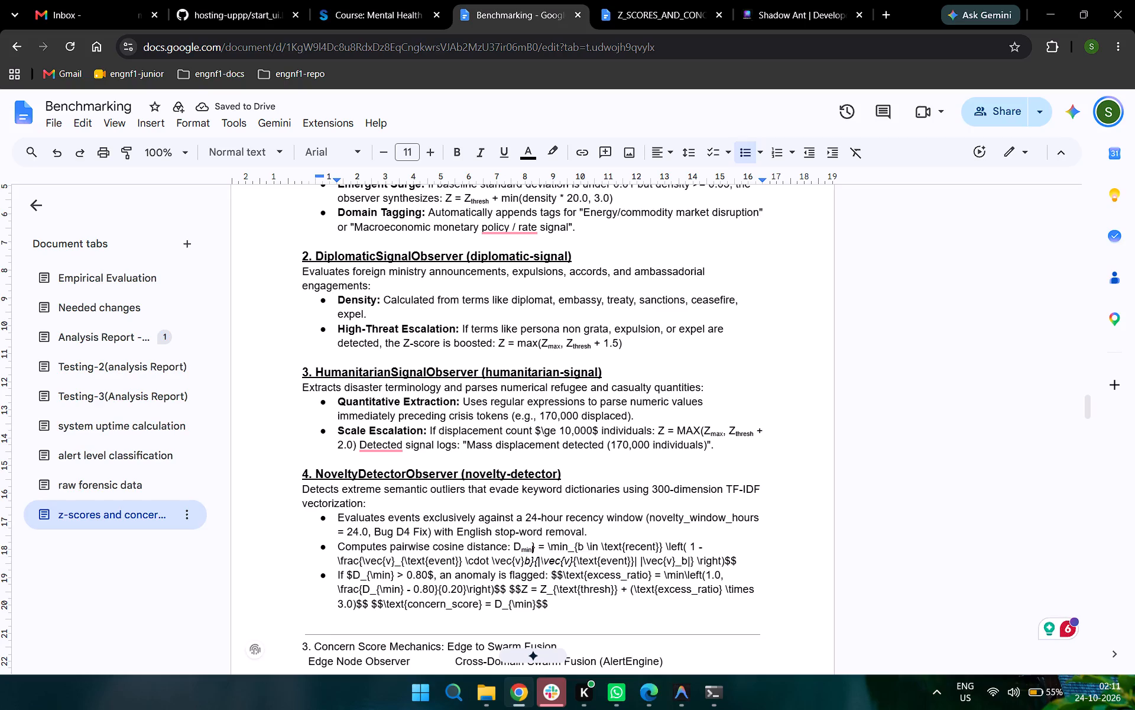
key("Delete")
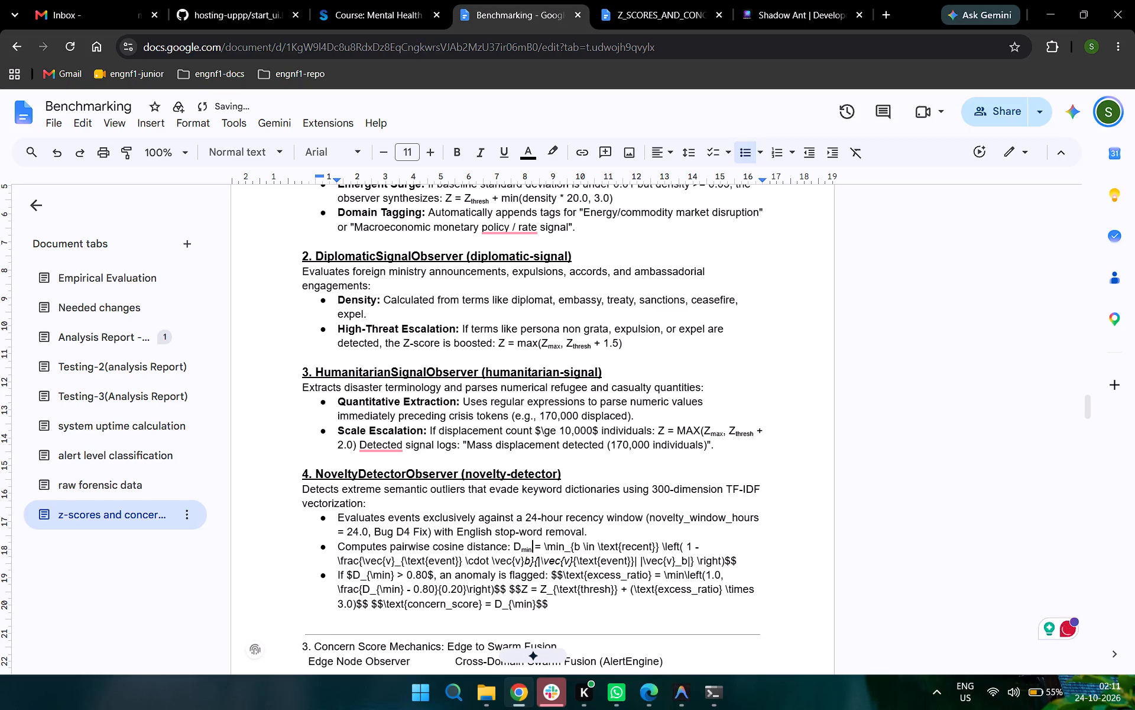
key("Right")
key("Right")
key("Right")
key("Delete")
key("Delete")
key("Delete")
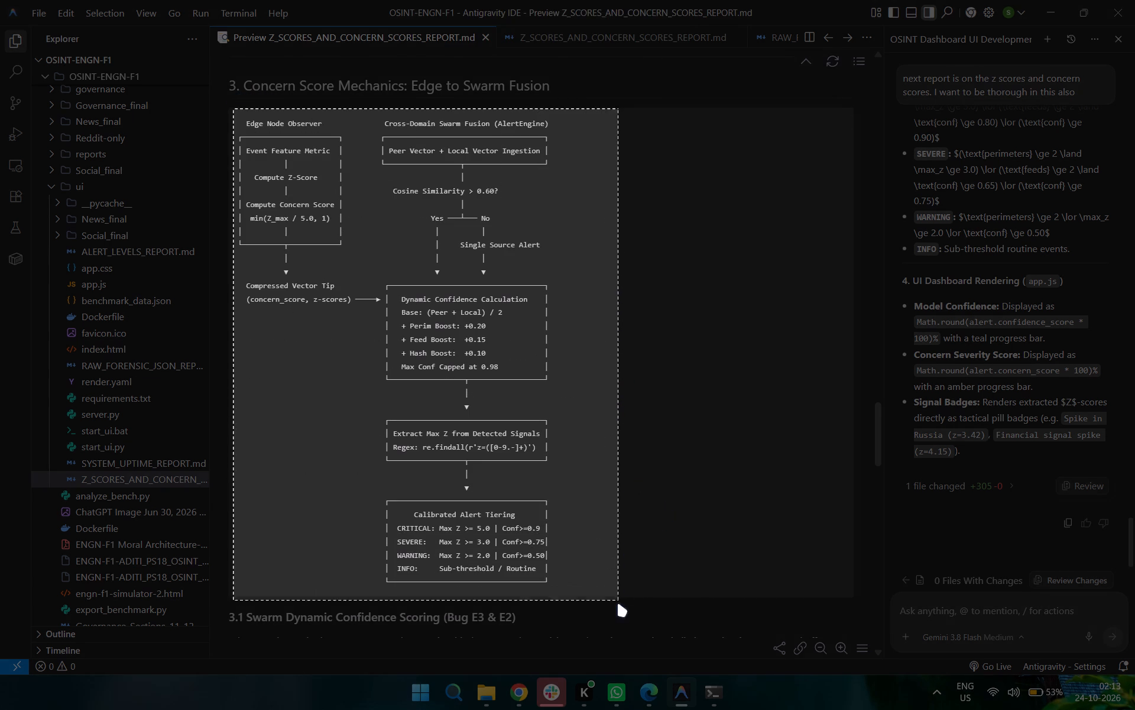
left_click_drag(618, 604, 569, 593)
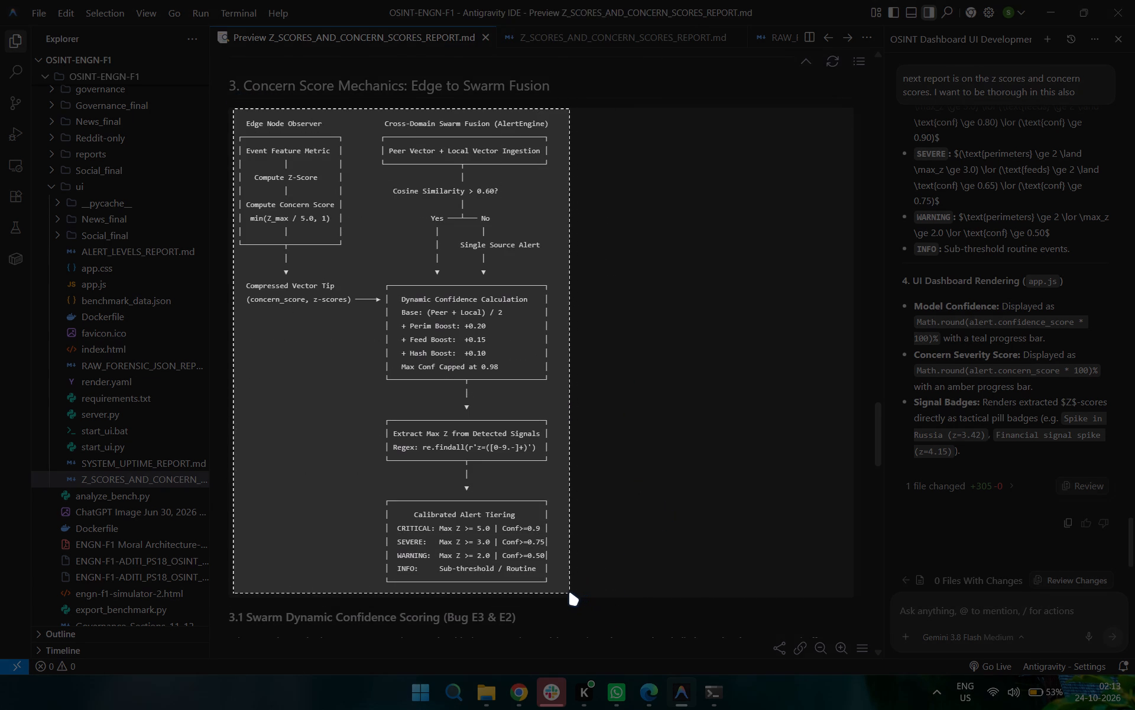
left_click_drag(569, 593, 569, 591)
In the Benchmarking document, replace the text-character flow diagram under "3. Concern Score Mechanics: Edge to Swarm Fusion" with the snipped diagram image.
key("alt+Tab")
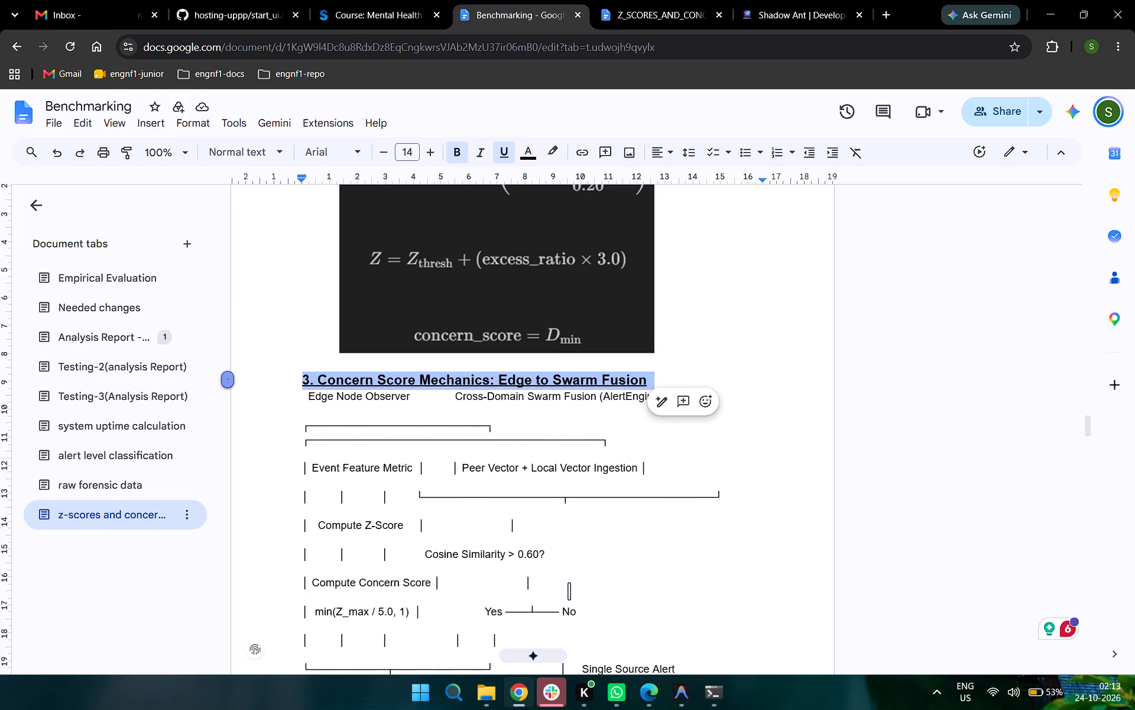
scroll(569, 591, "down", 1)
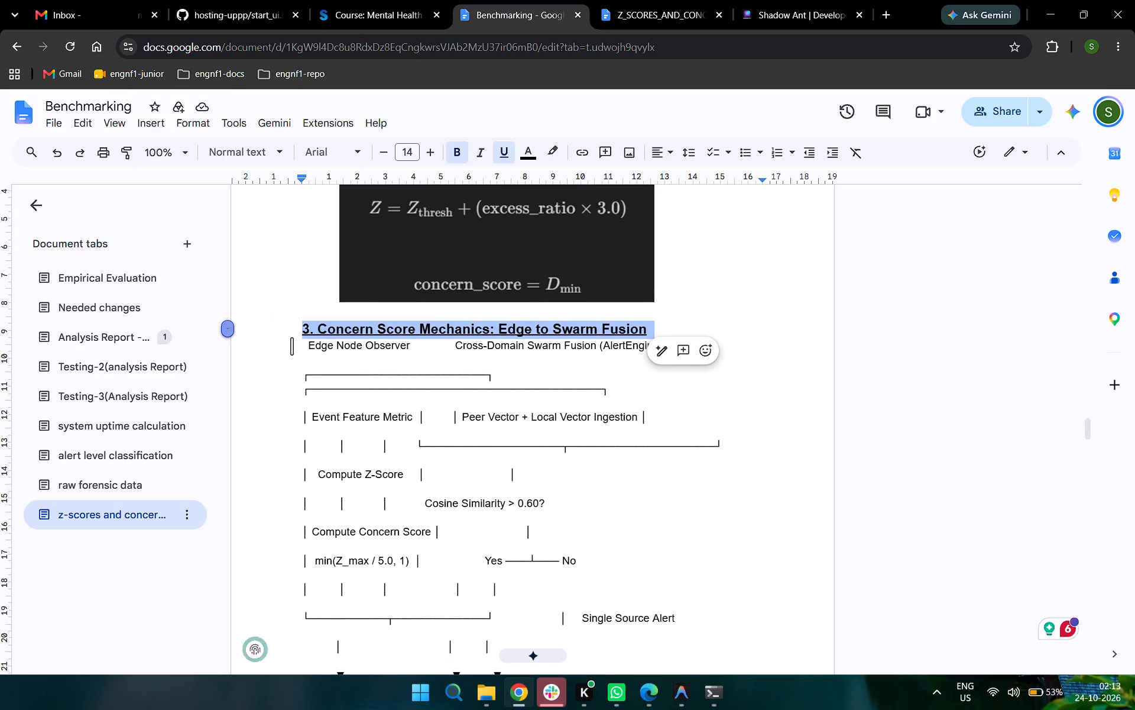
left_click_drag(292, 346, 633, 674)
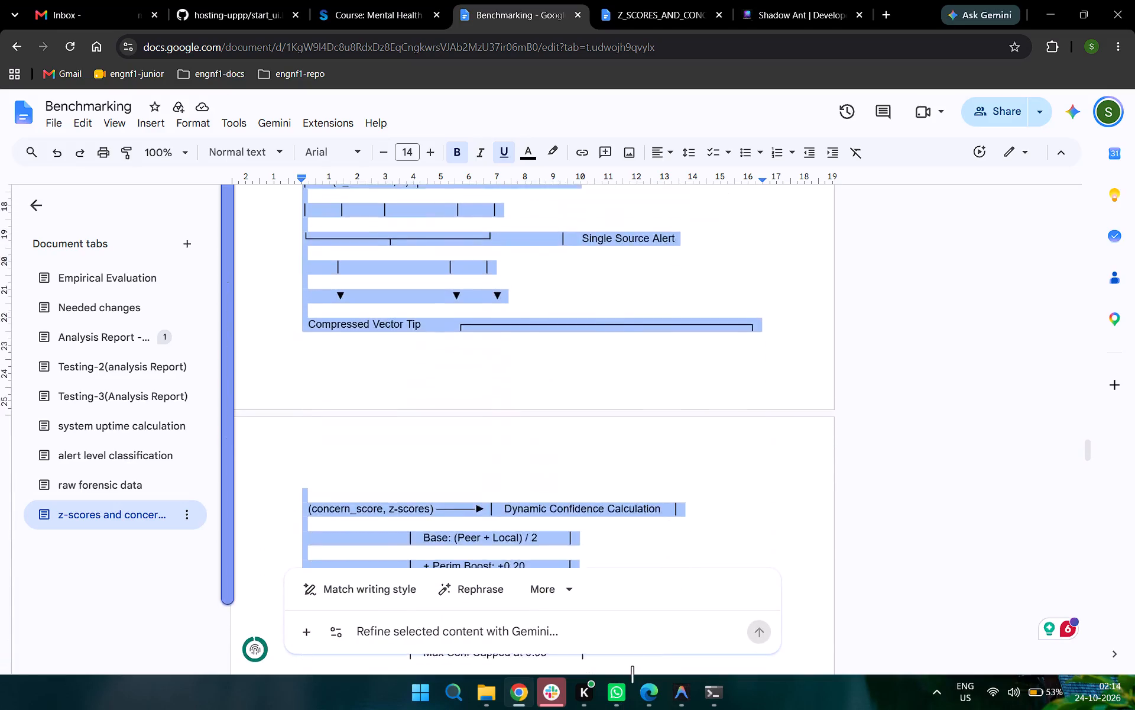
left_click_drag(633, 674, 644, 709)
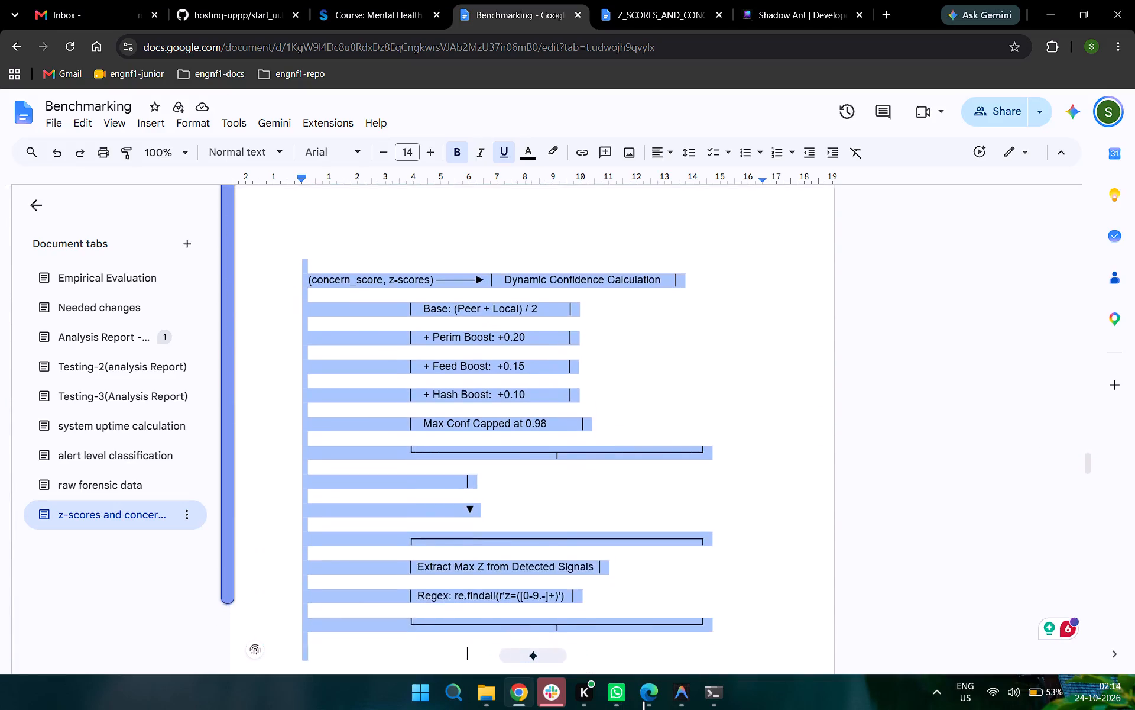
left_click_drag(644, 709, 741, 346)
key("ctrl+v")
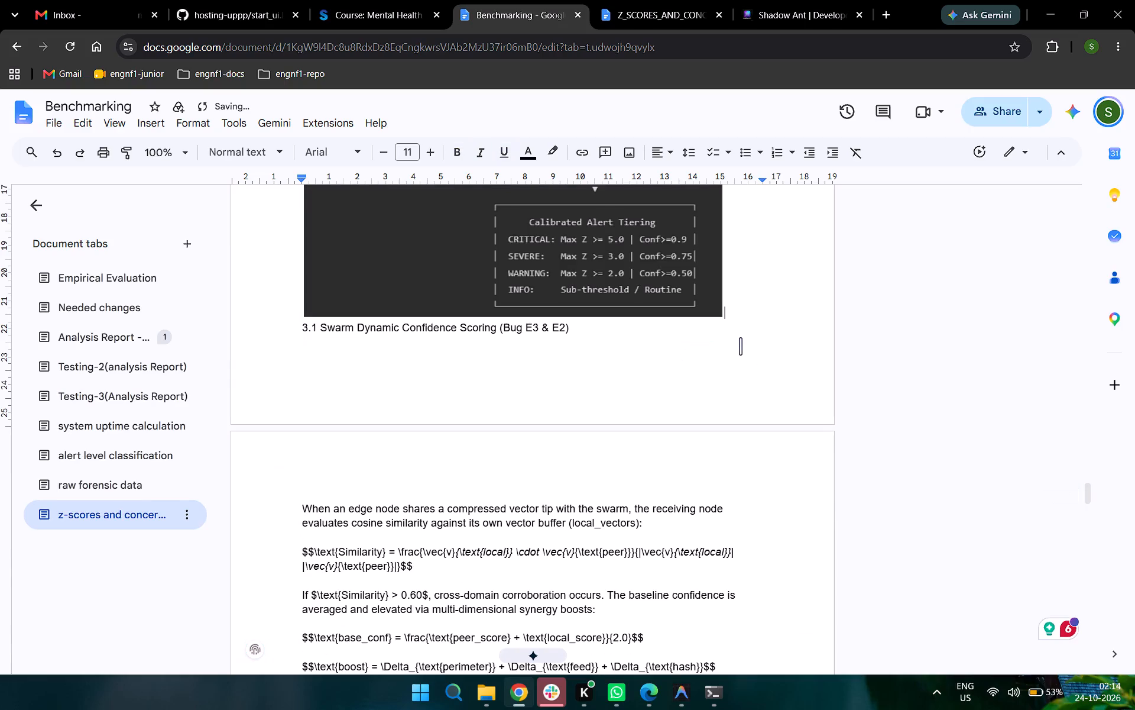
Shrink the excess_ratio, Z and concern_score formula image proportionally until it sits beside the "an anomaly is flagged:" bullet text at a small size.
scroll(741, 346, "up", 5)
left_click(630, 370)
scroll(630, 370, "up", 8)
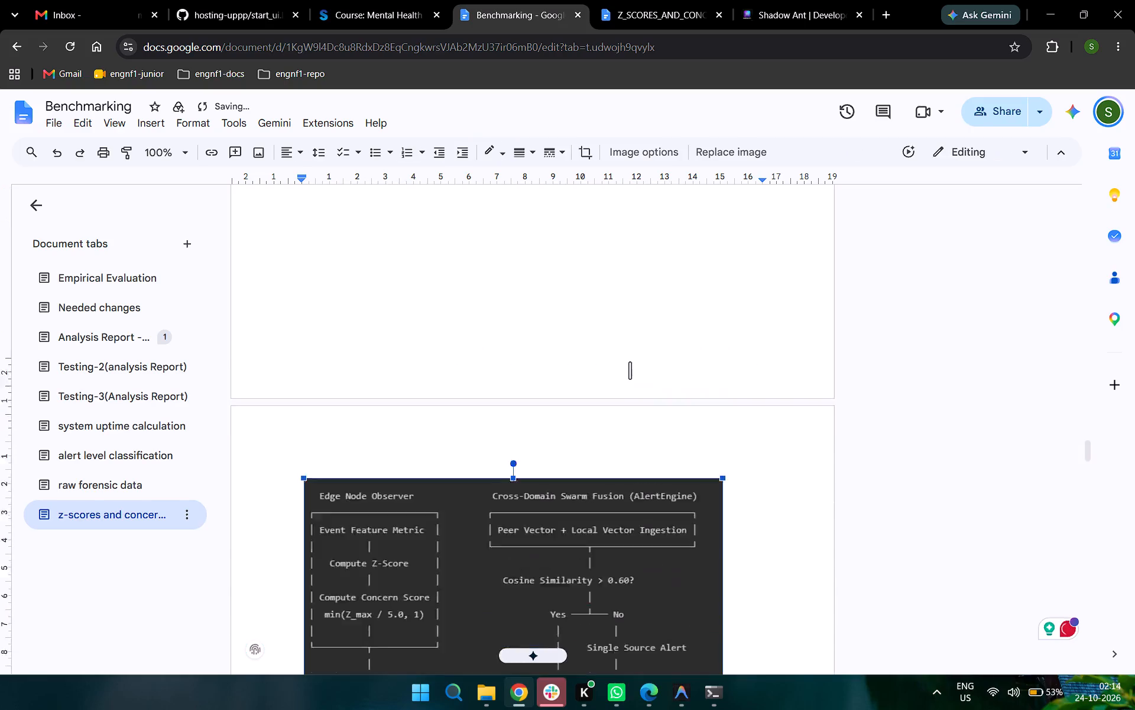
scroll(630, 370, "up", 4)
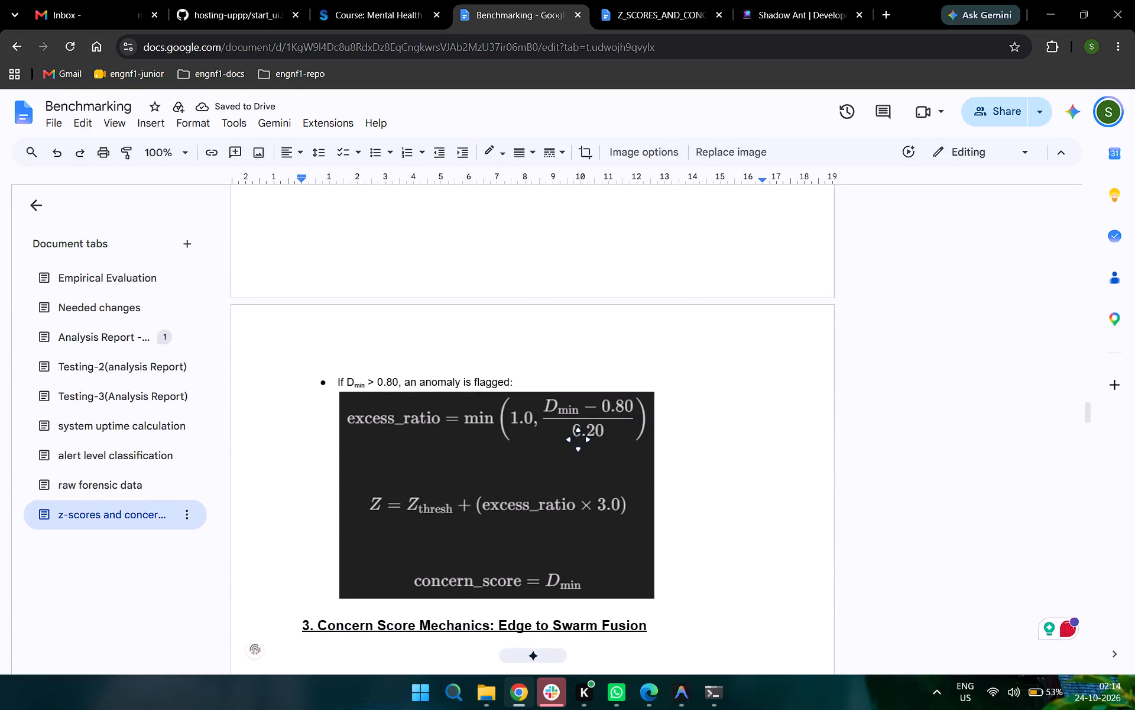
left_click(578, 440)
left_click_drag(653, 599, 626, 575)
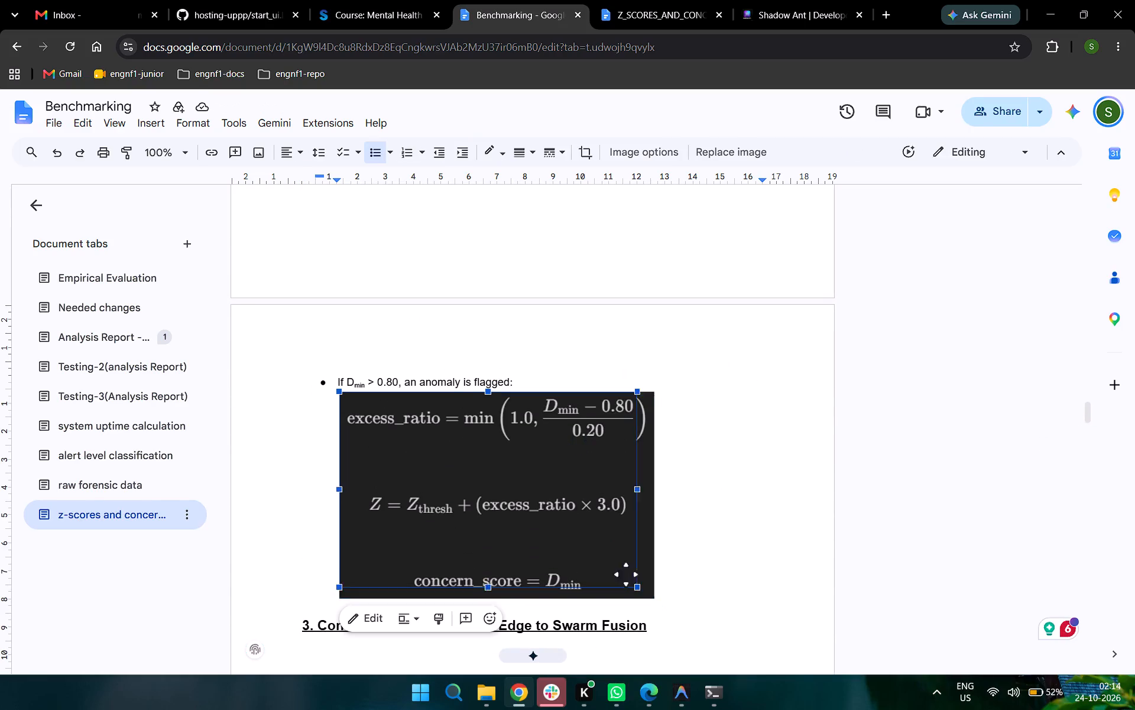
left_click_drag(626, 575, 566, 529)
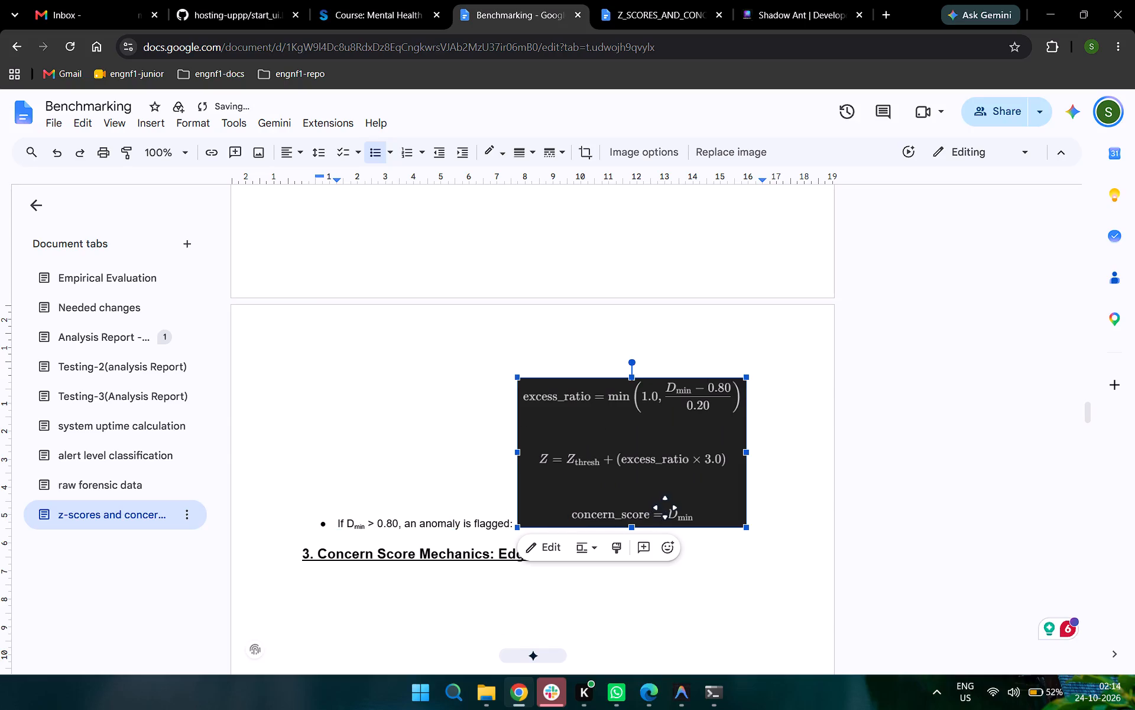
key("ctrl+z")
left_click_drag(654, 595, 586, 534)
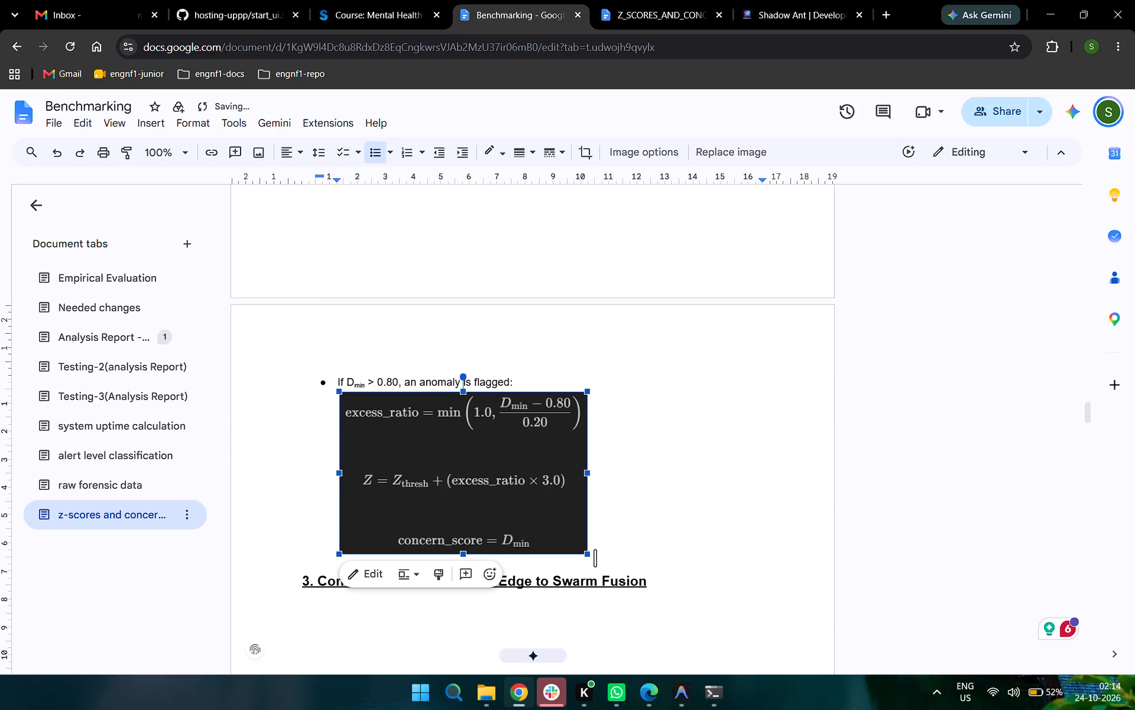
left_click_drag(587, 550, 577, 542)
left_click_drag(577, 542, 577, 541)
left_click_drag(586, 556, 580, 552)
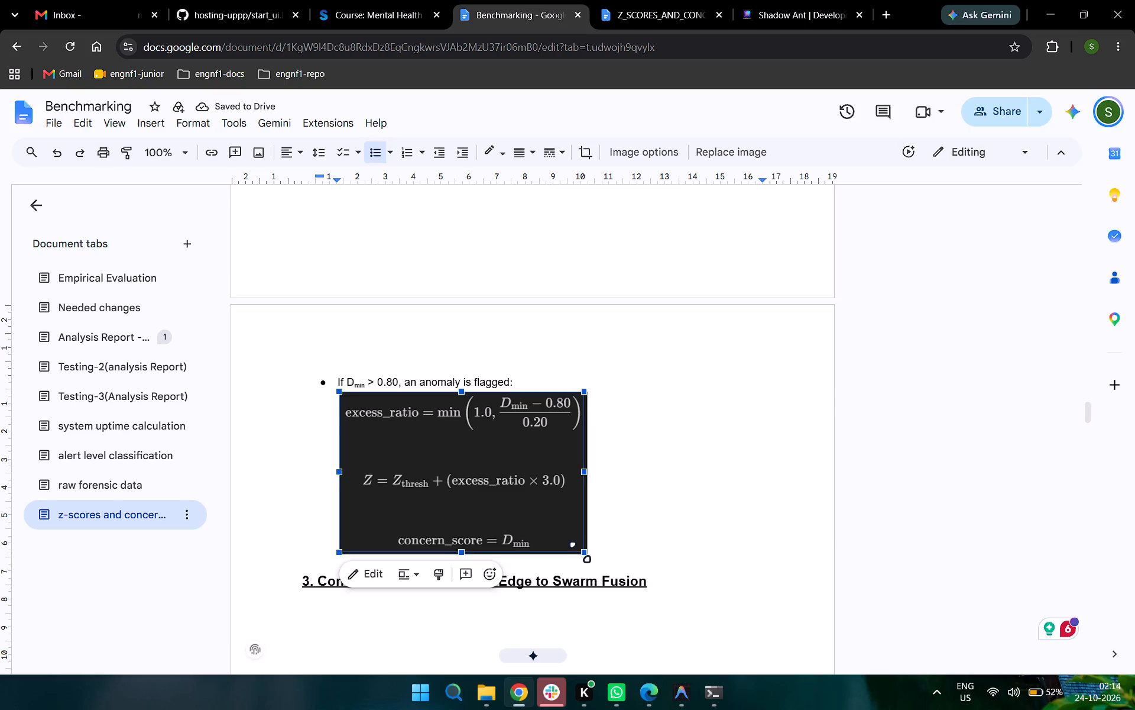
left_click_drag(580, 552, 569, 544)
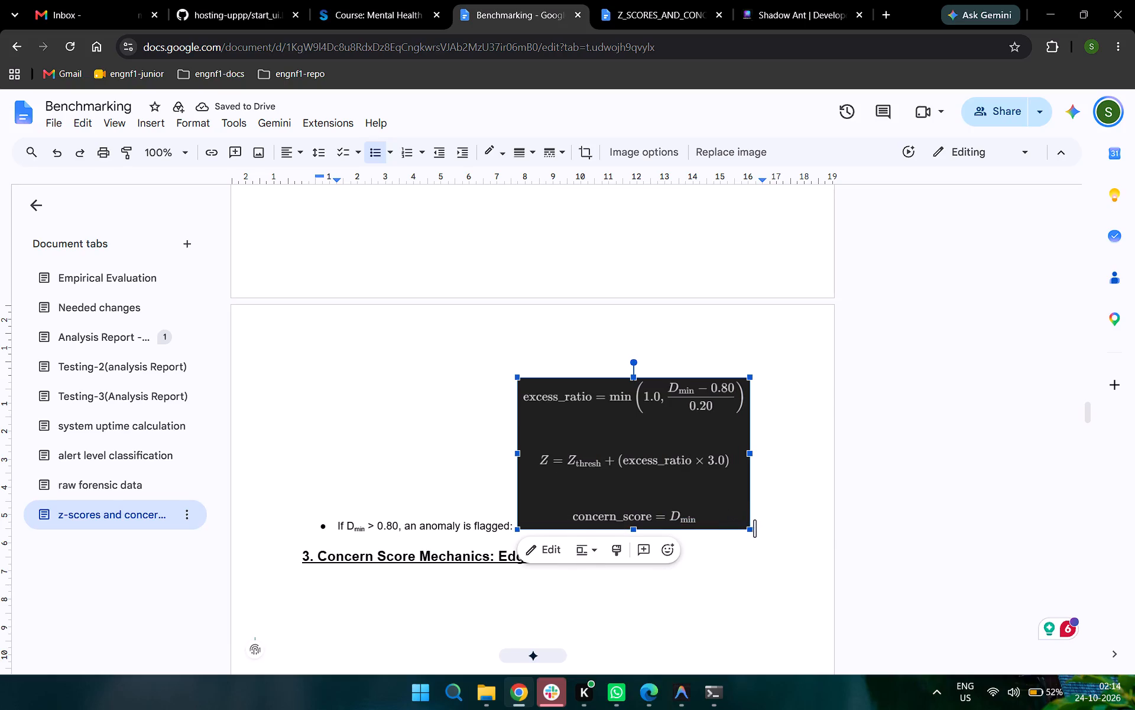
left_click_drag(750, 527, 686, 467)
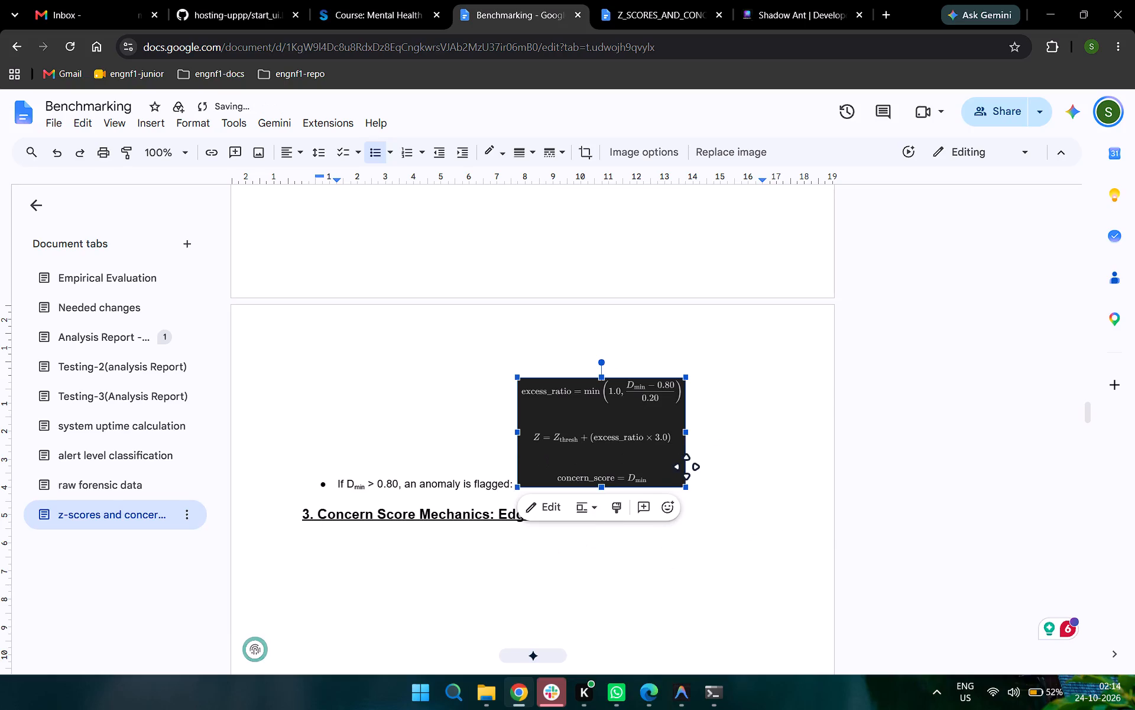
Shrink the Edge Node Observer and Cross-Domain Swarm Fusion diagram image proportionally so it takes up less of the page.
scroll(686, 467, "down", 5)
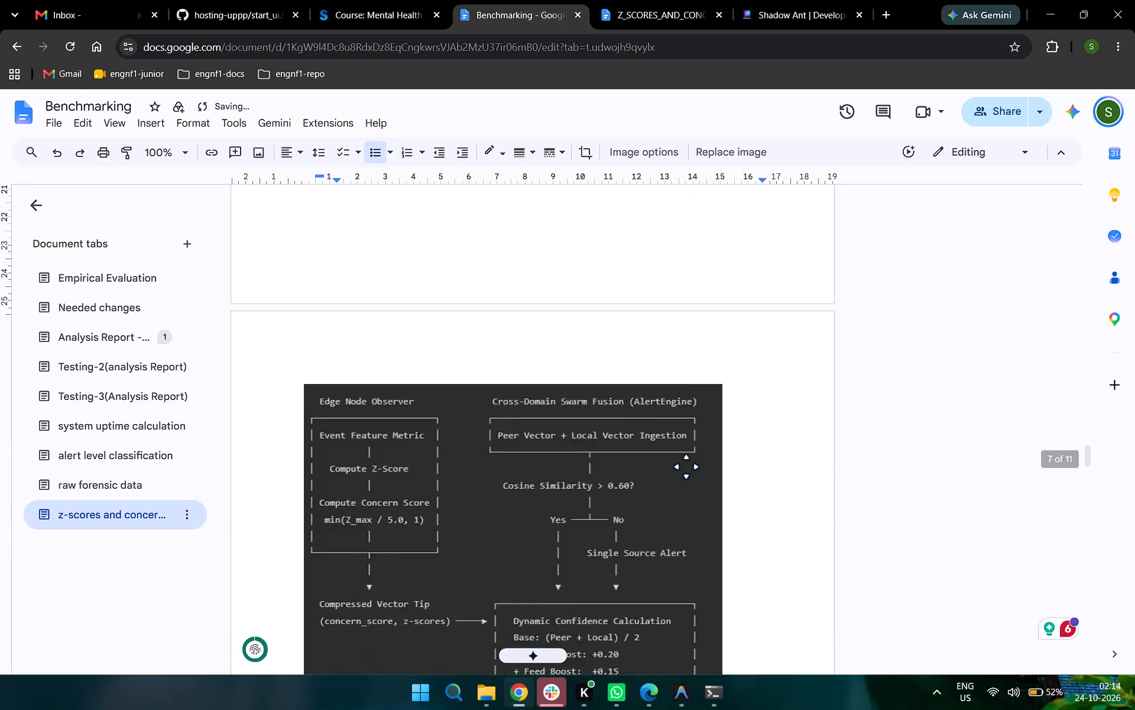
scroll(686, 467, "down", 3)
left_click(686, 467)
scroll(686, 467, "down", 2)
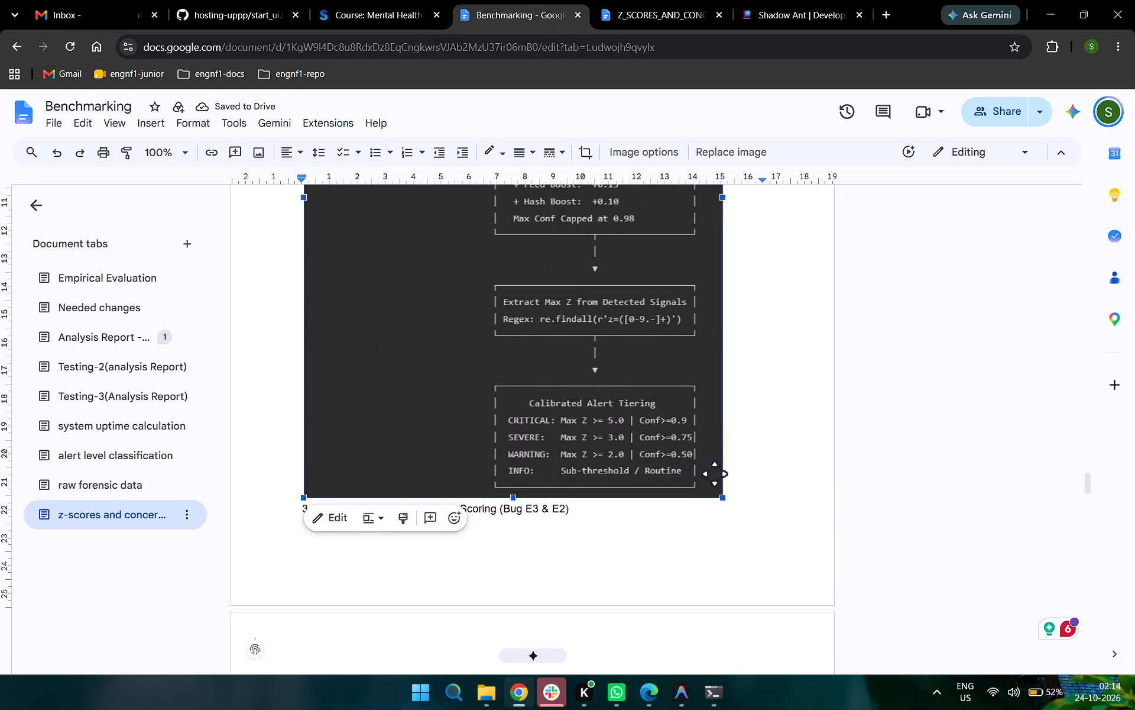
left_click(721, 494)
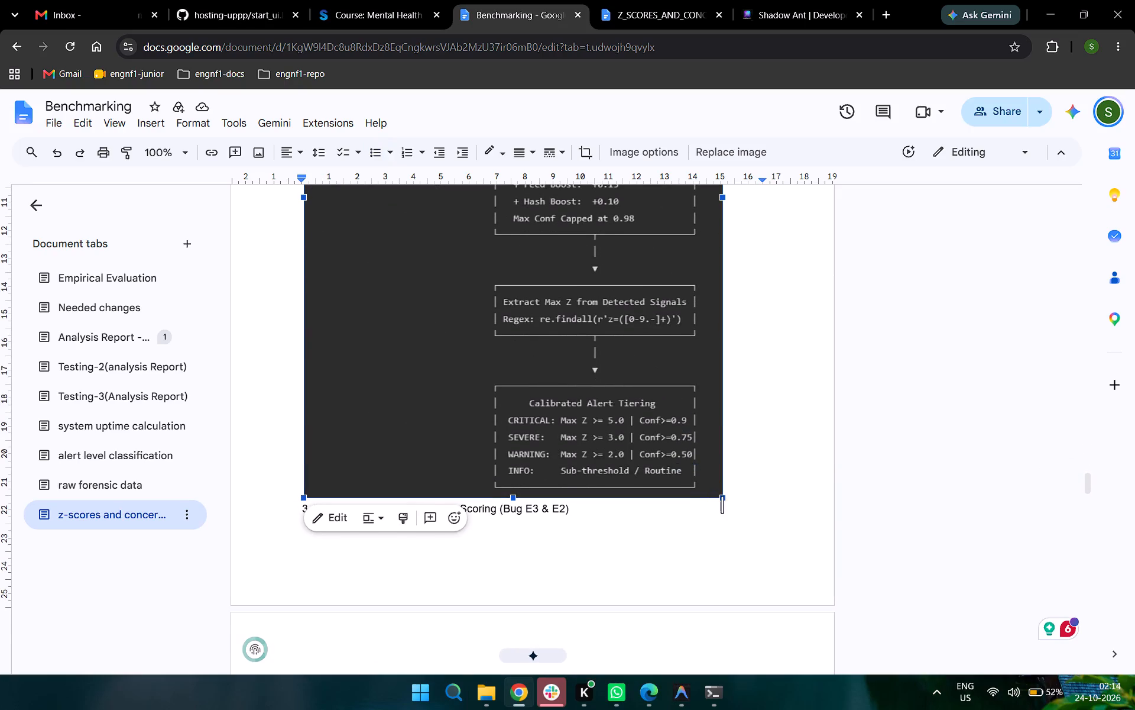
left_click_drag(722, 496, 646, 402)
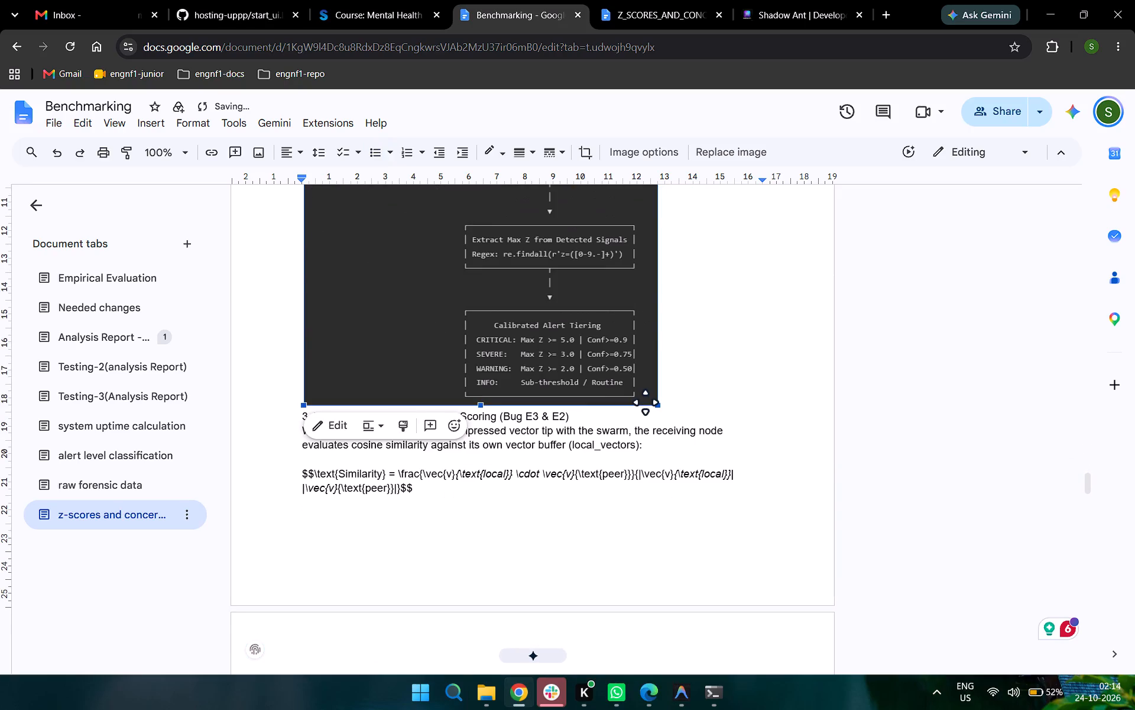
scroll(646, 402, "up", 9)
scroll(646, 402, "down", 4)
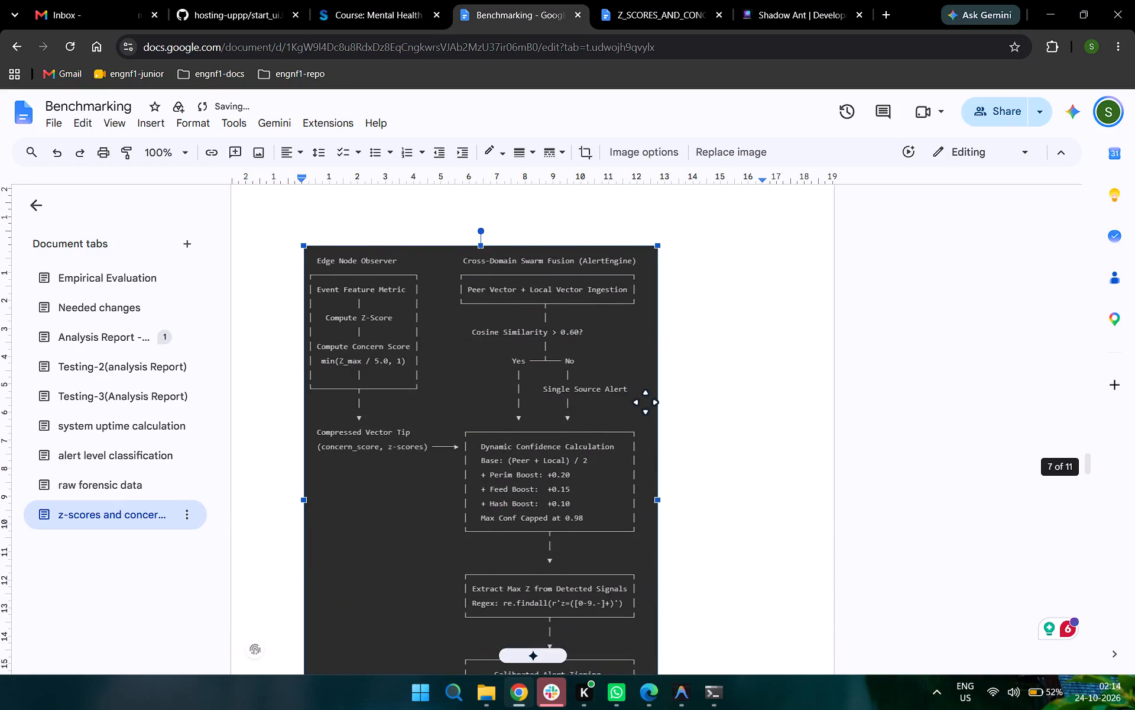
scroll(646, 402, "down", 2)
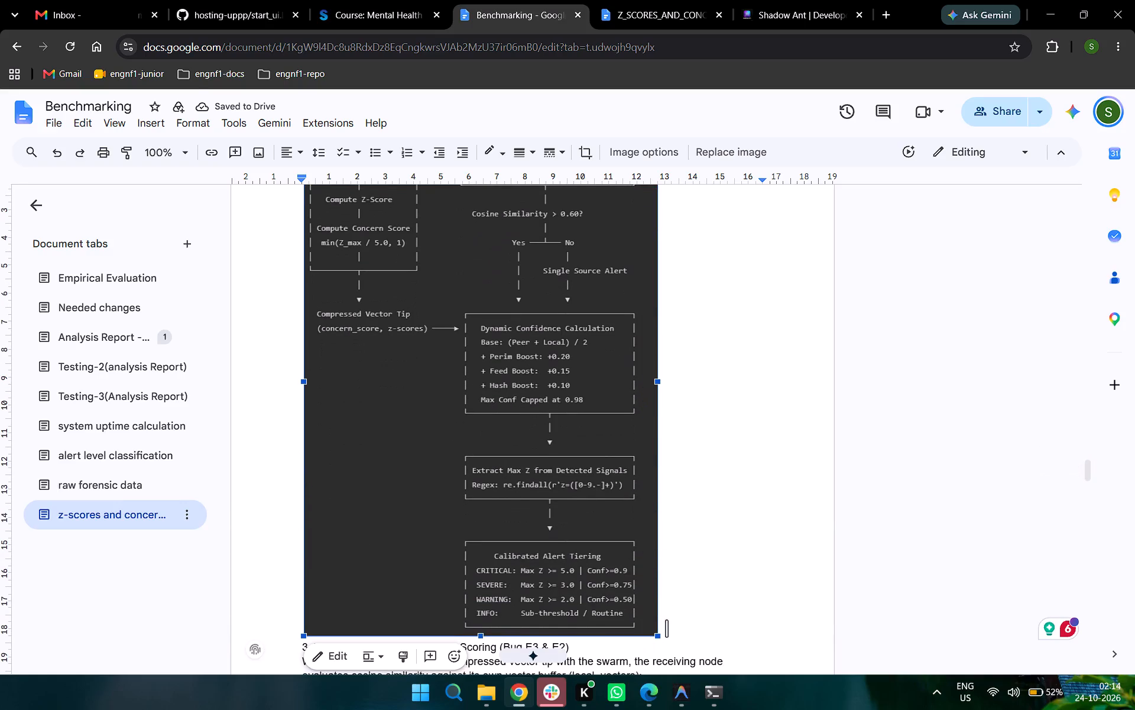
left_click_drag(658, 635, 579, 512)
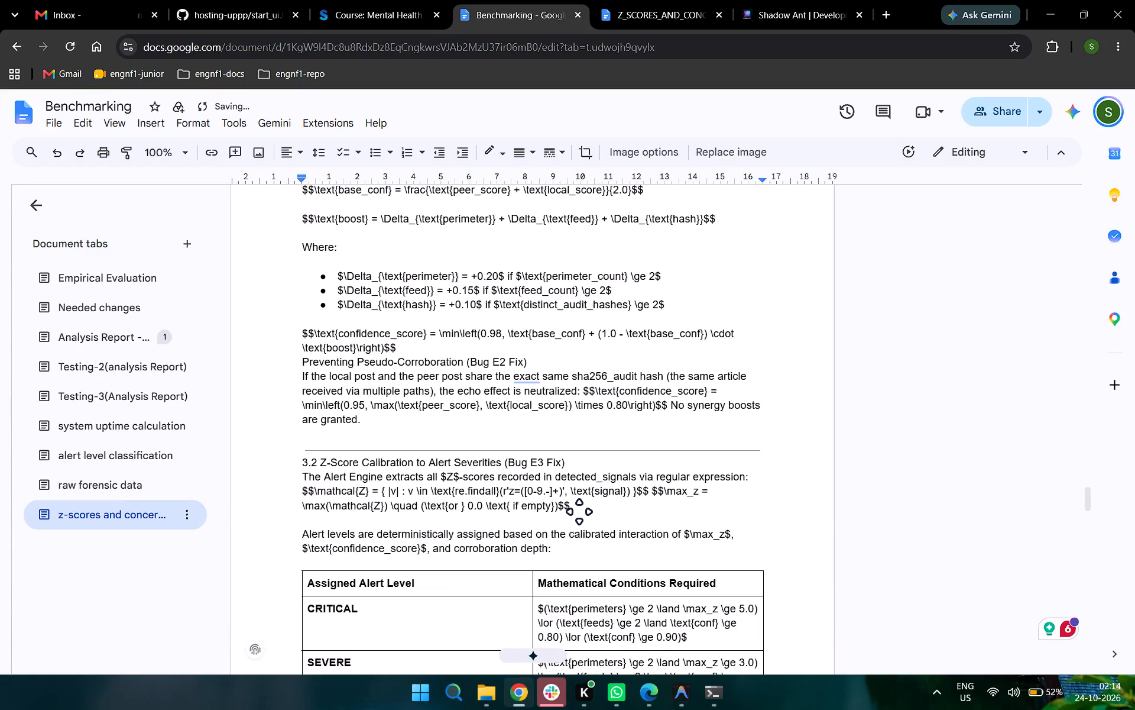
Enlarge the Edge Node Observer and Cross-Domain Swarm Fusion diagram image proportionally to about 12 cm wide and center it.
scroll(579, 512, "up", 7)
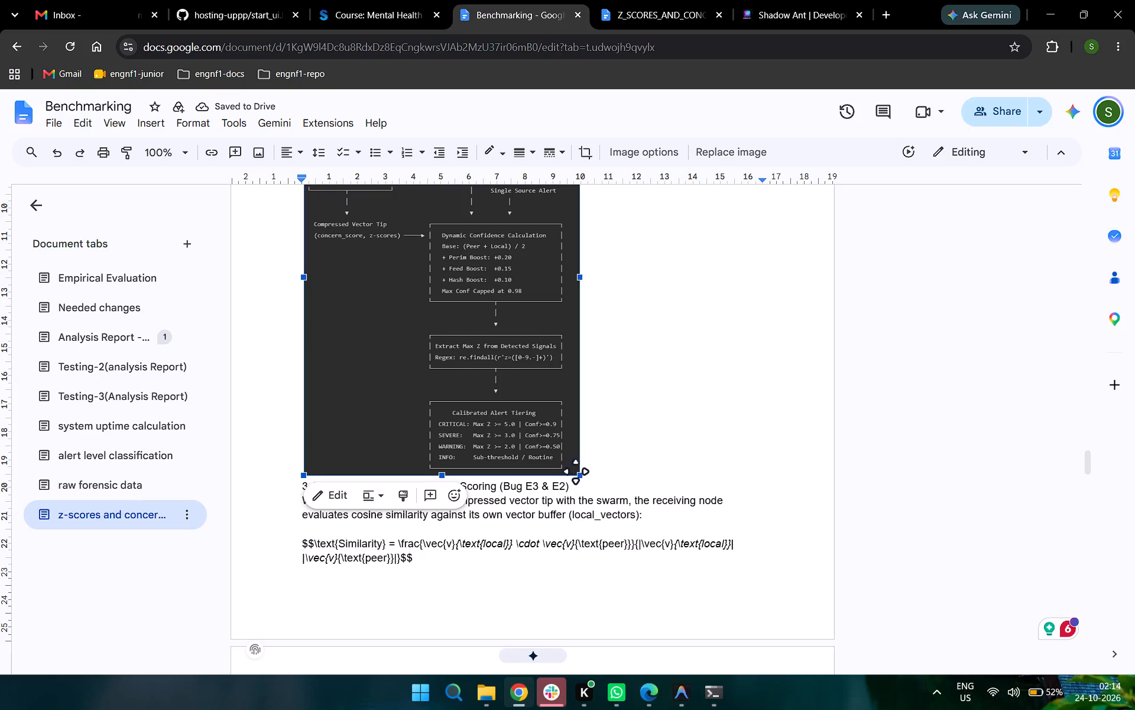
left_click_drag(579, 477, 615, 509)
left_click_drag(618, 528, 624, 532)
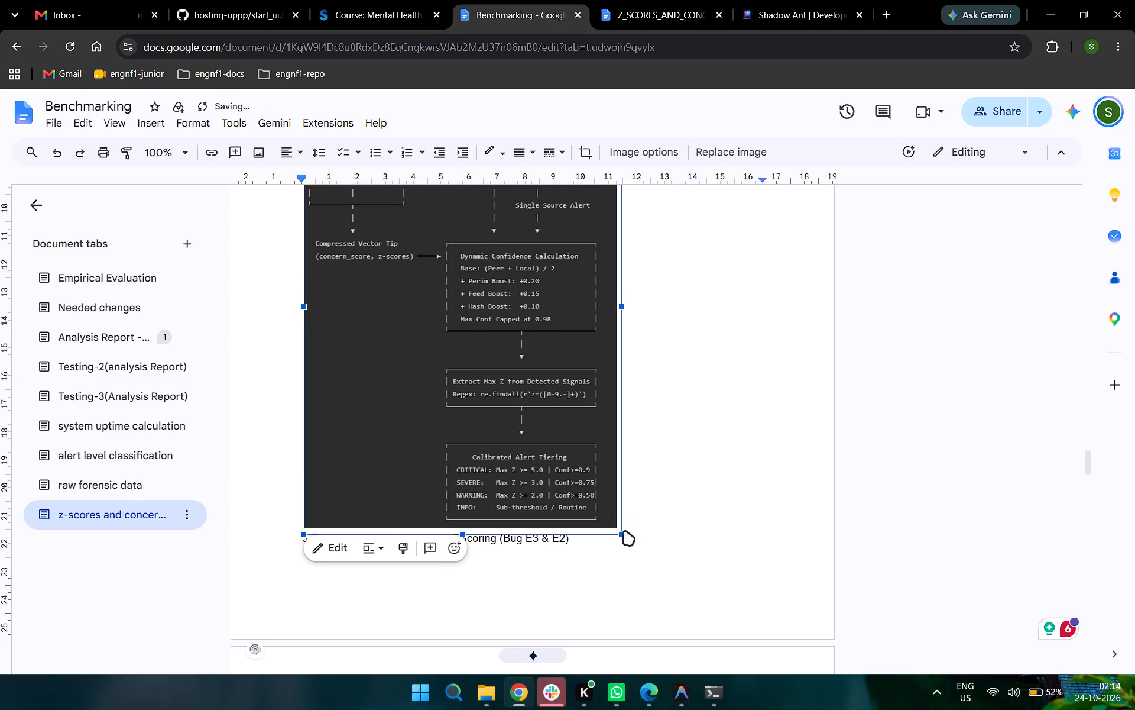
left_click_drag(624, 532, 628, 534)
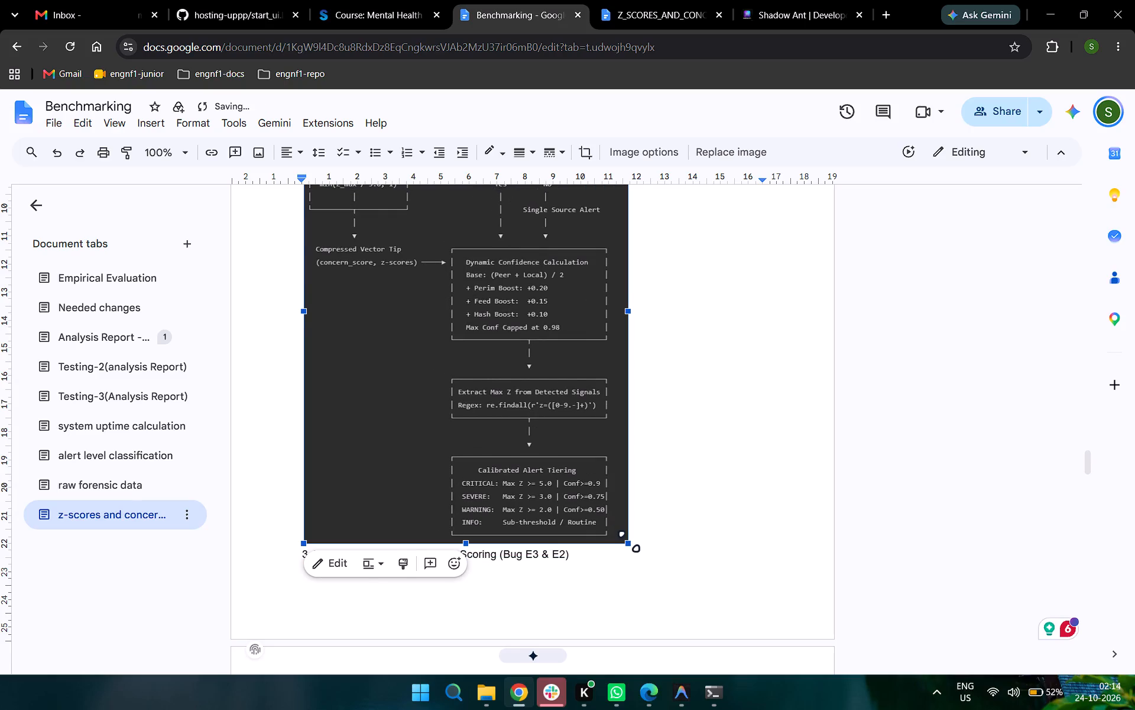
left_click_drag(629, 541, 639, 545)
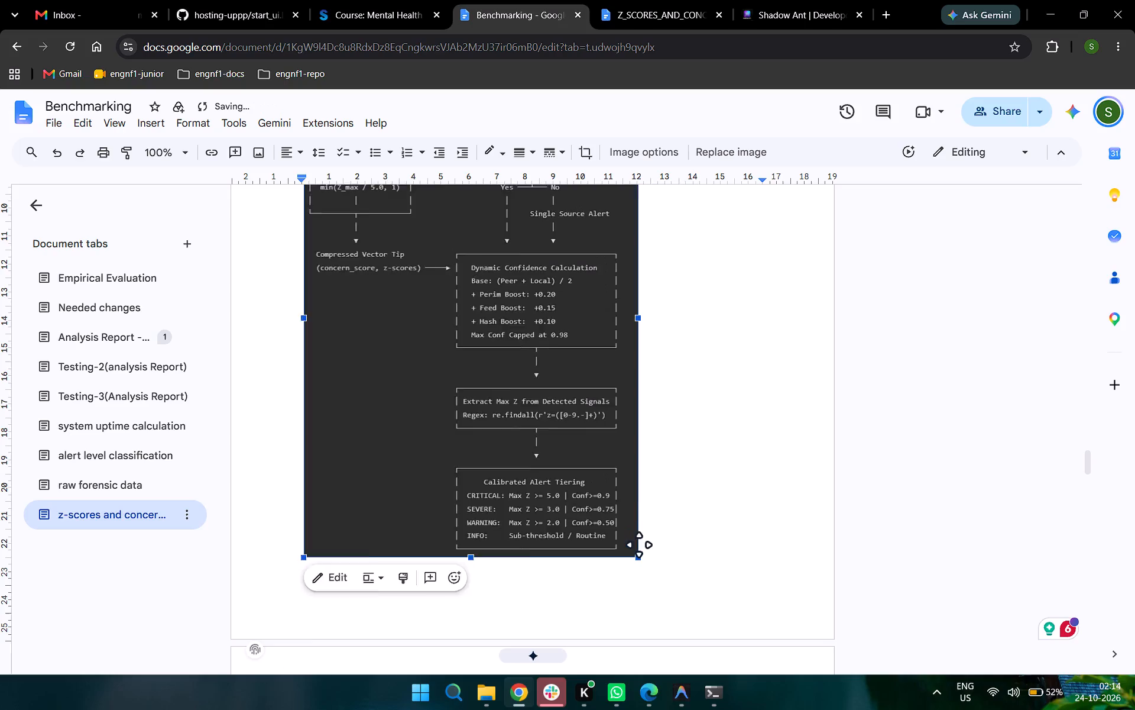
key("ctrl+shift+e")
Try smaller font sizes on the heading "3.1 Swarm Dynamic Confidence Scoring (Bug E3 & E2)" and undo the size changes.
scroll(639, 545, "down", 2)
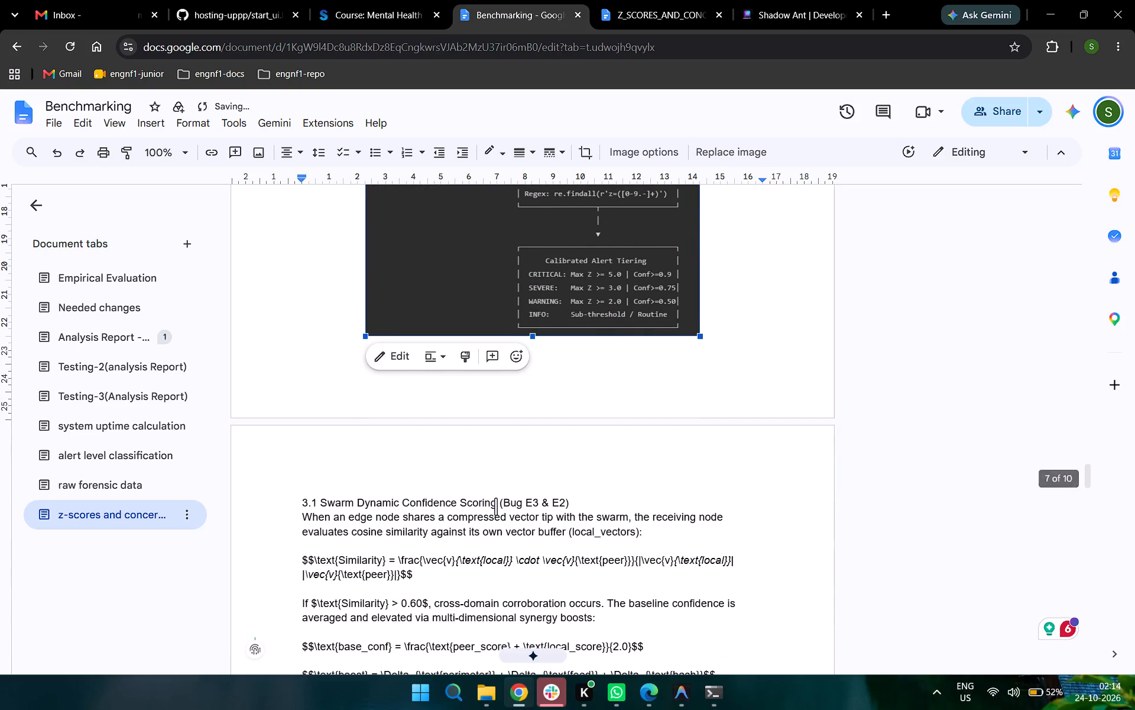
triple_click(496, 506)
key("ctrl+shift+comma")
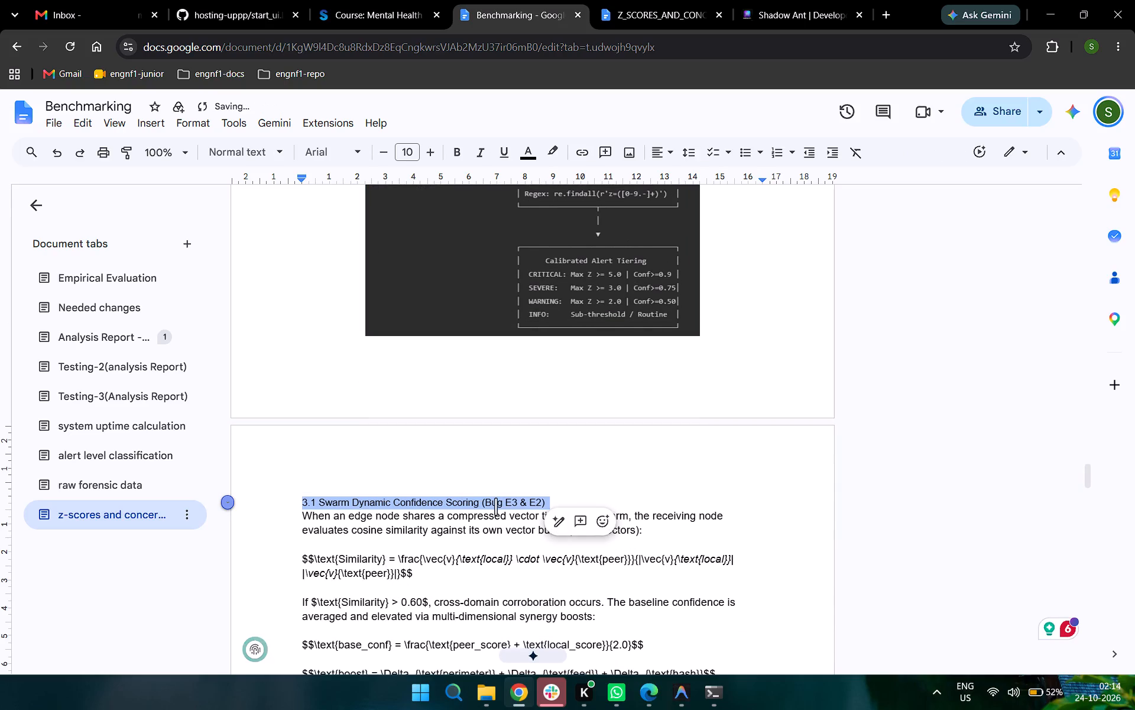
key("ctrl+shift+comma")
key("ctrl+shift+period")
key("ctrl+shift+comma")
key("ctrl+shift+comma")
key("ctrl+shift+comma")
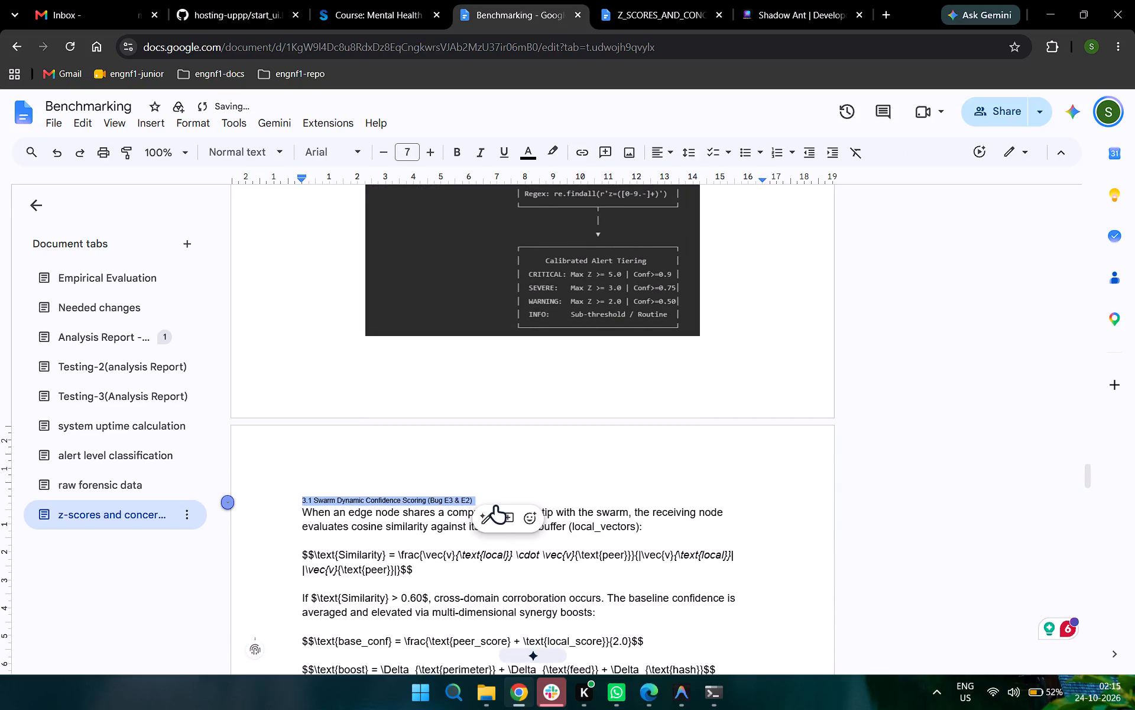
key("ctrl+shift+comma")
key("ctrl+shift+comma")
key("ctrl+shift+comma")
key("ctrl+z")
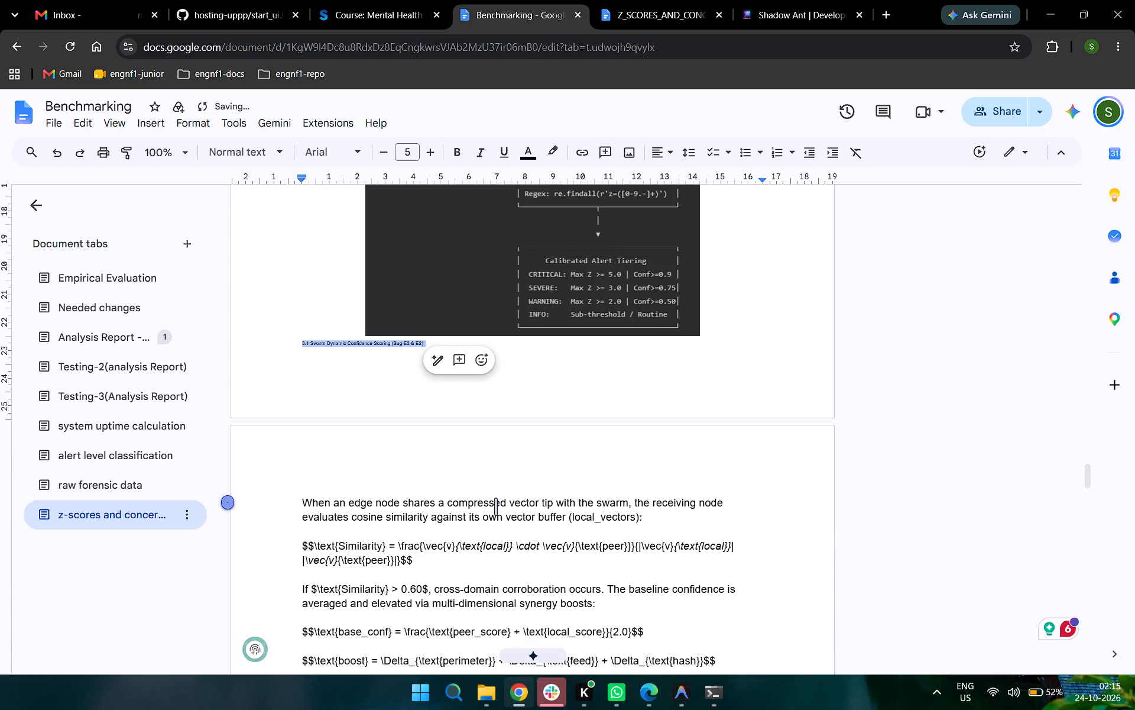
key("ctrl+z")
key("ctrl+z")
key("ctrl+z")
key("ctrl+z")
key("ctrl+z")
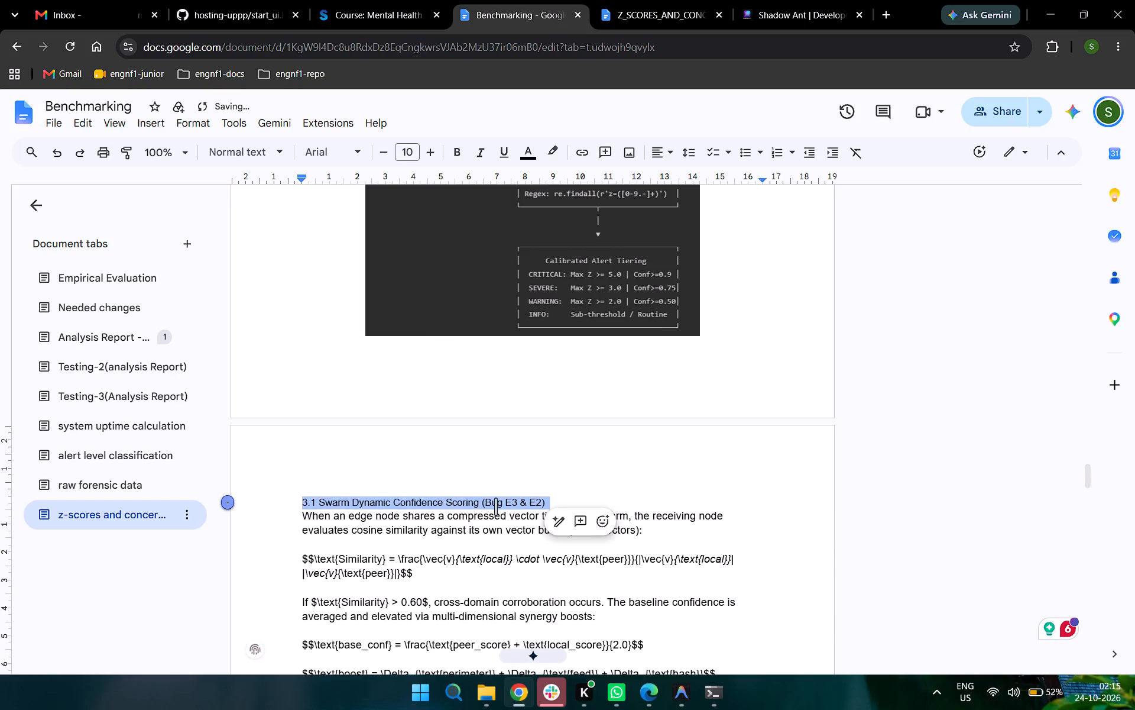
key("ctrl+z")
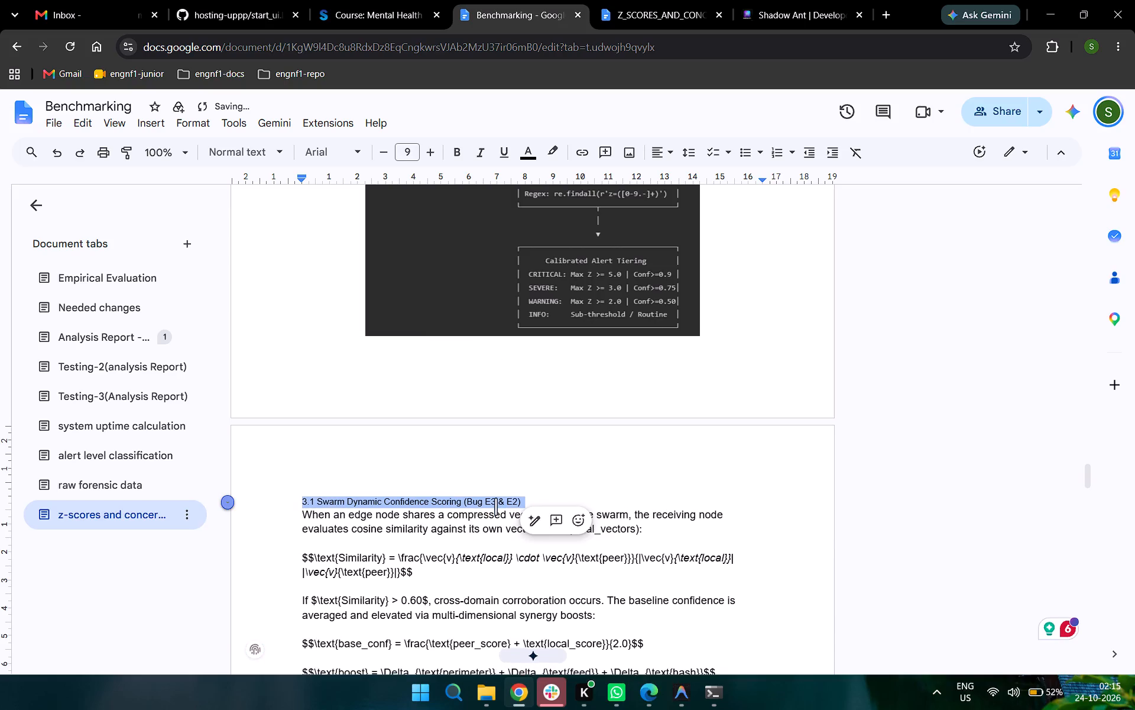
Format the selected heading "3.1 Swarm Dynamic Confidence Scoring (Bug E3 & E2)" as 12 pt, bold and underlined.
key("ctrl+shift+period")
key("ctrl+shift+period")
key("ctrl+shift+period")
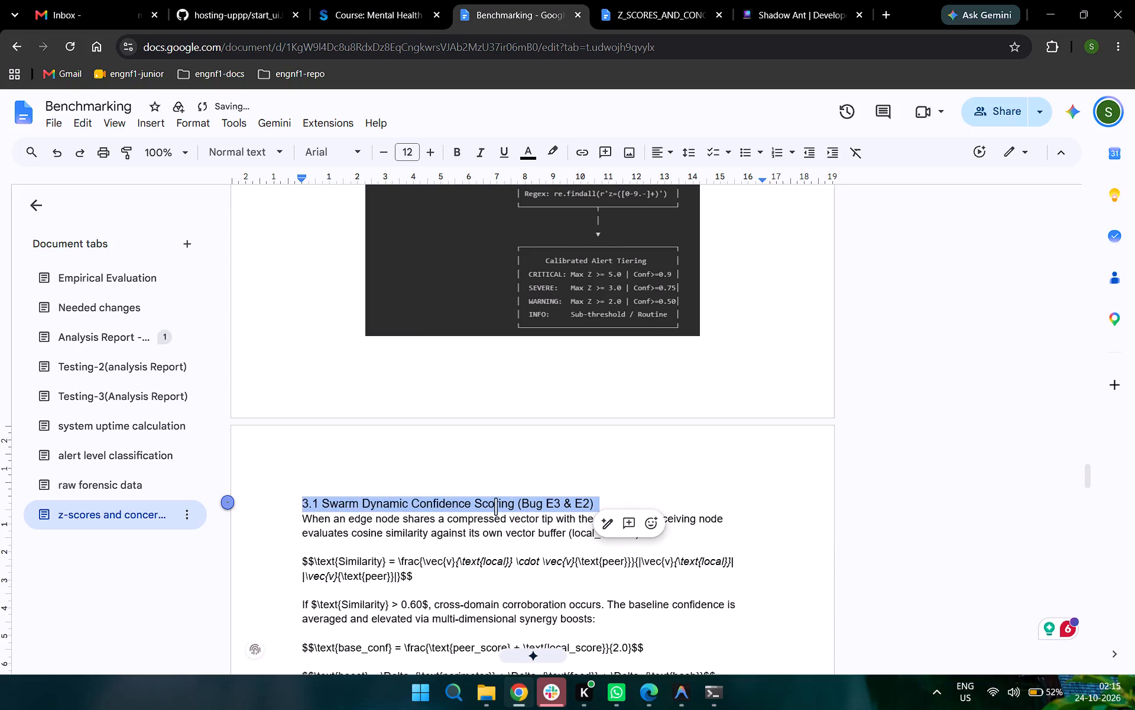
key("ctrl+b")
key("ctrl+u")
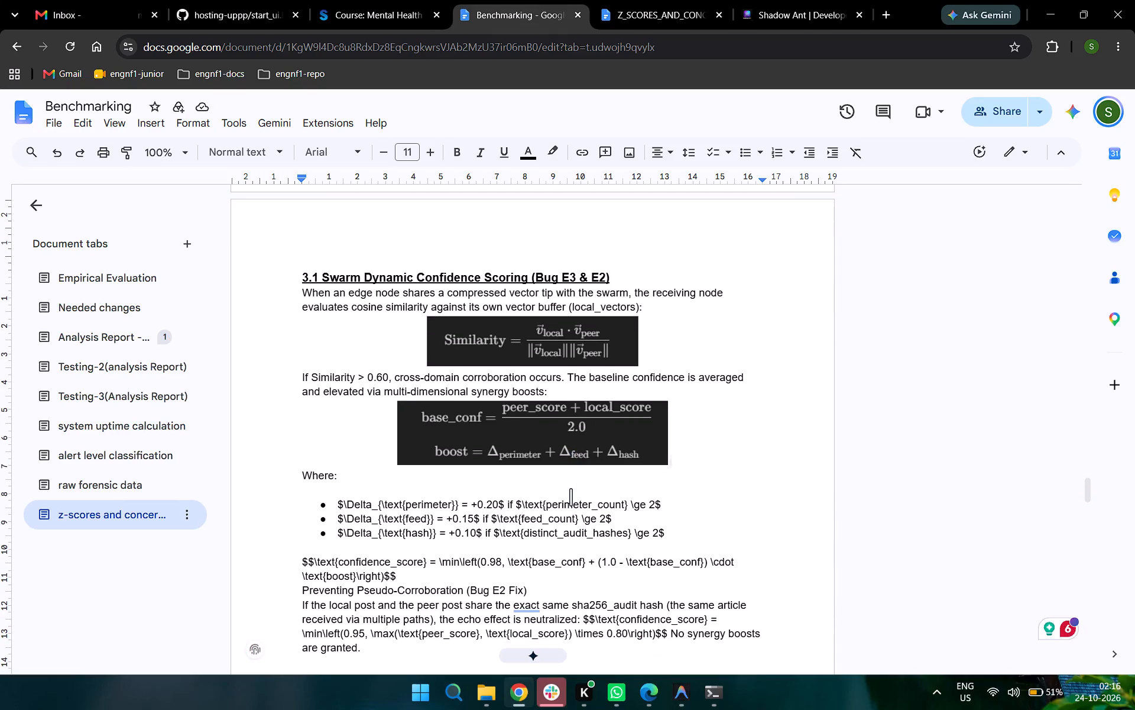
scroll(571, 497, "down", 3)
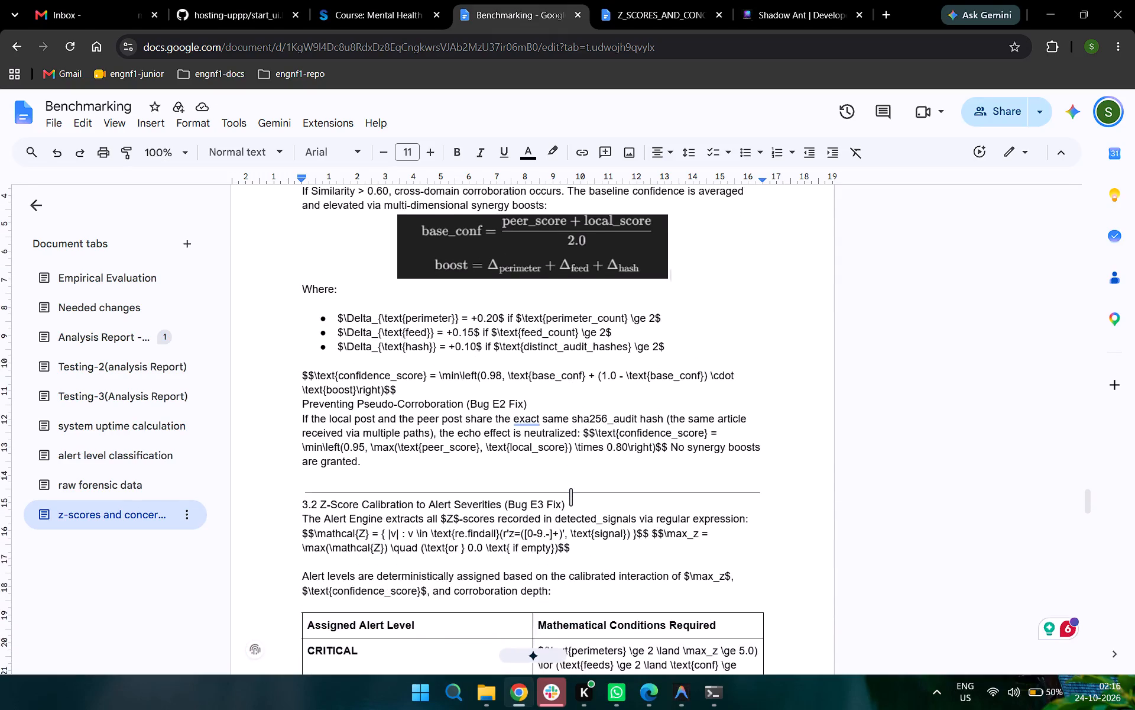
scroll(571, 497, "down", 5)
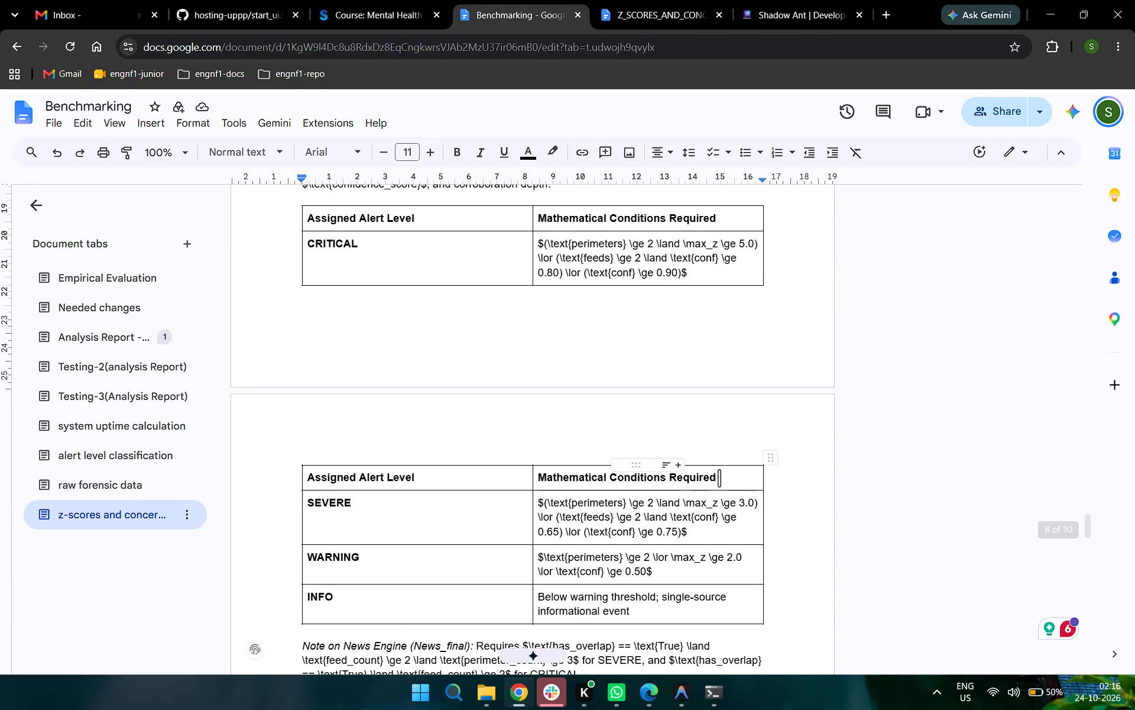
scroll(719, 478, "up", 6)
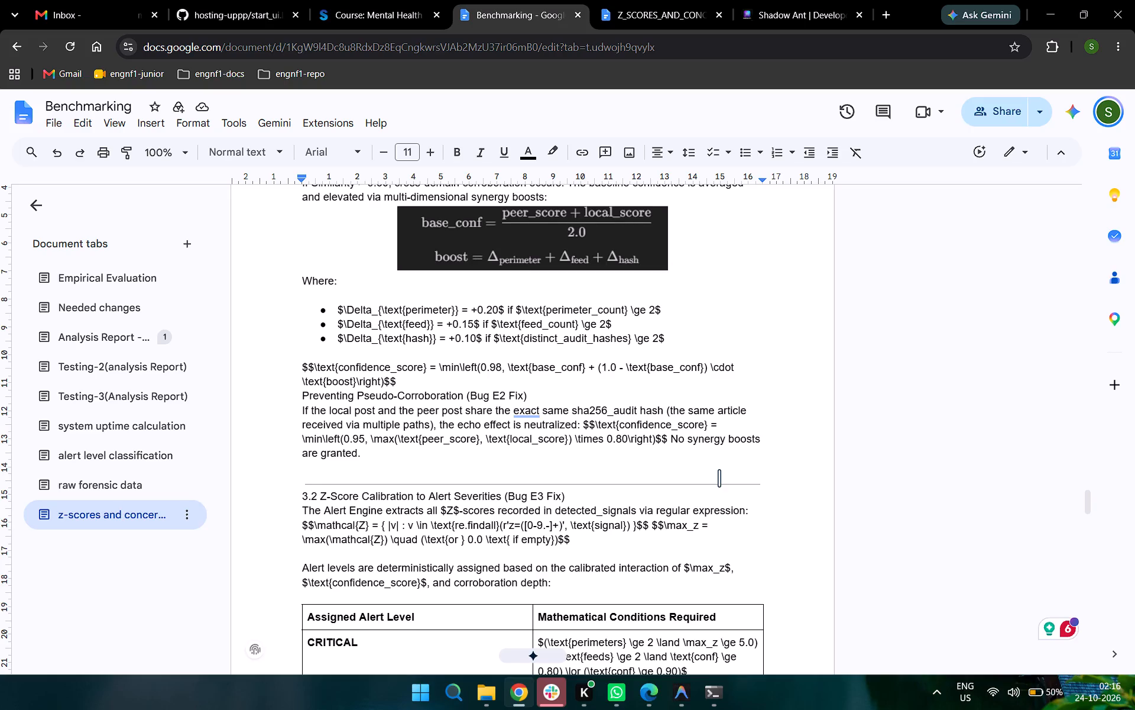
scroll(719, 478, "down", 2)
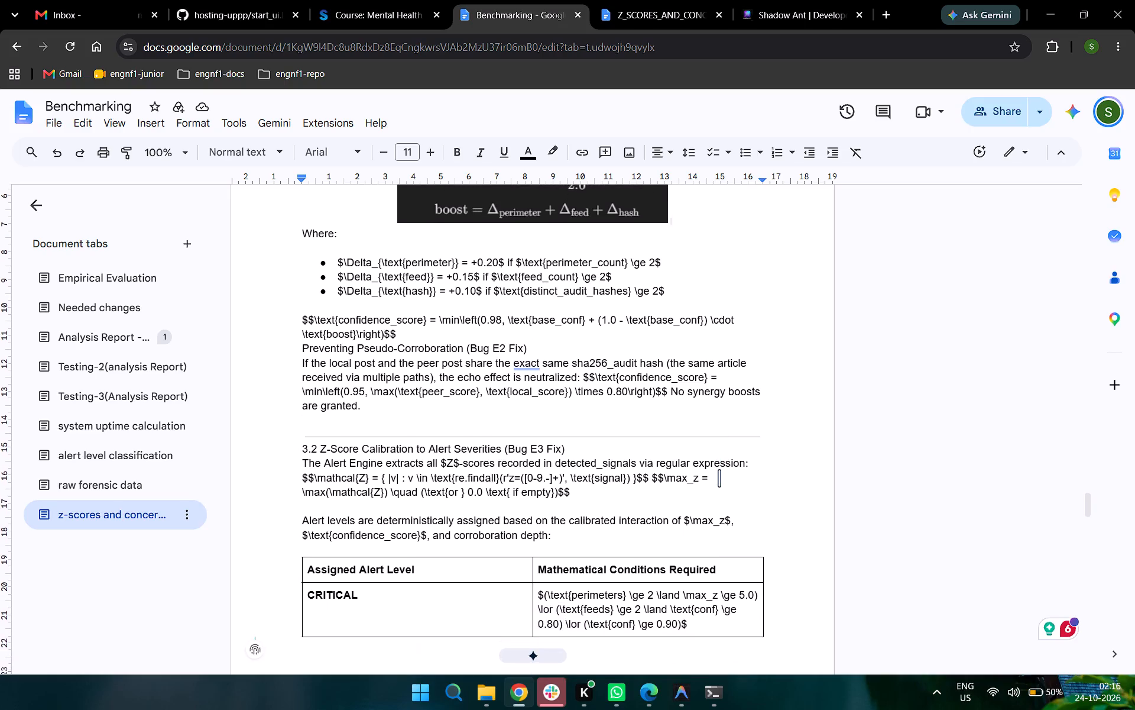
scroll(719, 478, "down", 1)
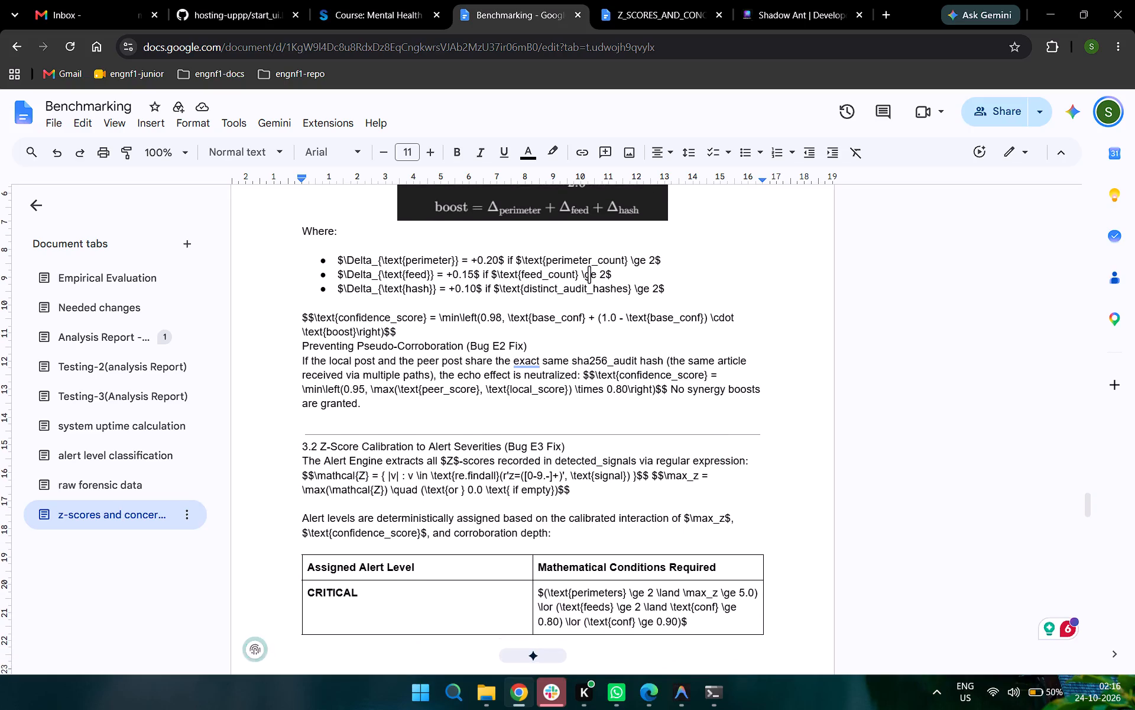
scroll(586, 274, "down", 2)
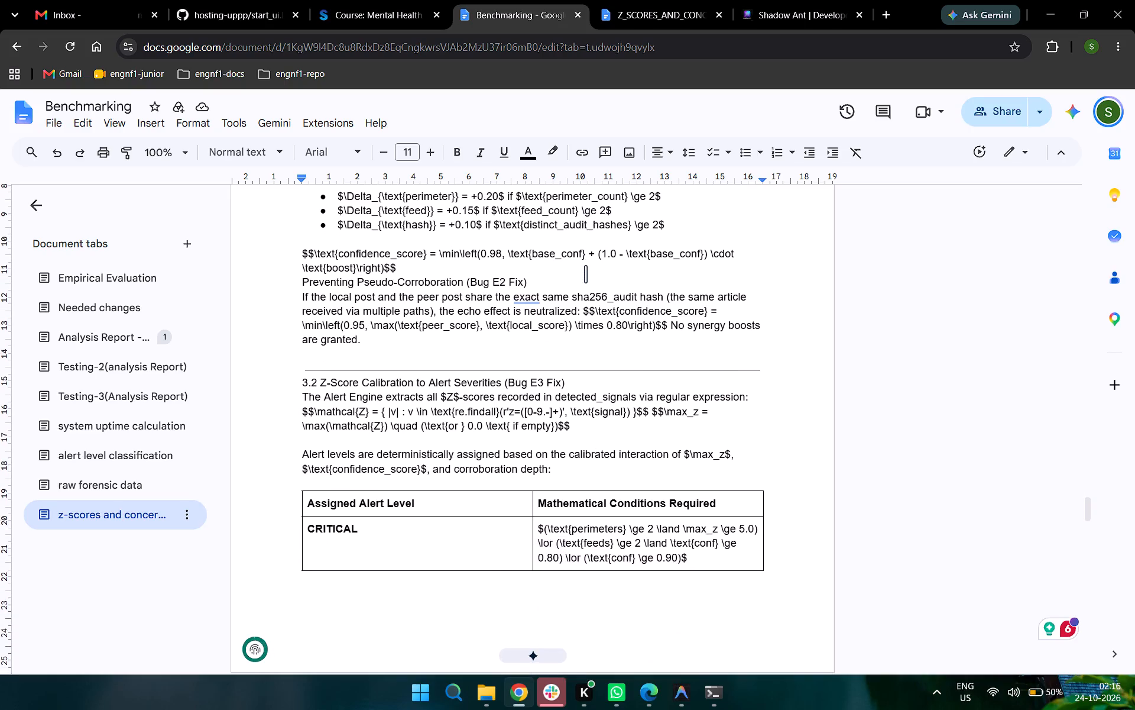
scroll(586, 274, "down", 8)
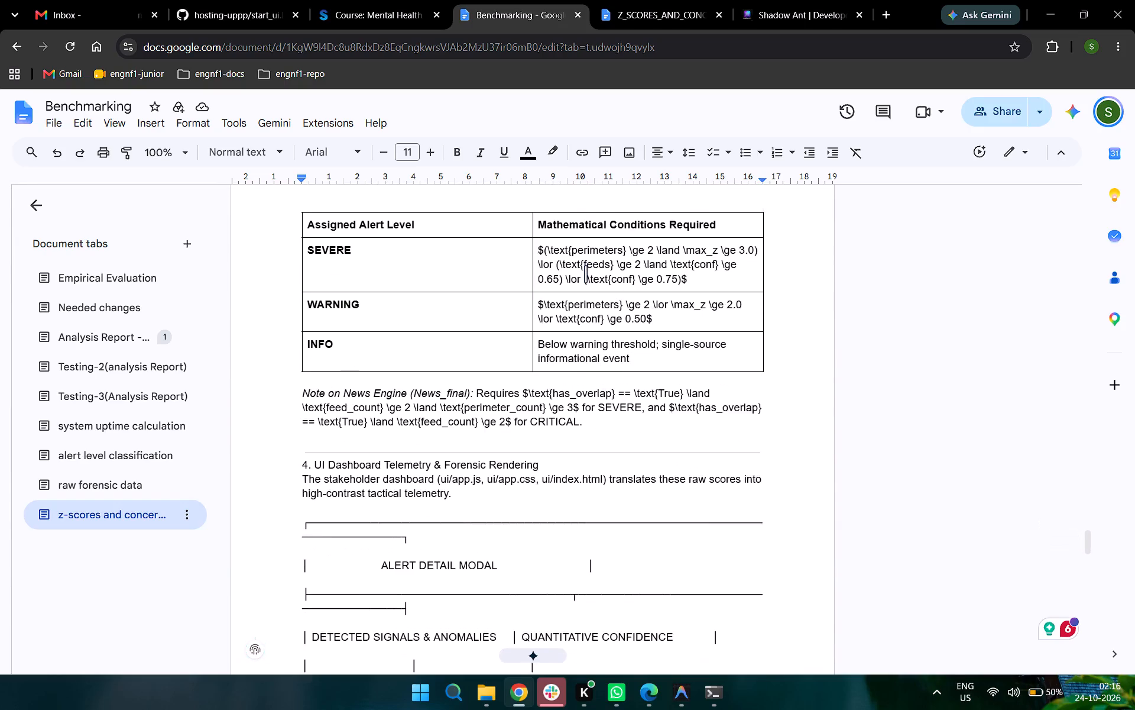
scroll(586, 274, "down", 9)
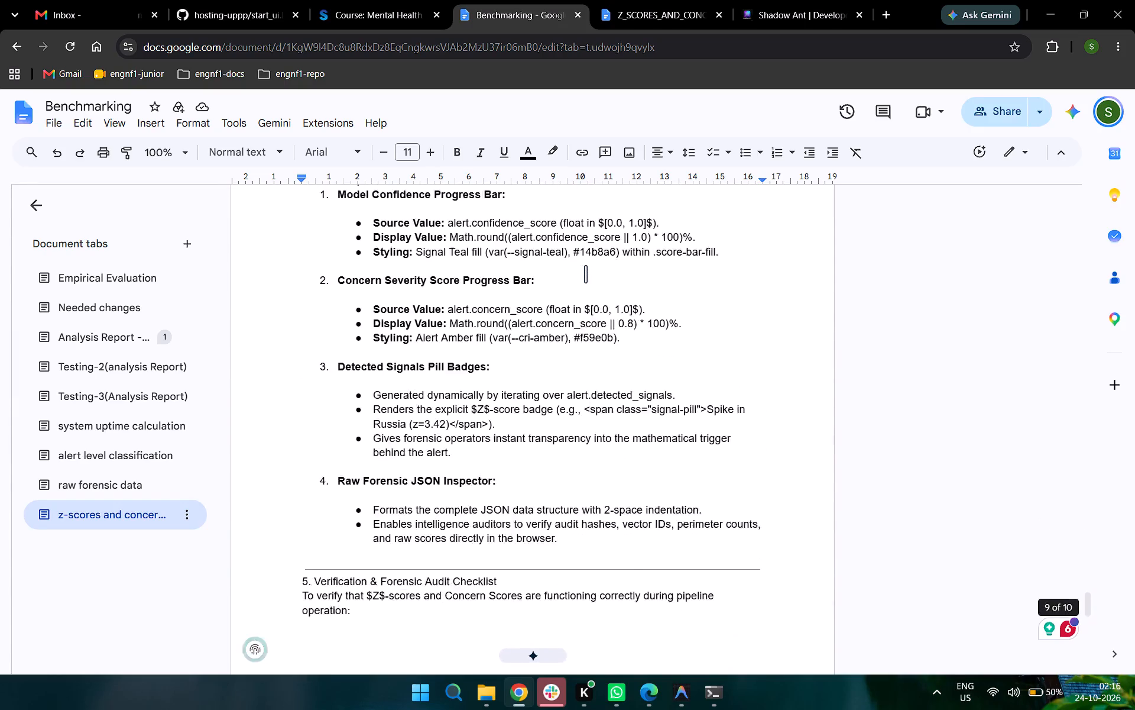
scroll(586, 274, "down", 5)
scroll(586, 274, "up", 4)
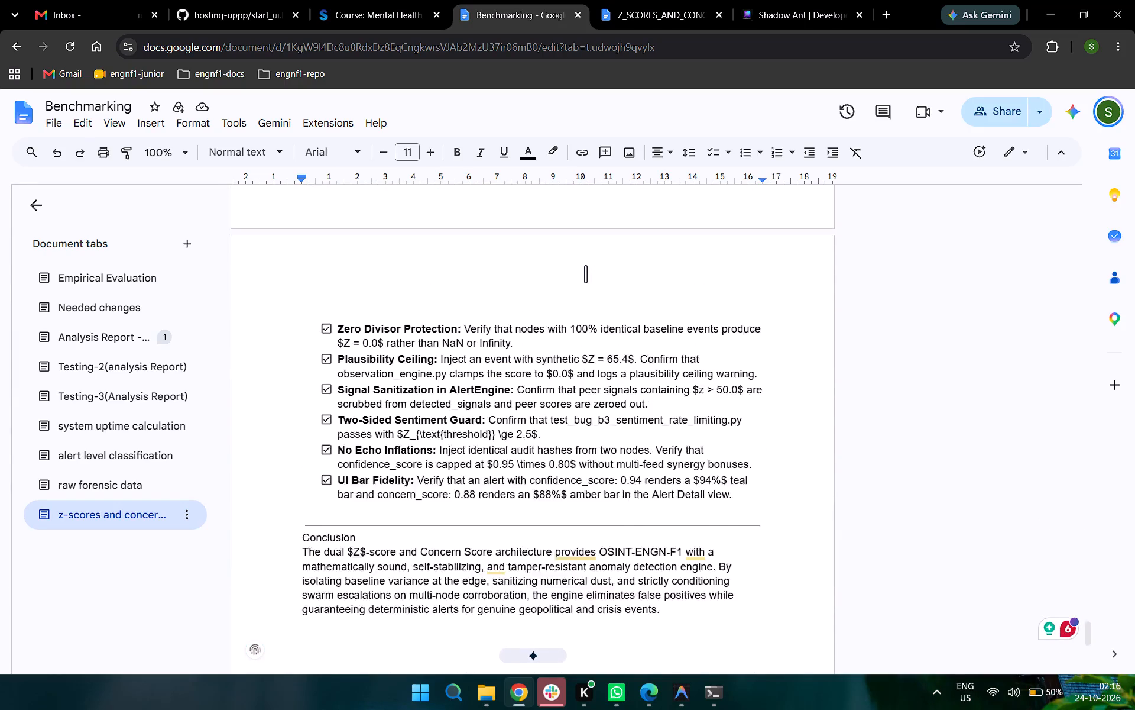
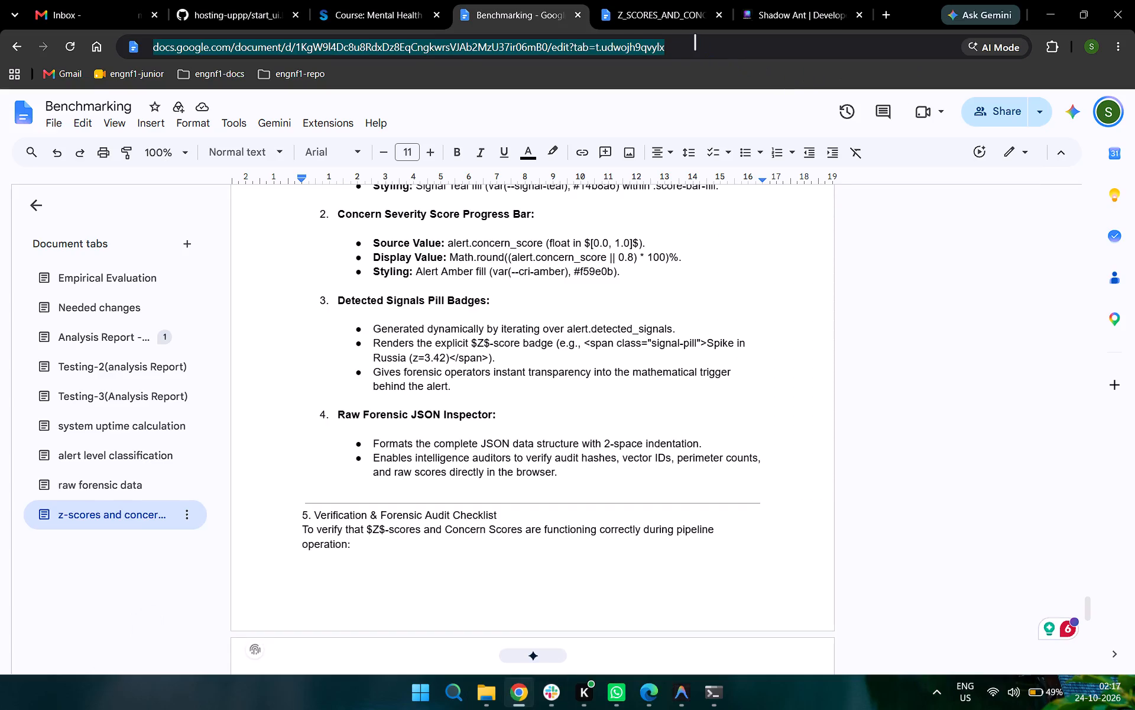
Copy the full web address of the Benchmarking document's z-scores and concern scores tab.
left_click(695, 42)
left_click(695, 42)
key("ctrl+a")
key("ctrl+c")
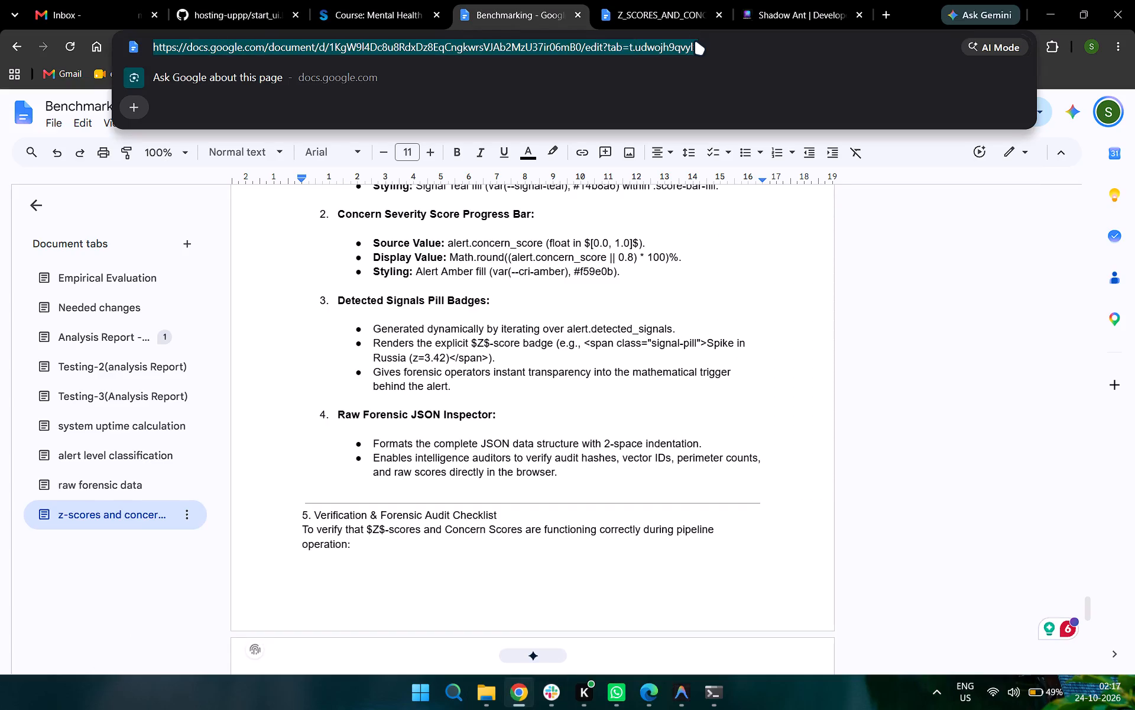